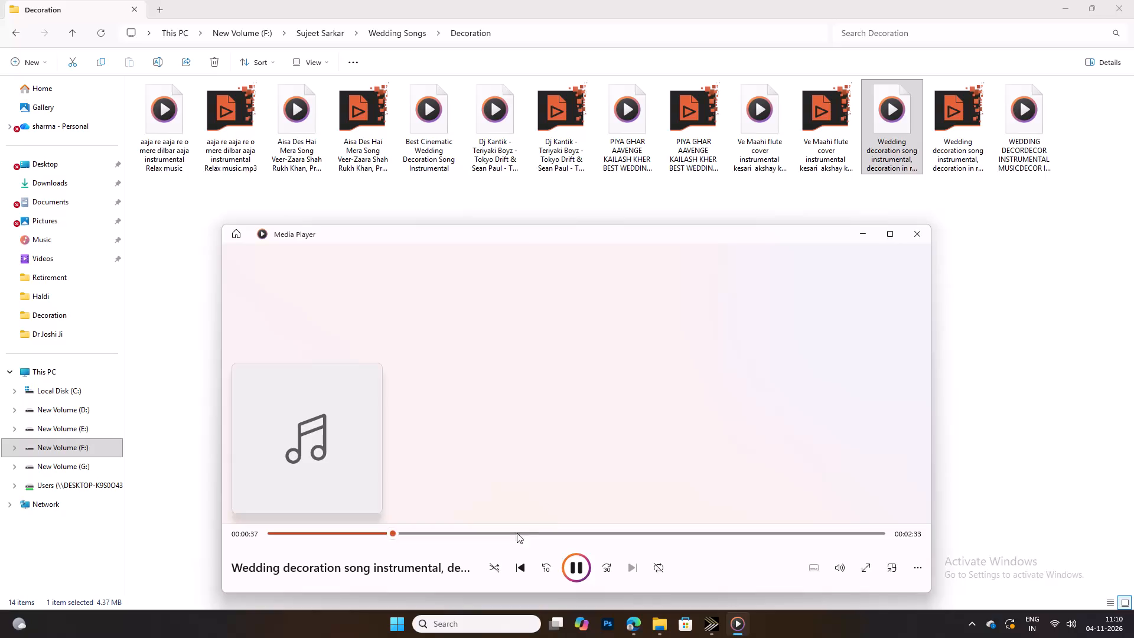
# Listen to later parts of the playing wedding decoration instrumental song, up to near its end, and close the player.
pyautogui.moveTo(558, 533); pyautogui.dragTo(617, 525)
pyautogui.moveTo(770, 529); pyautogui.dragTo(792, 528)
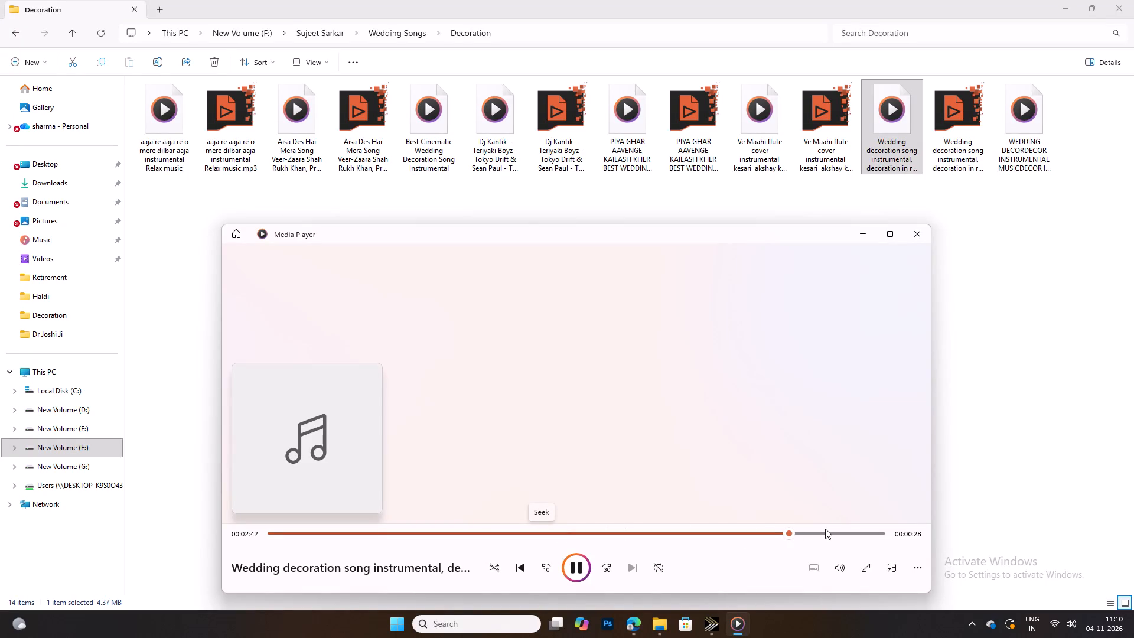
pyautogui.click(861, 535)
pyautogui.click(917, 236)
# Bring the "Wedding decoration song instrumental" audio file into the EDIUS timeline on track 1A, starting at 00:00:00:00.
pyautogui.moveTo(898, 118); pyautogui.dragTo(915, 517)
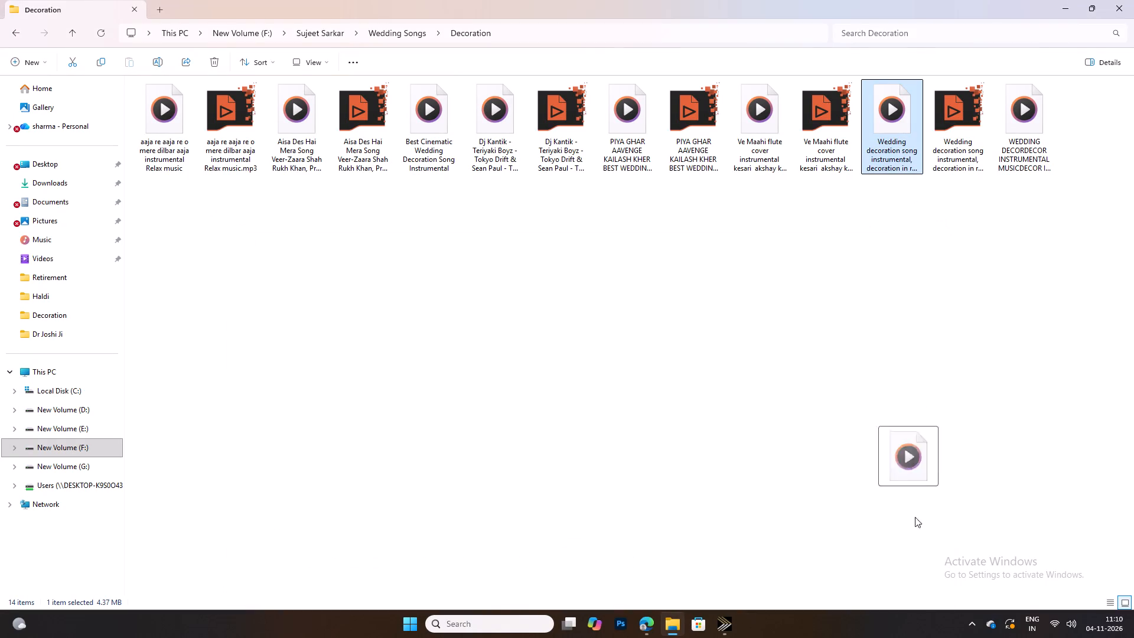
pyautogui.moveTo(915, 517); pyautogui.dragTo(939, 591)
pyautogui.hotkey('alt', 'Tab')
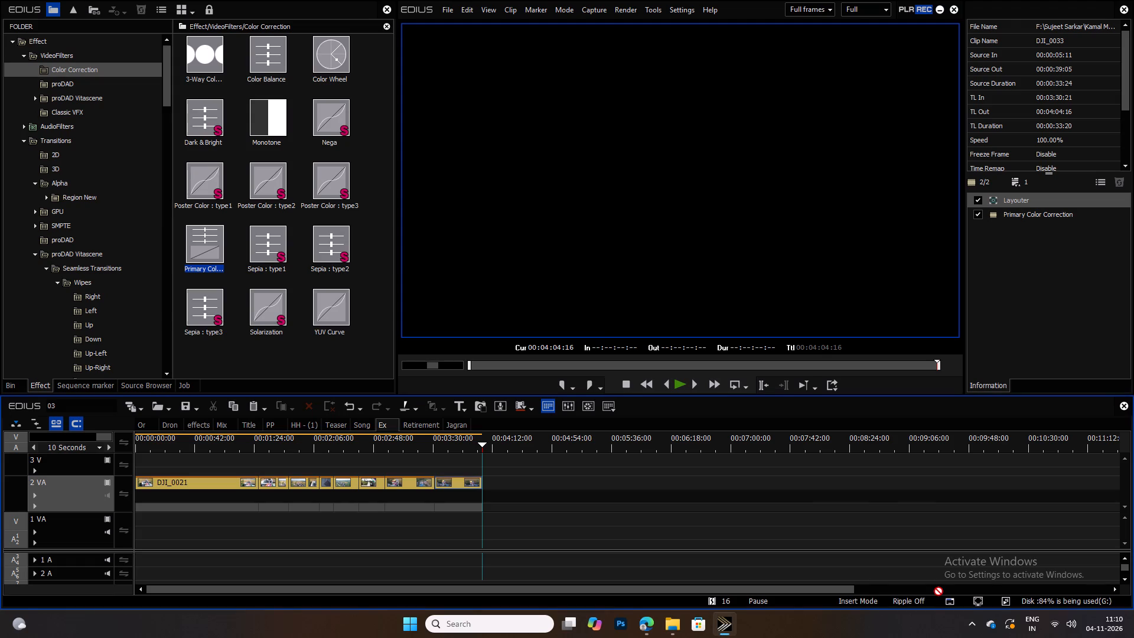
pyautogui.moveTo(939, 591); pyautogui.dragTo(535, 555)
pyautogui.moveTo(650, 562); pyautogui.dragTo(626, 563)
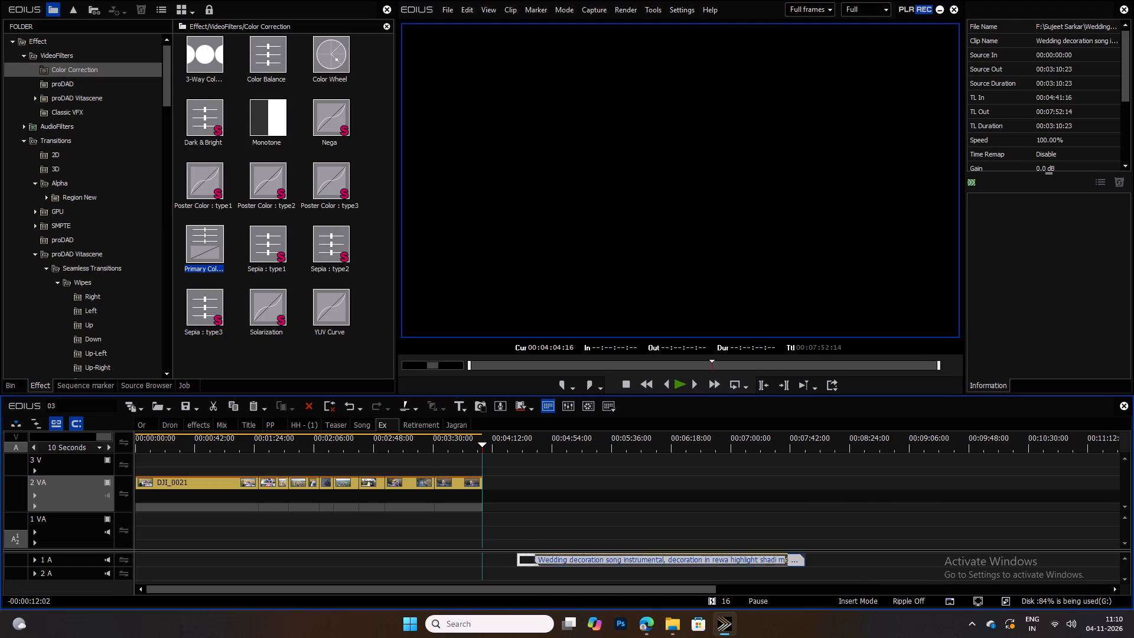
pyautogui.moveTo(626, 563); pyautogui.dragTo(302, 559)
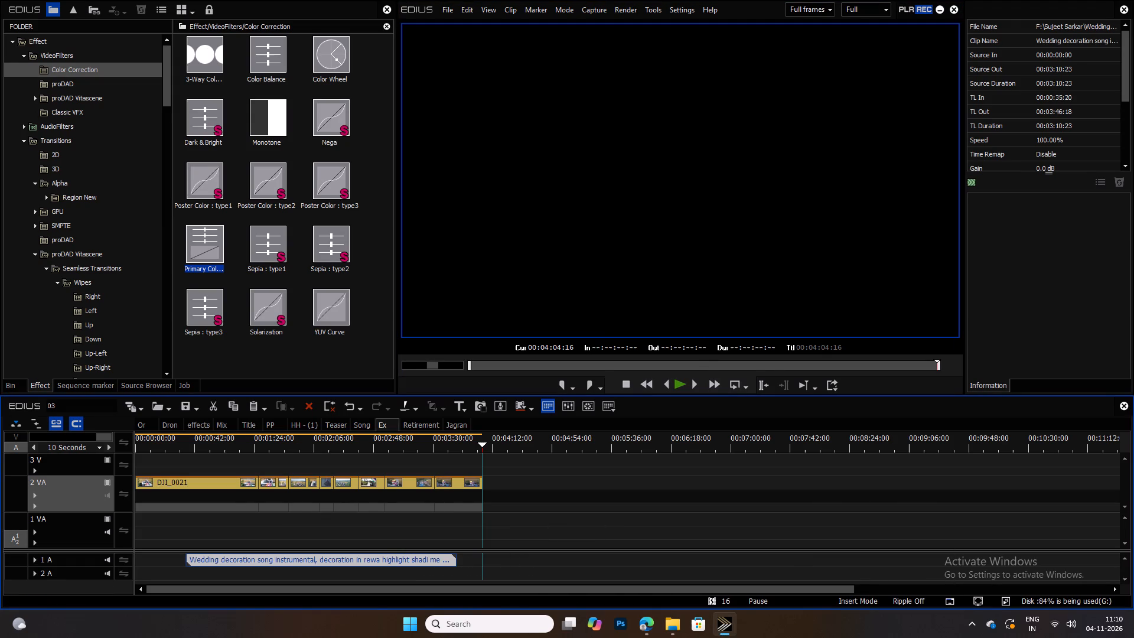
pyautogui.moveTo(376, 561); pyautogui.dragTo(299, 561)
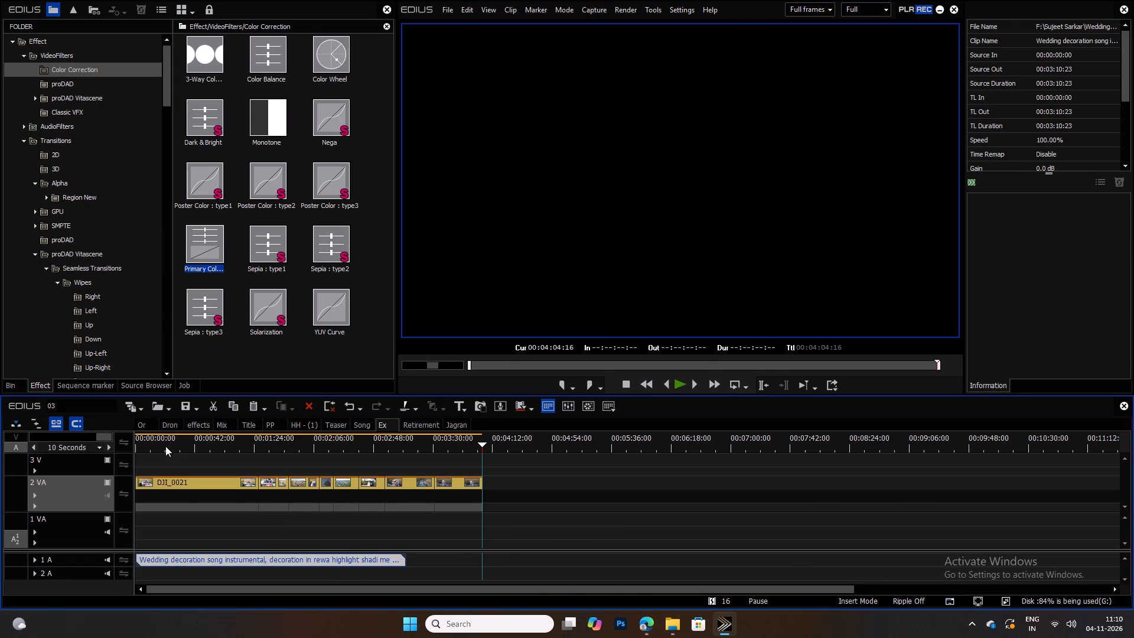
# Apply a 2D Dissolve transition to the start of the DJI_0021 clip's mixer area on track 2 VA.
pyautogui.moveTo(162, 444); pyautogui.dragTo(73, 441)
pyautogui.keyDown('ctrl'); pyautogui.scroll(-4, 116, 457); pyautogui.keyUp('ctrl')
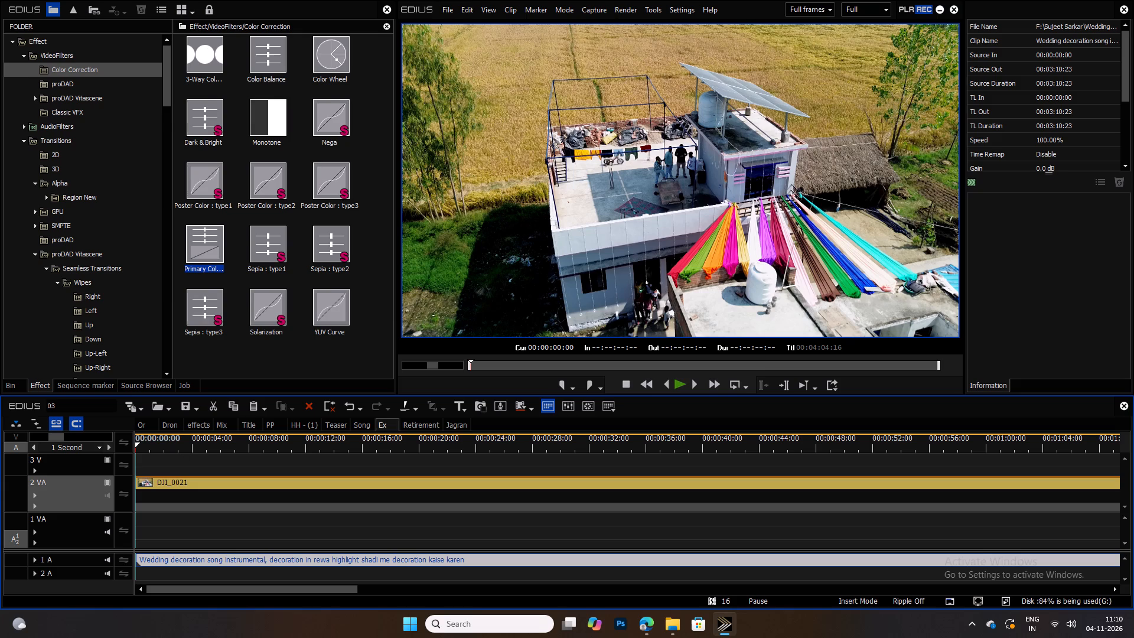
pyautogui.click(172, 506)
pyautogui.click(64, 154)
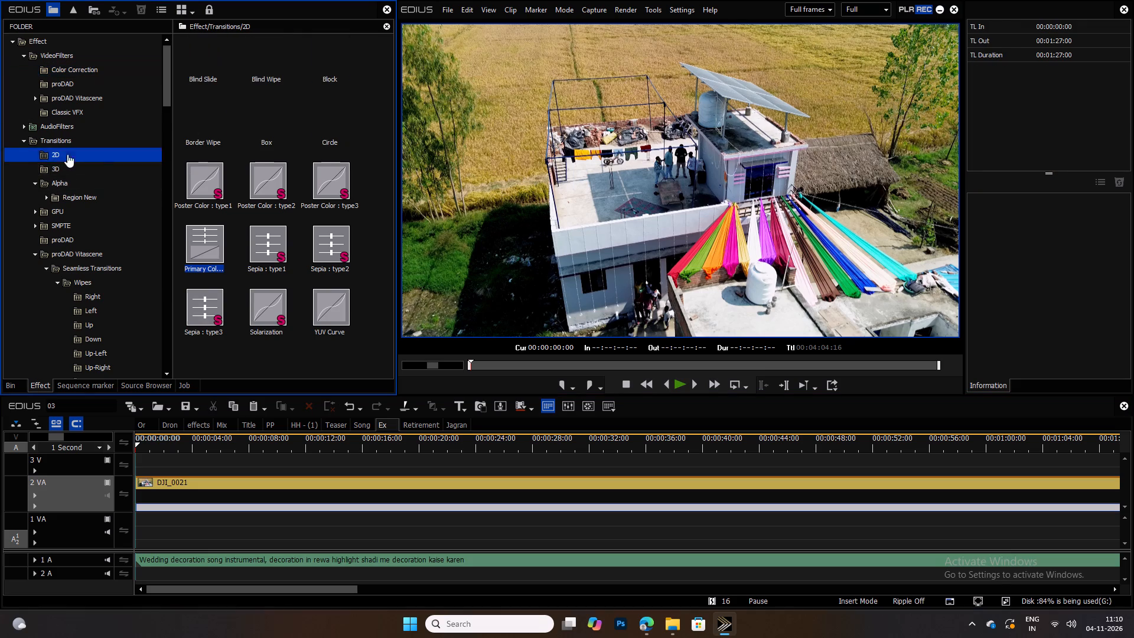
pyautogui.moveTo(268, 168); pyautogui.dragTo(155, 507)
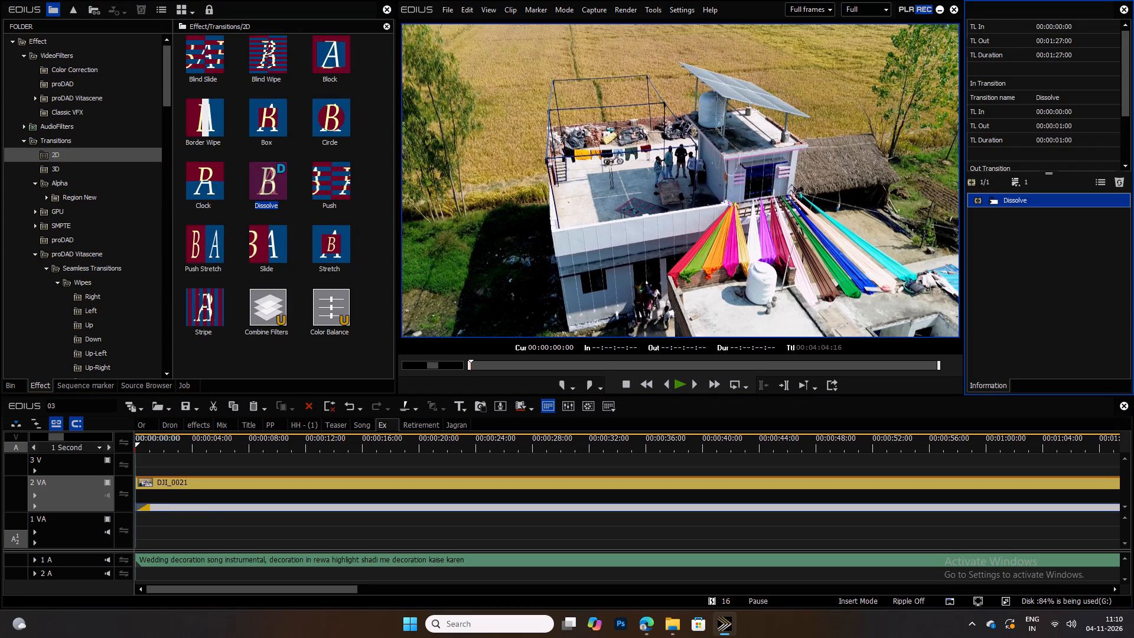
# Play the sequence from the start to check the opening Dissolve and the song against the drone footage, and stop playback.
pyautogui.press('space')
pyautogui.keyDown('ctrl'); pyautogui.scroll(-3, 209, 511); pyautogui.keyUp('ctrl')
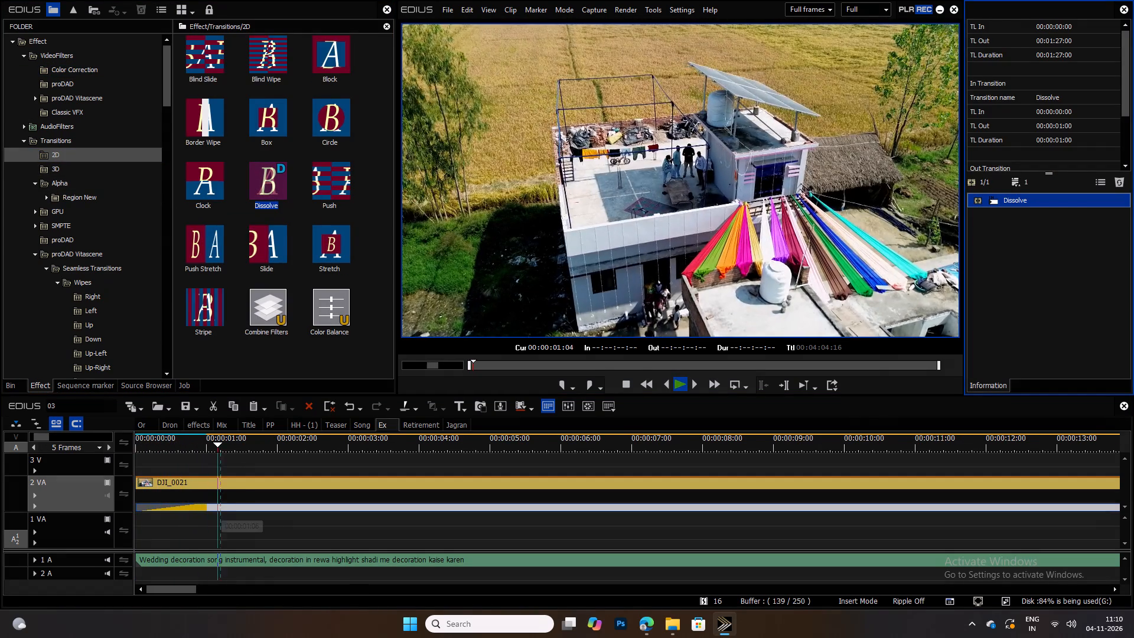
pyautogui.keyDown('ctrl'); pyautogui.scroll(2, 568, 470); pyautogui.keyUp('ctrl')
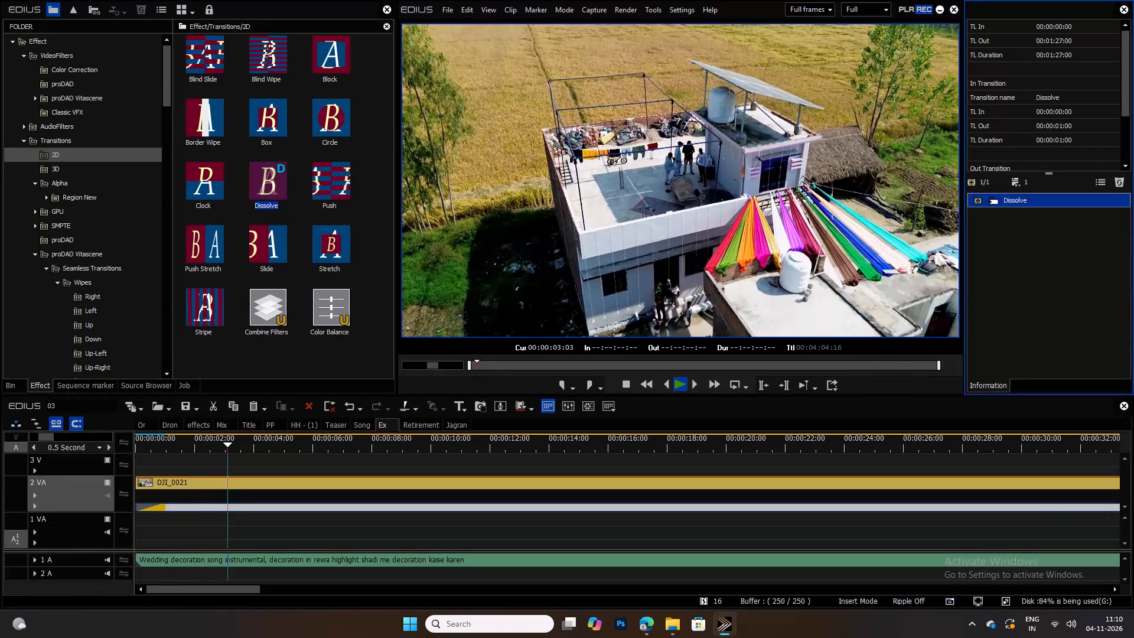
pyautogui.click(357, 480)
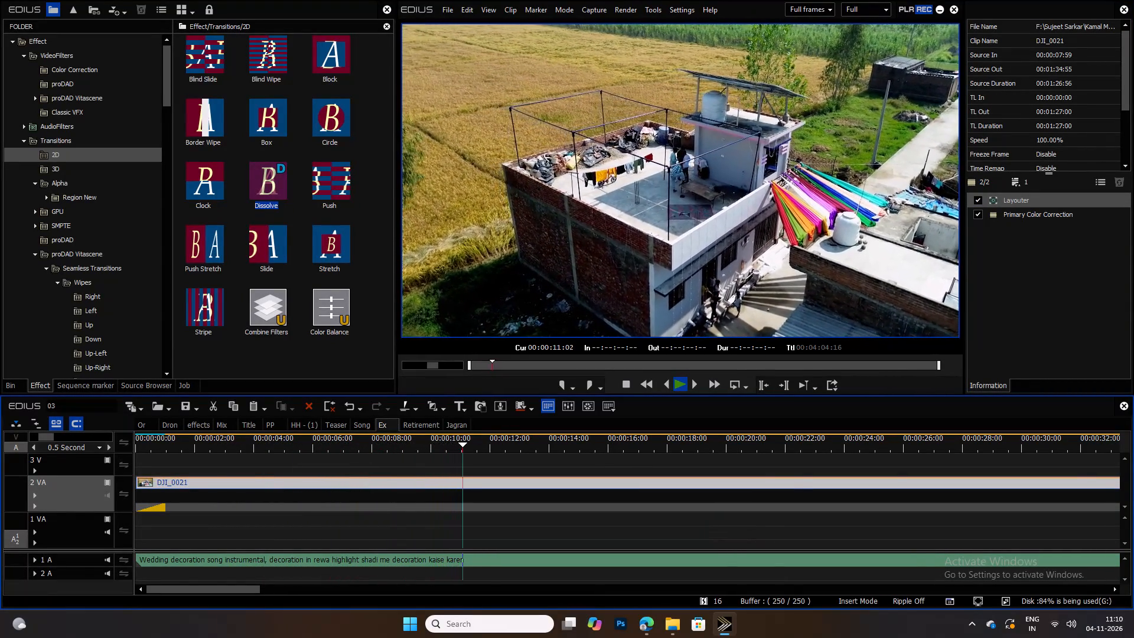
pyautogui.keyDown('ctrl'); pyautogui.scroll(2, 759, 493); pyautogui.keyUp('ctrl')
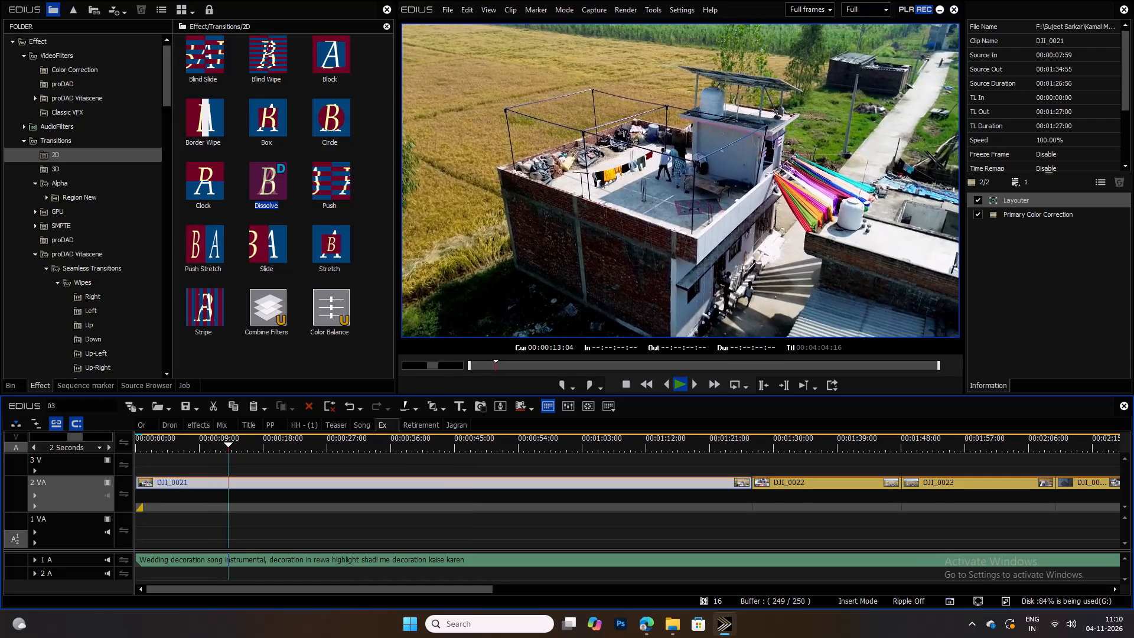
pyautogui.press('space')
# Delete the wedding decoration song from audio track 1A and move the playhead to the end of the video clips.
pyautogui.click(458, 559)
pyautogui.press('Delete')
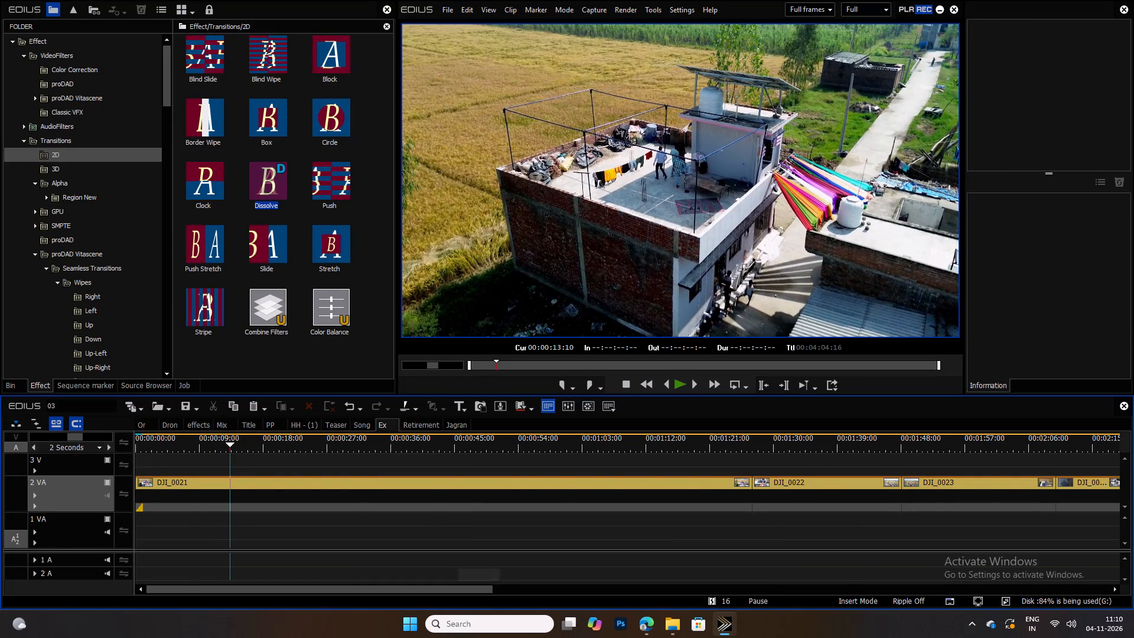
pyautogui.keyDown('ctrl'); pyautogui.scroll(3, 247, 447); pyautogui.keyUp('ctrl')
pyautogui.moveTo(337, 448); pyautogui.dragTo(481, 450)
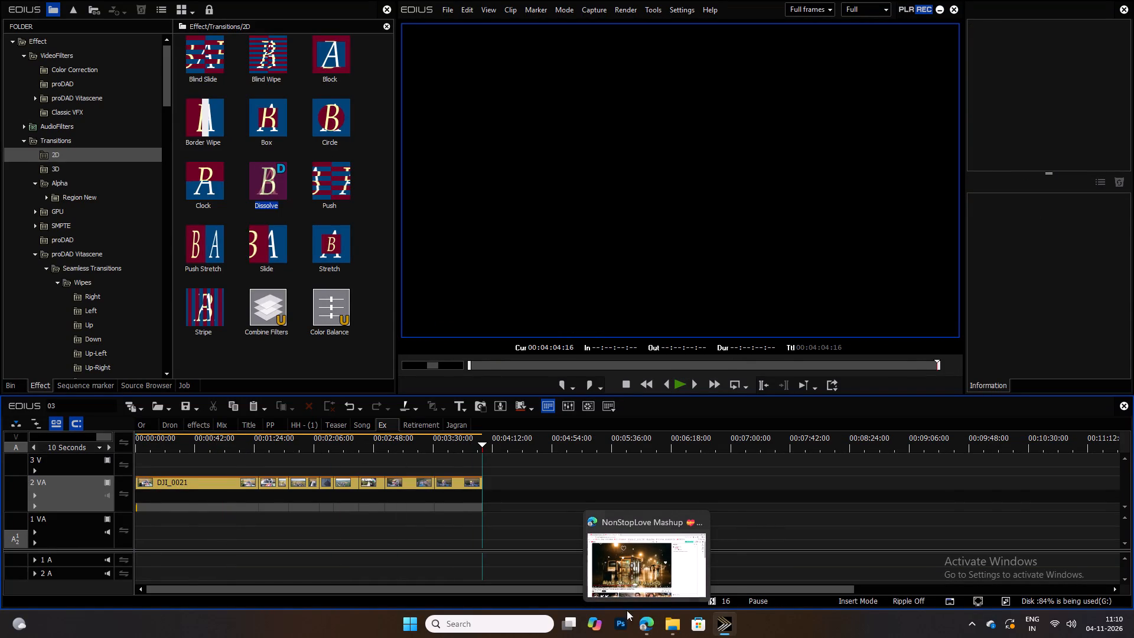
# Switch to the Decoration folder in File Explorer and preview several parts of the "WEDDING DECORDECOR INSTRUMENTAL" audio file, closing the player.
pyautogui.click(666, 553)
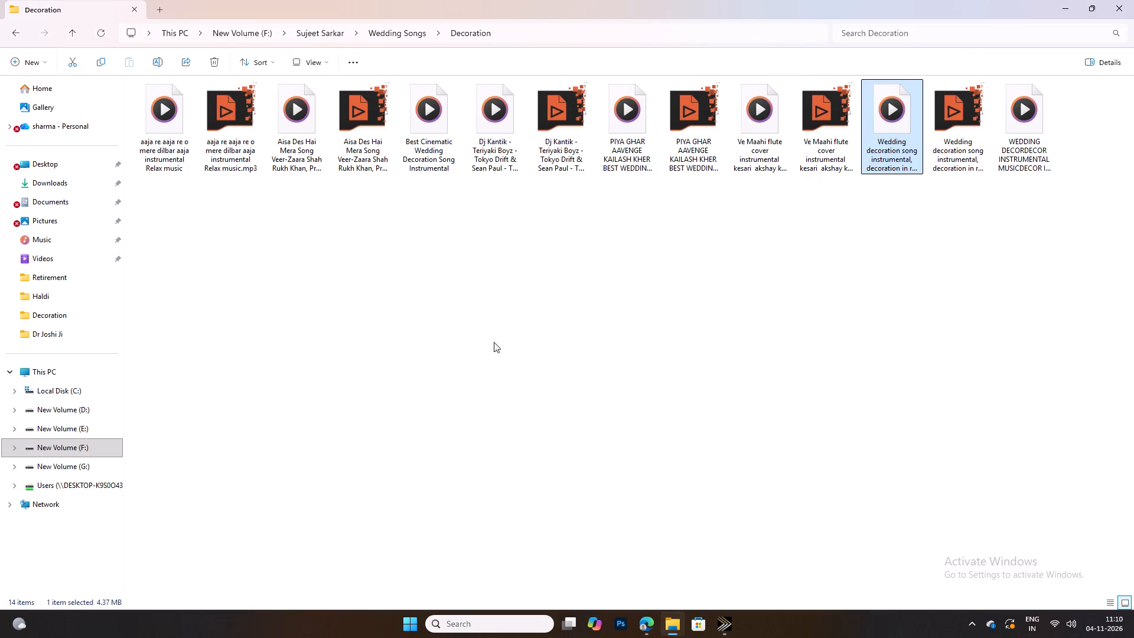
pyautogui.doubleClick(1029, 138)
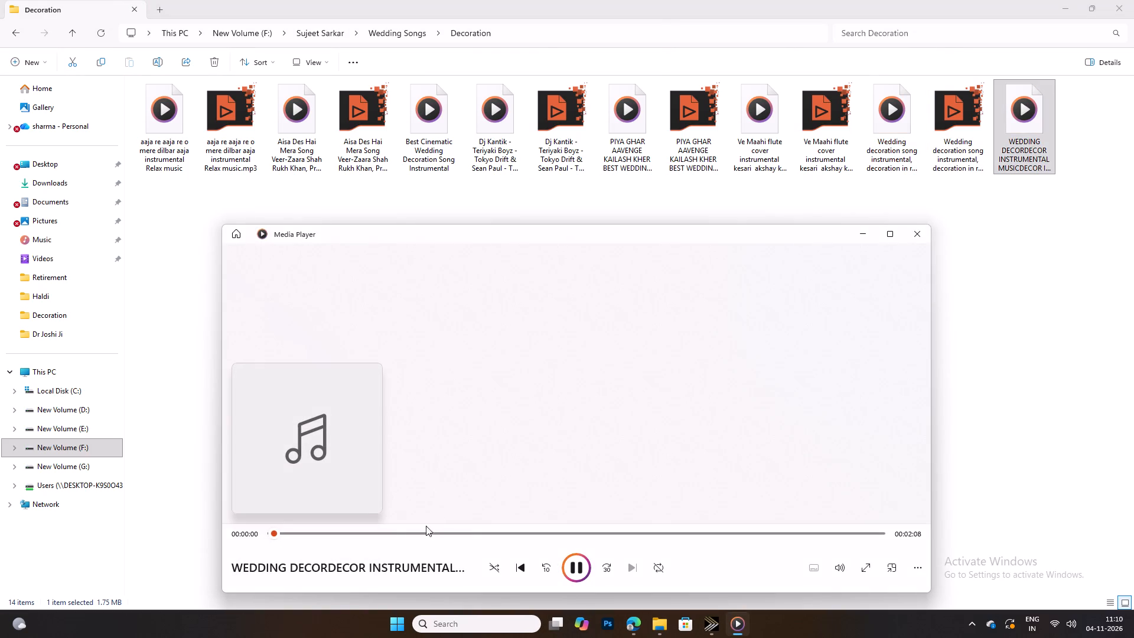
pyautogui.moveTo(395, 531); pyautogui.dragTo(408, 530)
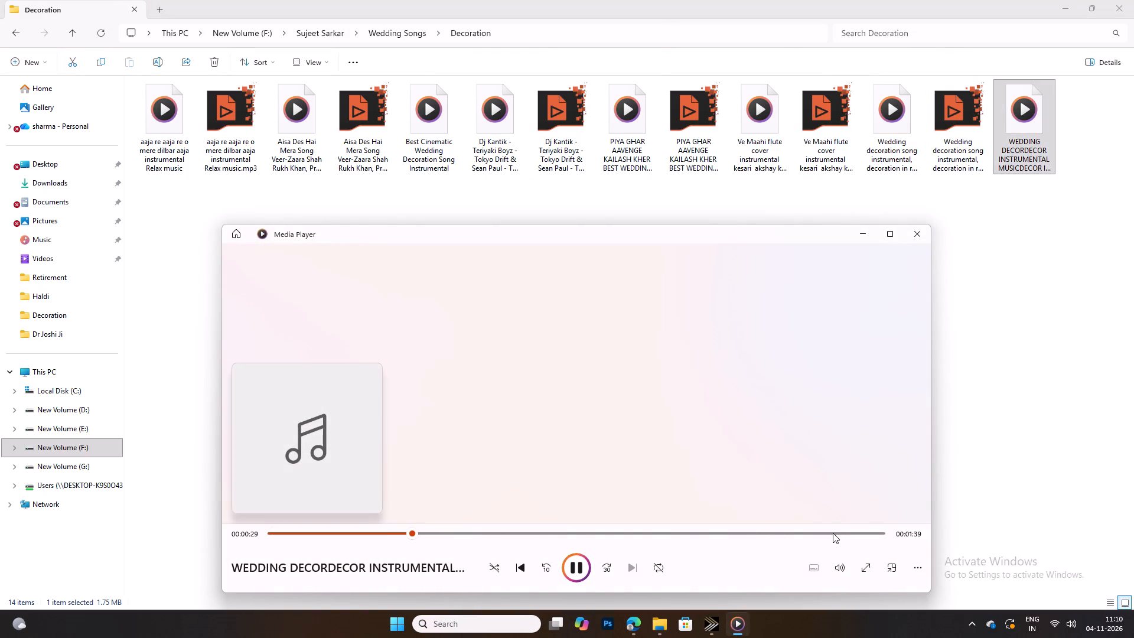
pyautogui.click(833, 533)
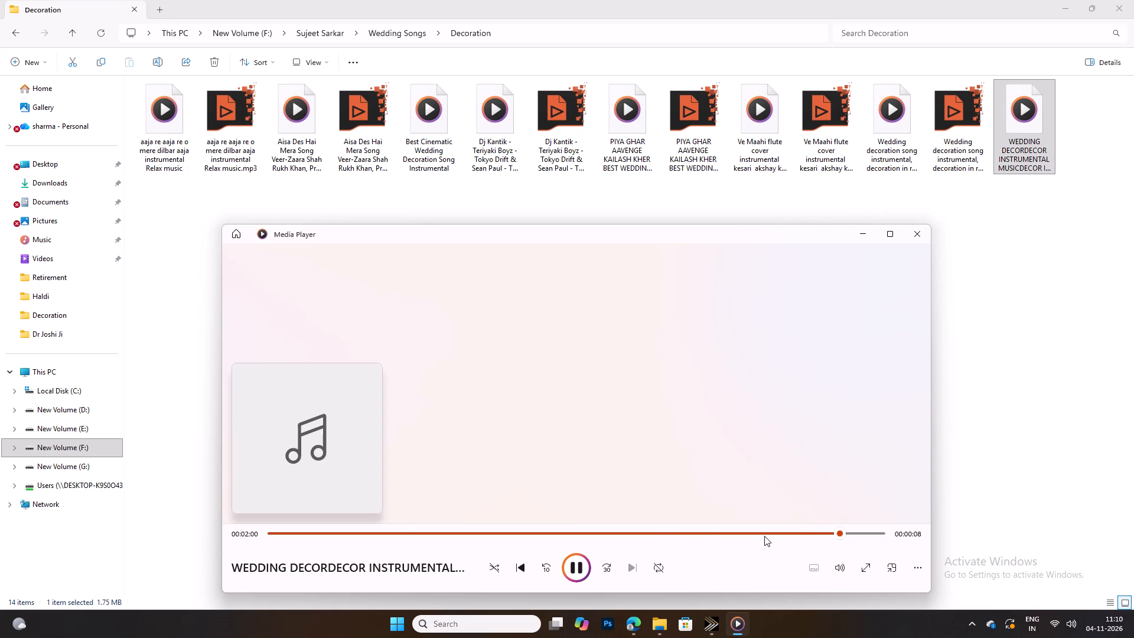
pyautogui.moveTo(687, 539); pyautogui.dragTo(665, 538)
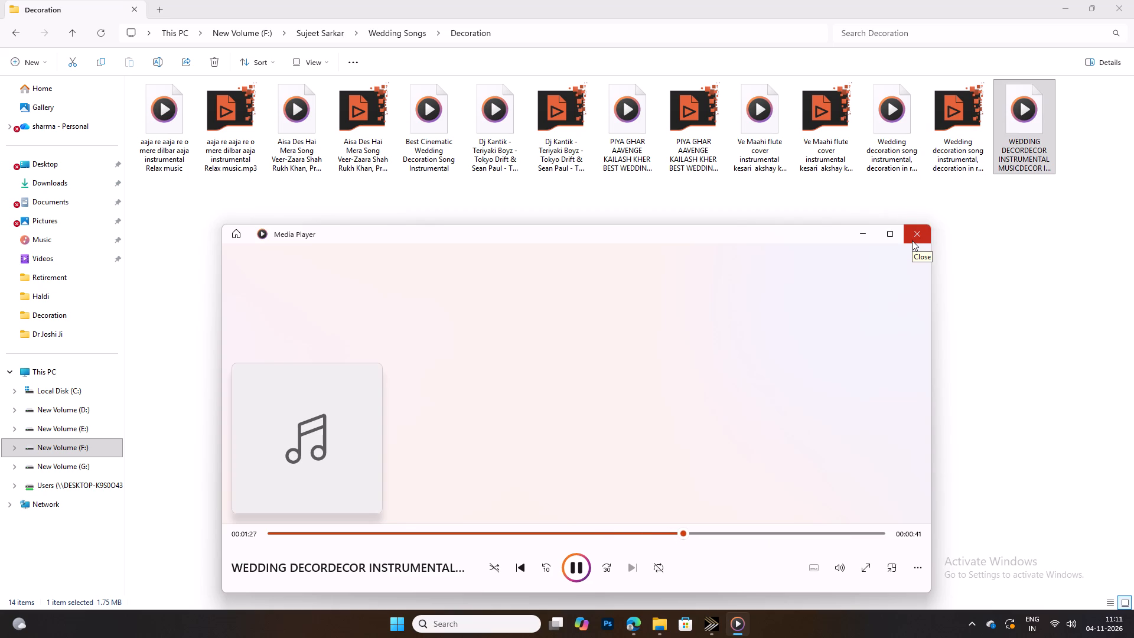
pyautogui.click(913, 233)
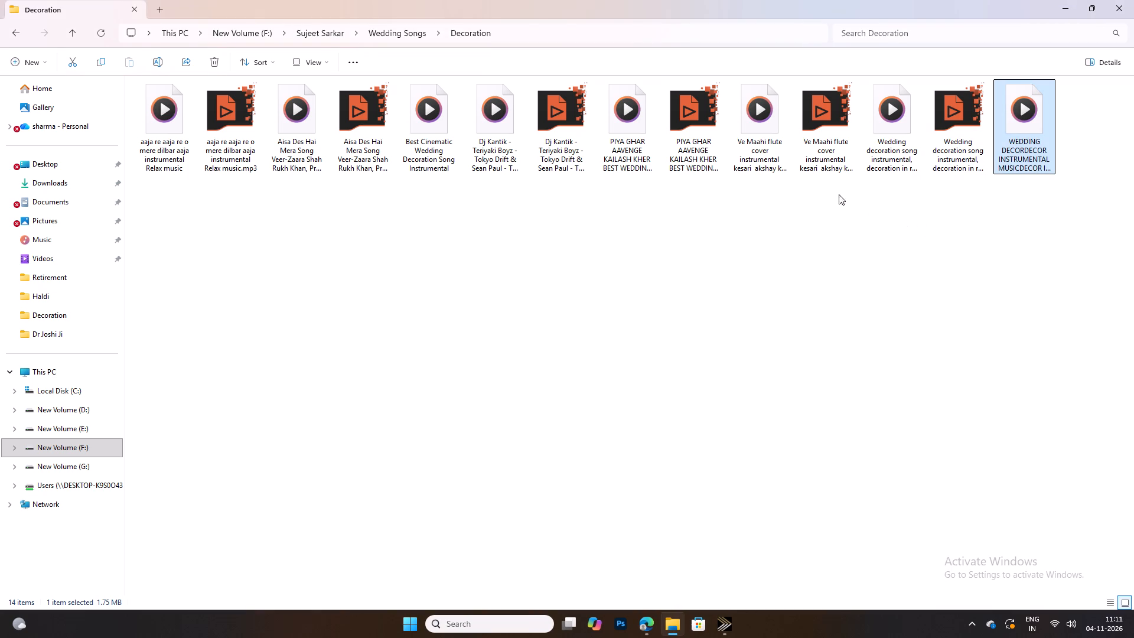
# Preview several parts of the "Dj Kantik - Teriyaki Boyz - Tokyo Drift & Sean Paul" audio file and close the player.
pyautogui.doubleClick(503, 113)
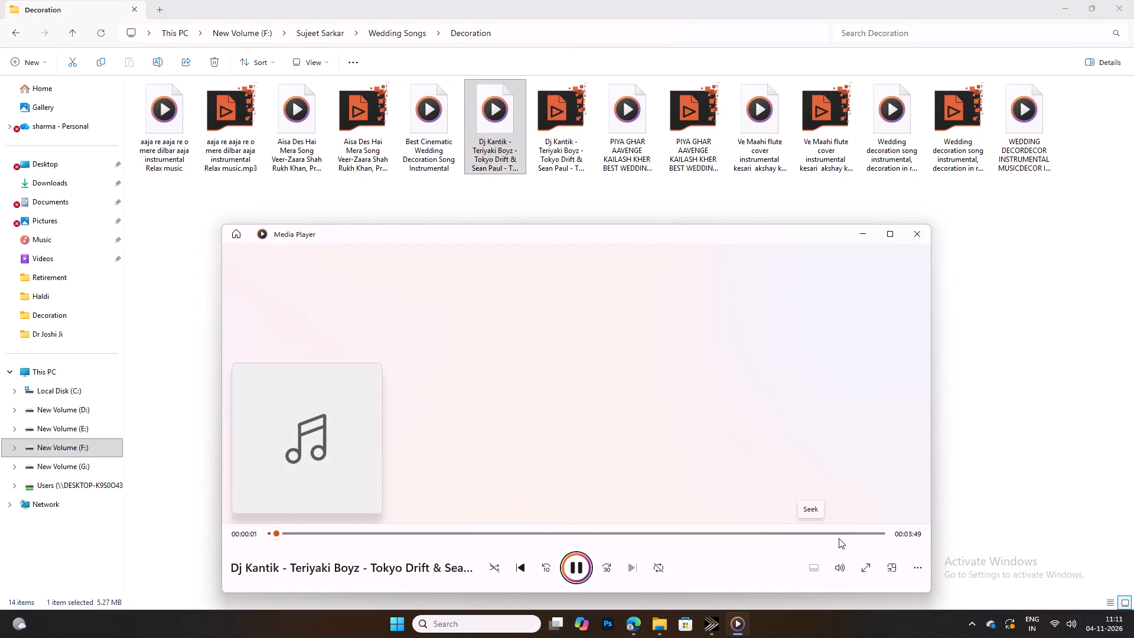
pyautogui.click(831, 534)
pyautogui.click(491, 536)
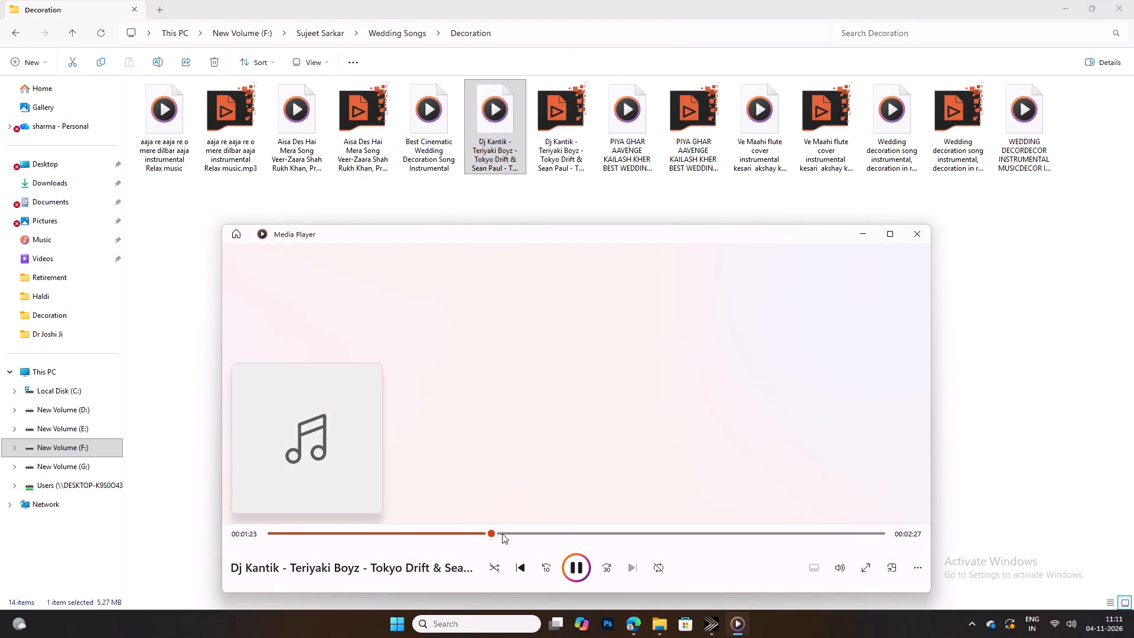
pyautogui.click(565, 533)
pyautogui.click(916, 236)
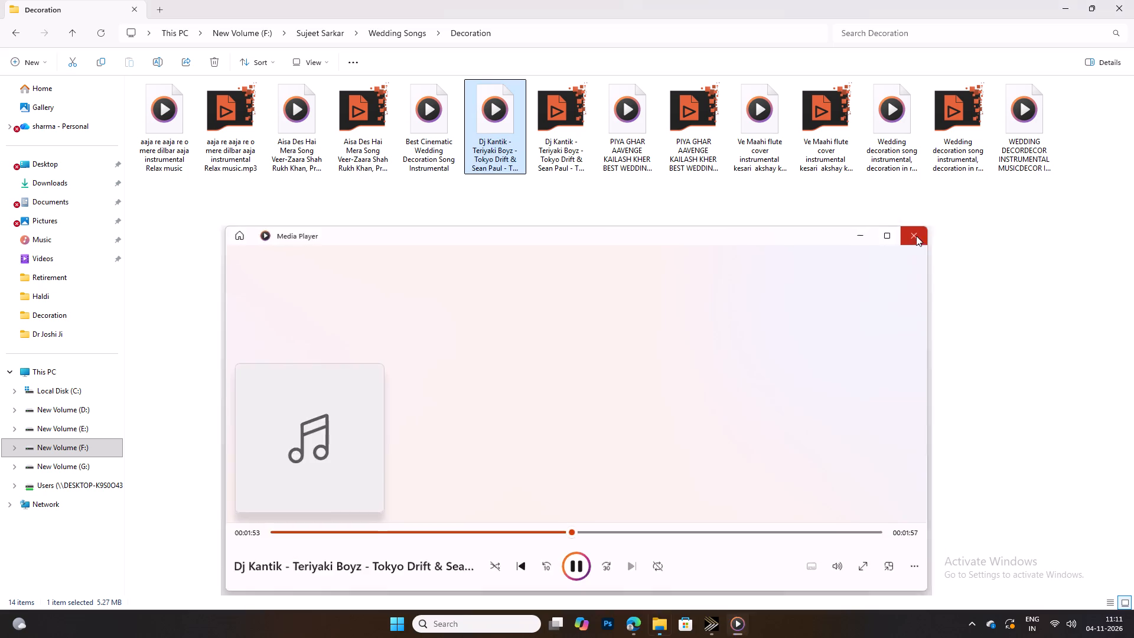
# Add the "Dj Kantik - Teriyaki Boyz - Tokyo Drift & Sean Paul" song to EDIUS audio track 1A, starting at 00:00:00:00.
pyautogui.moveTo(490, 115); pyautogui.dragTo(838, 417)
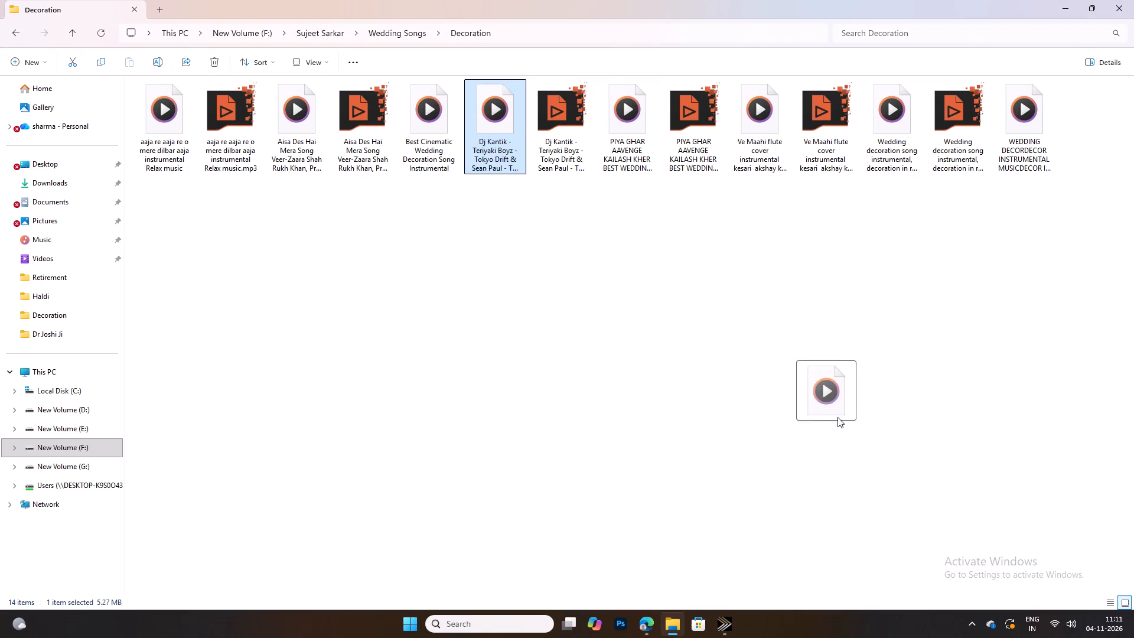
pyautogui.moveTo(838, 417); pyautogui.dragTo(507, 532)
pyautogui.hotkey('alt', 'Tab')
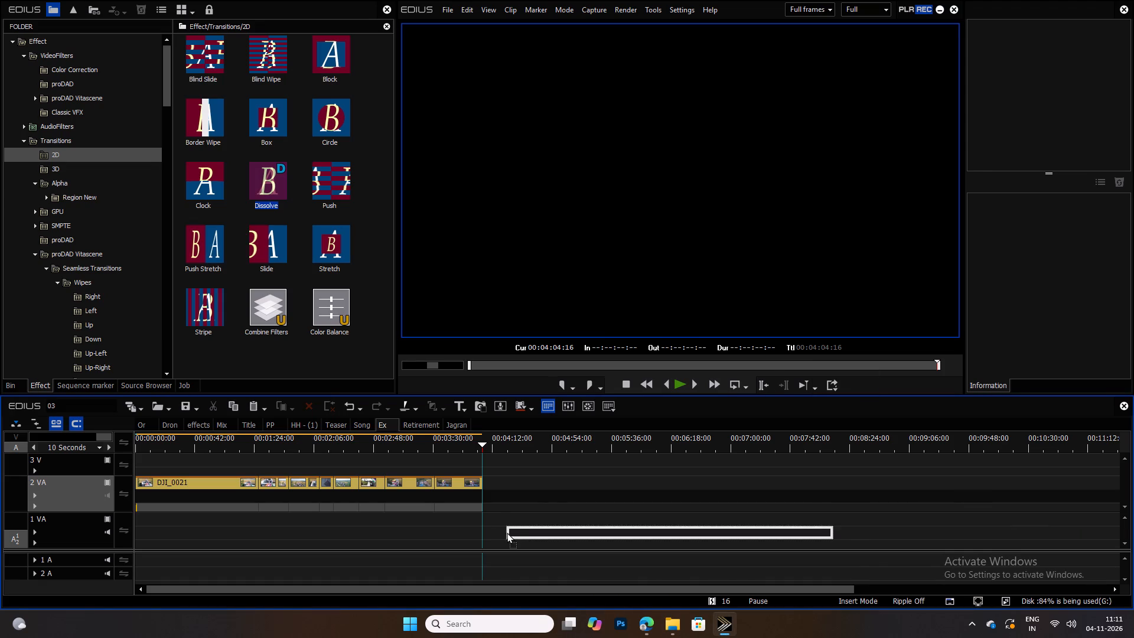
pyautogui.moveTo(507, 532); pyautogui.dragTo(507, 532)
pyautogui.moveTo(592, 532); pyautogui.dragTo(285, 555)
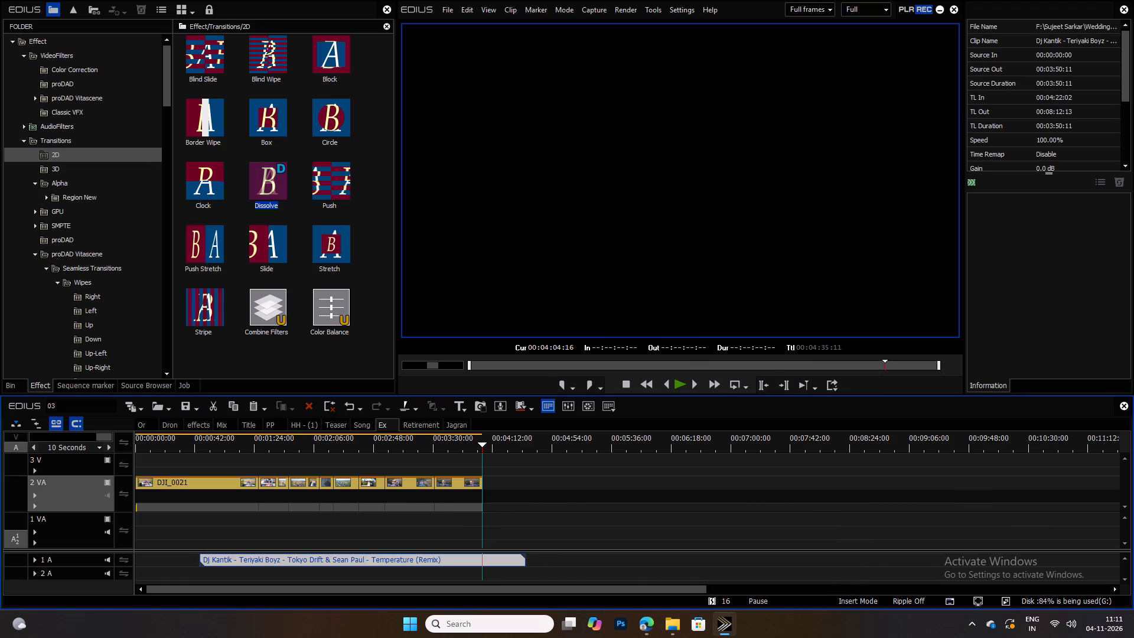
pyautogui.moveTo(479, 562); pyautogui.dragTo(322, 562)
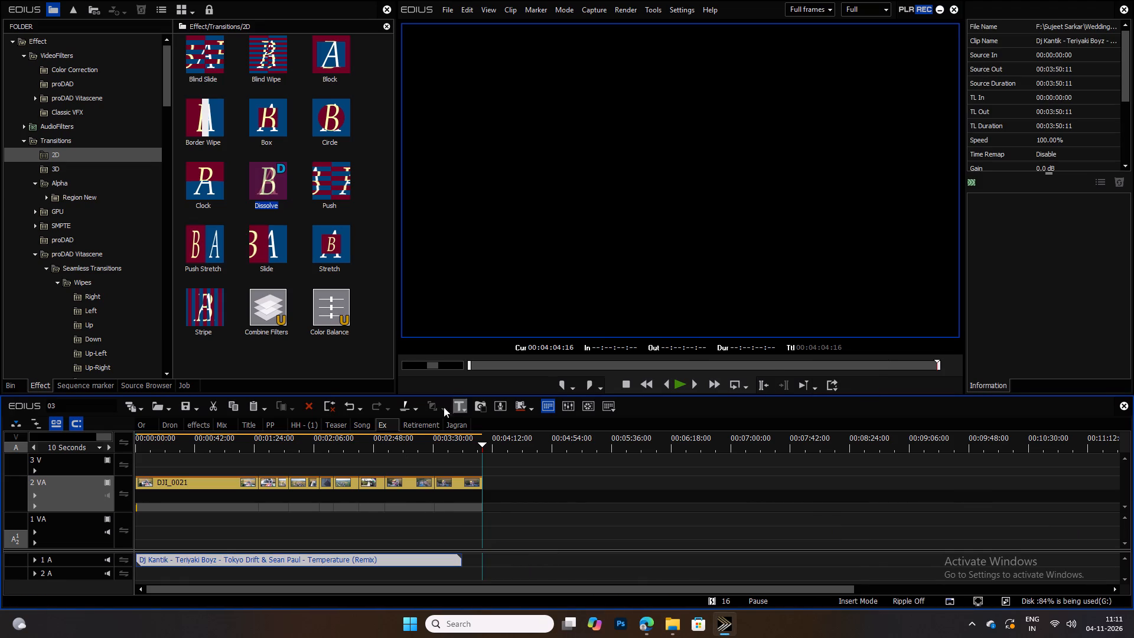
# Play the sequence with the new song from 00:00:00:00 to about 00:00:17, judging how the music fits the footage.
pyautogui.moveTo(197, 444); pyautogui.dragTo(15, 435)
pyautogui.keyDown('ctrl'); pyautogui.scroll(-4, 167, 436); pyautogui.keyUp('ctrl')
pyautogui.press('space')
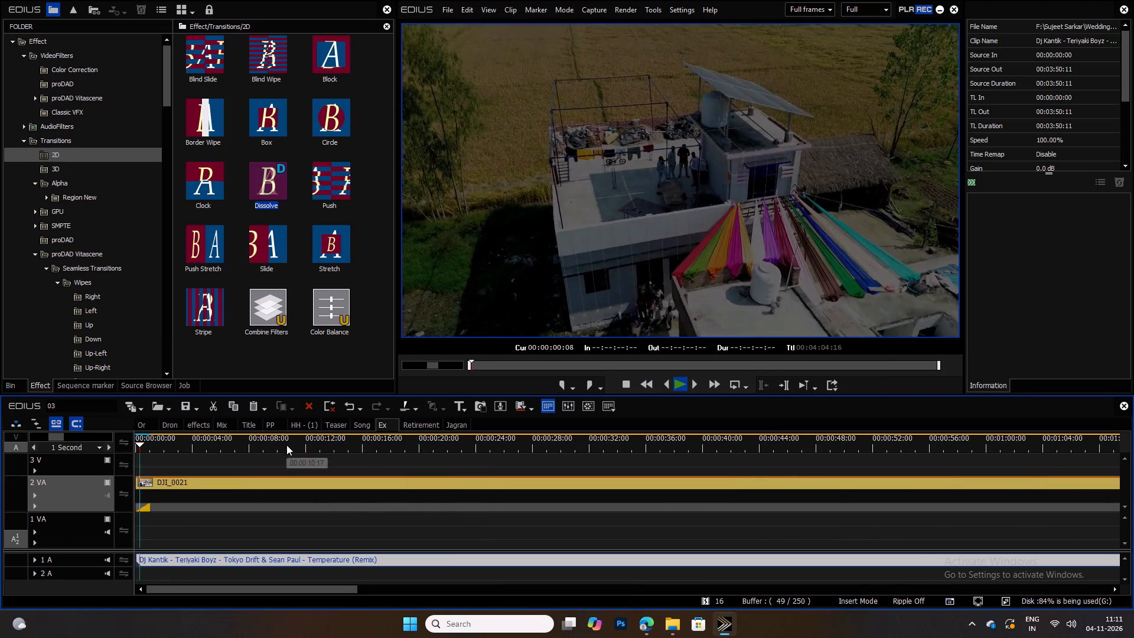
pyautogui.keyDown('ctrl'); pyautogui.scroll(-3, 285, 442); pyautogui.keyUp('ctrl')
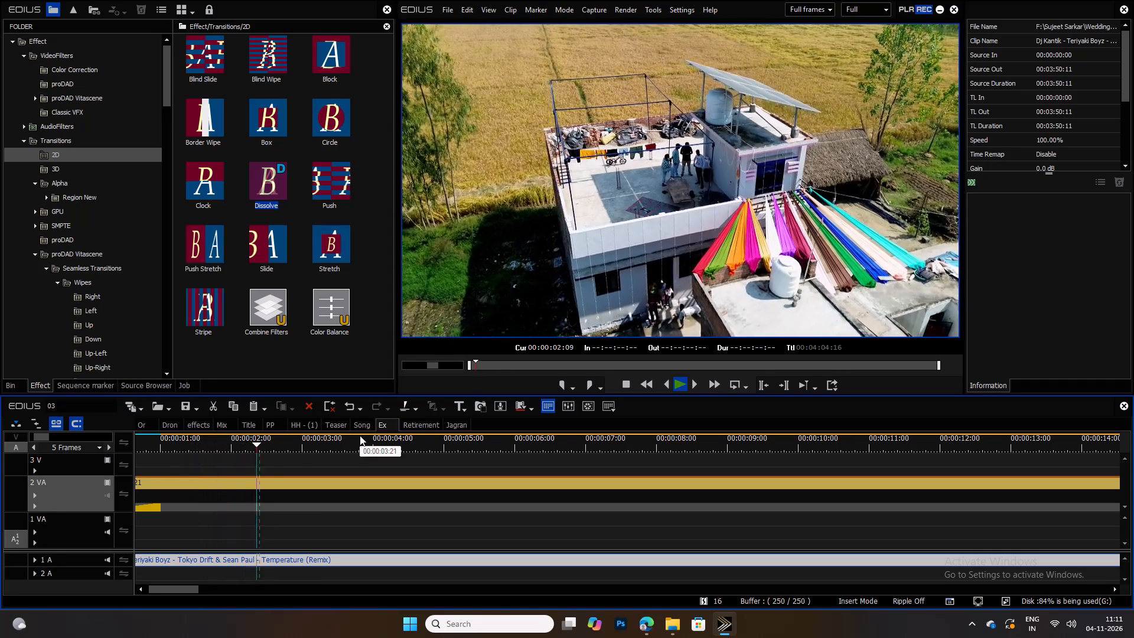
pyautogui.click(494, 483)
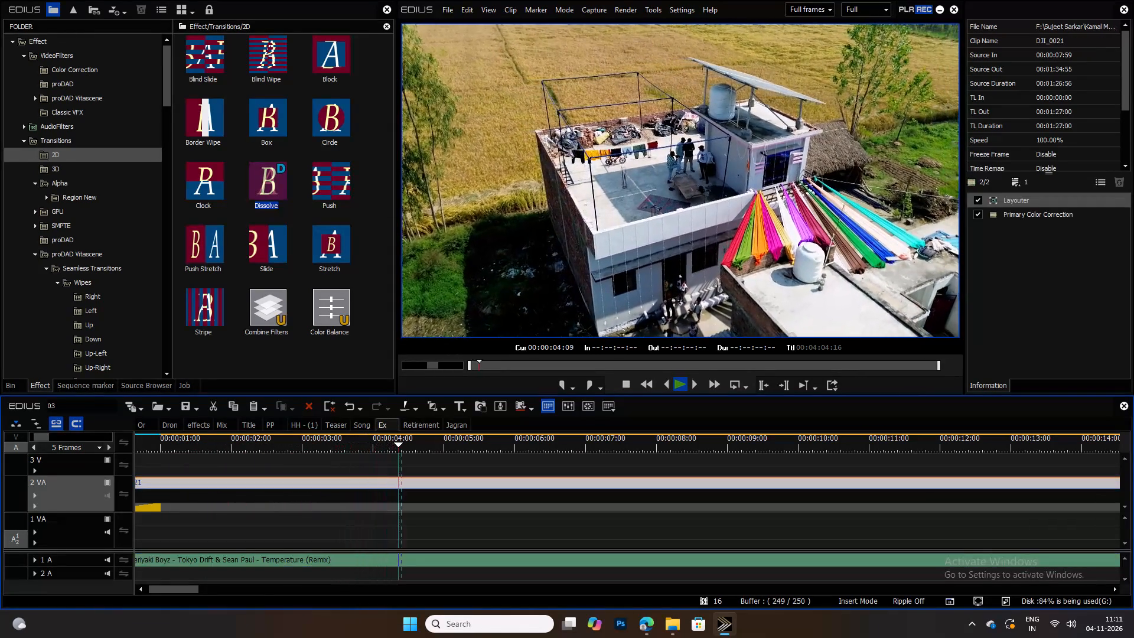
pyautogui.keyDown('ctrl'); pyautogui.scroll(1, 562, 427); pyautogui.keyUp('ctrl')
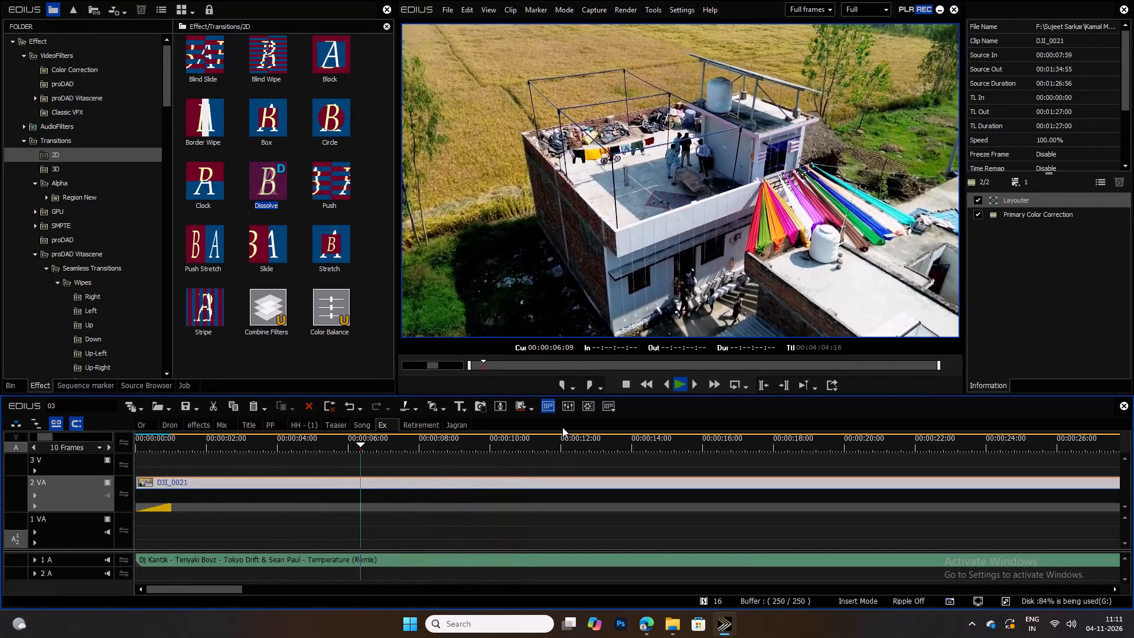
pyautogui.keyDown('ctrl'); pyautogui.scroll(1, 562, 427); pyautogui.keyUp('ctrl')
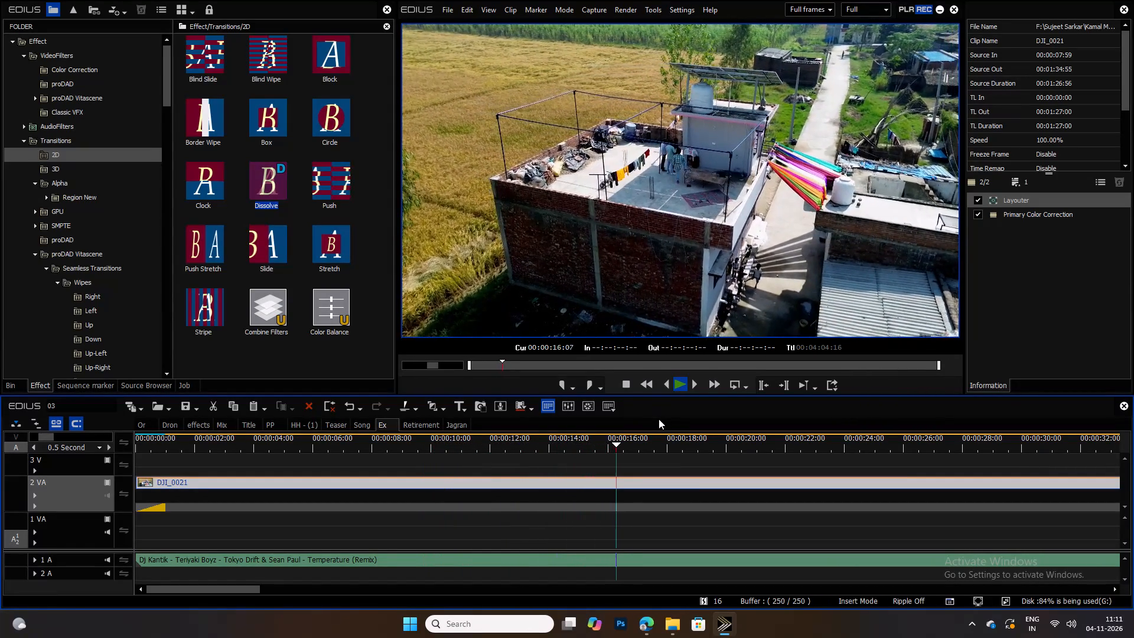
pyautogui.press('space')
# Split the DJI_0021 clip on track 2VA at 00:00:17:07 and again at 00:00:28:19.
pyautogui.scroll(3, 699, 440)
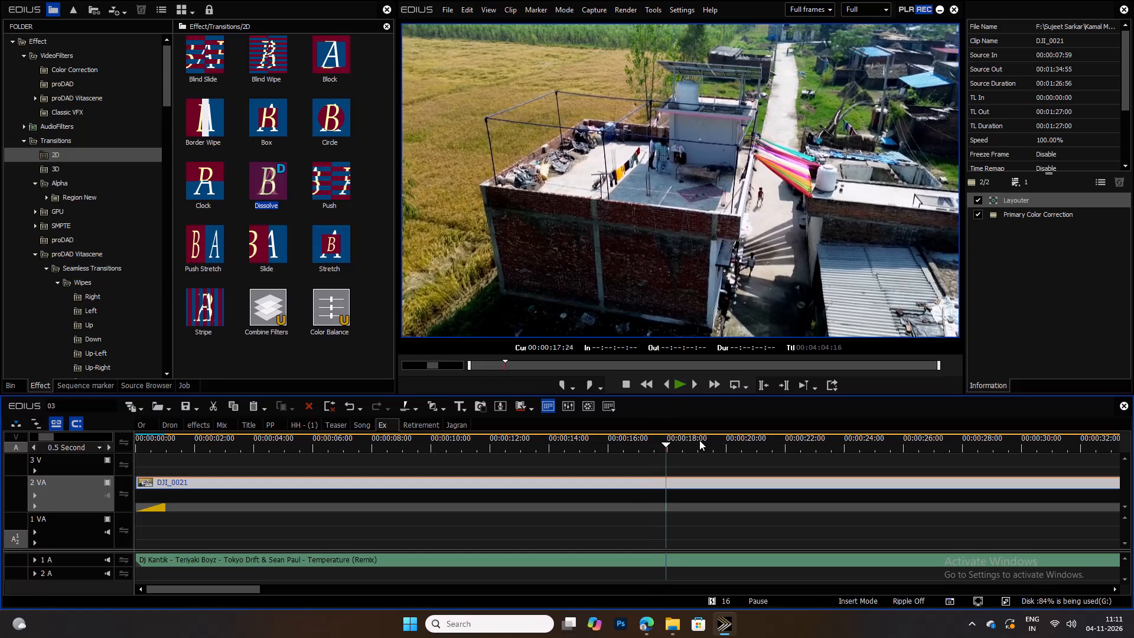
pyautogui.scroll(17, 699, 440)
pyautogui.scroll(-3, 699, 440)
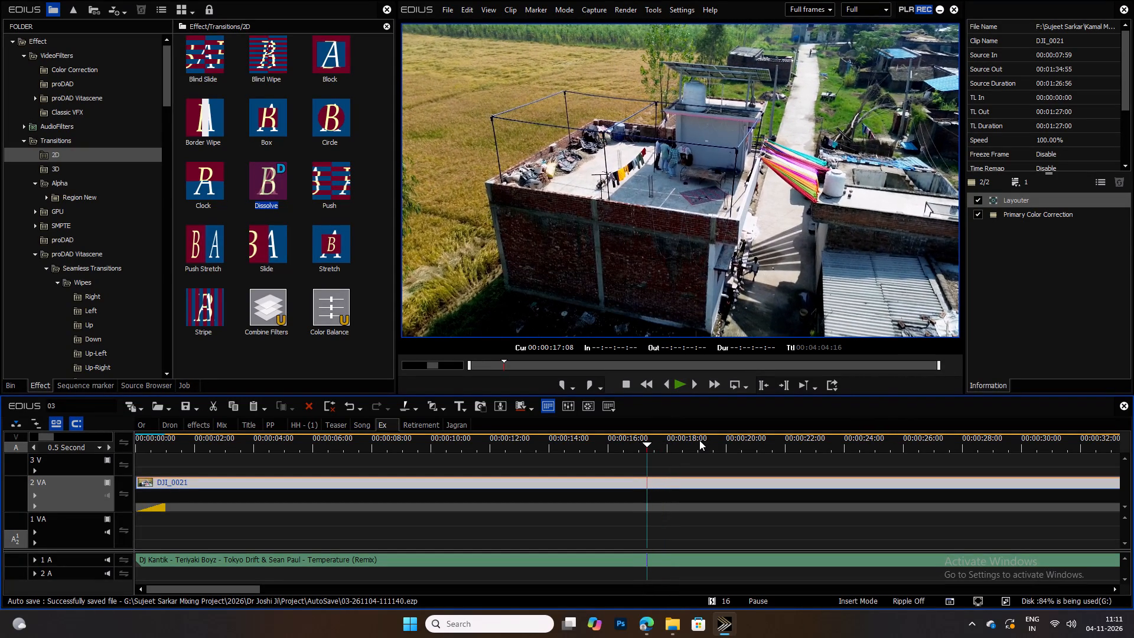
pyautogui.scroll(1, 699, 440)
pyautogui.press('c')
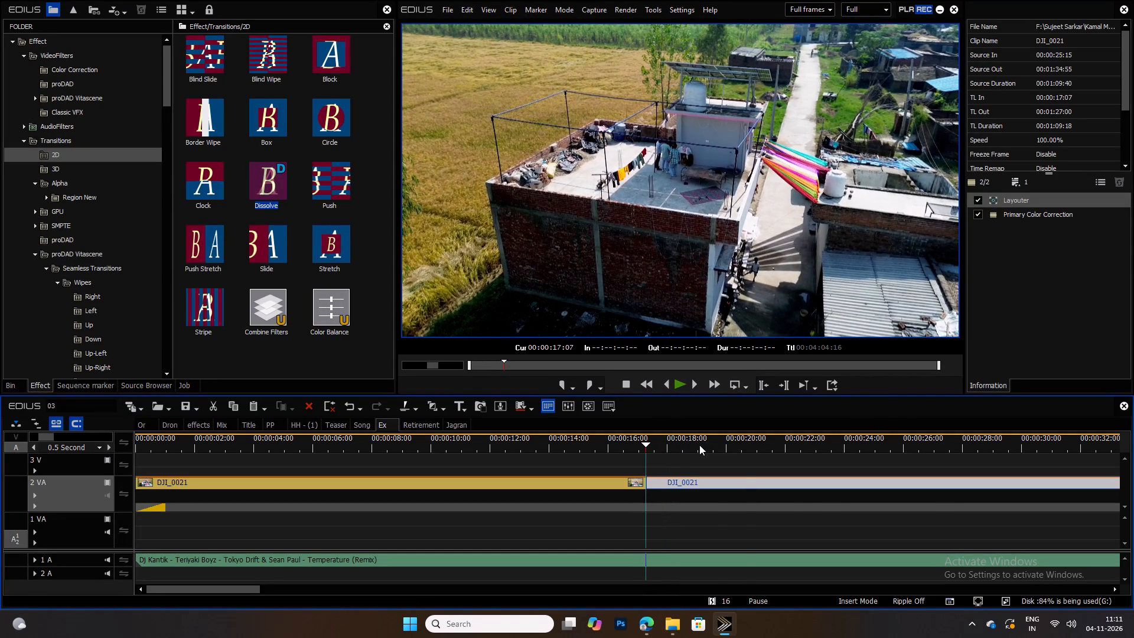
pyautogui.moveTo(699, 445); pyautogui.dragTo(983, 447)
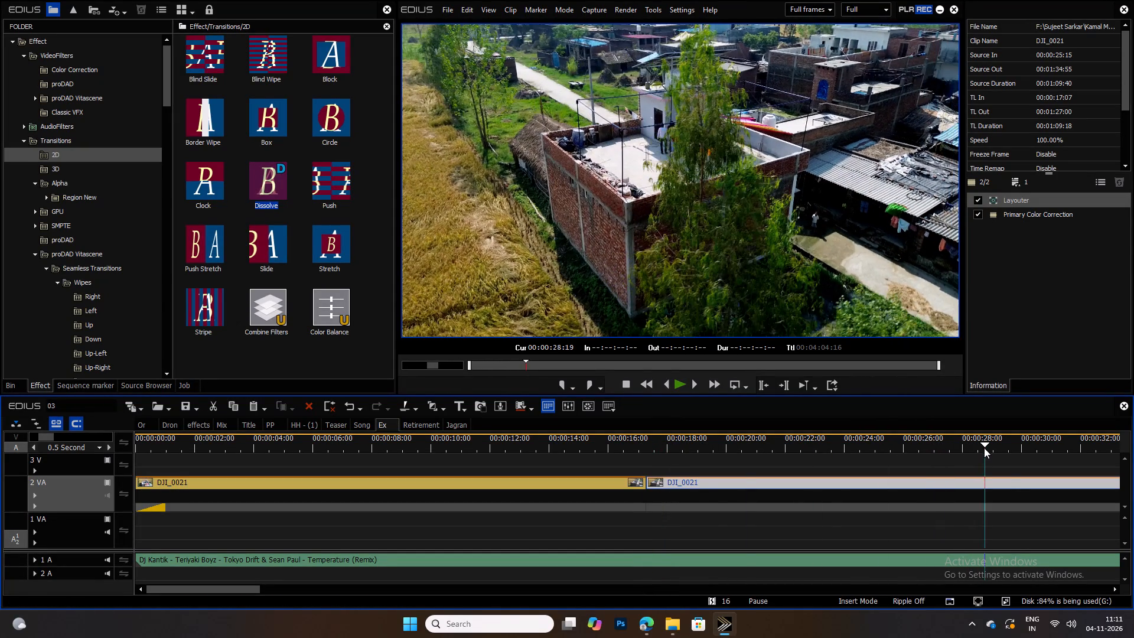
pyautogui.press('c')
# Set the middle DJI_0021 segment's speed rate to 2222% and delete the gap left after it on the track.
pyautogui.click(834, 484)
pyautogui.hotkey('alt', 'e')
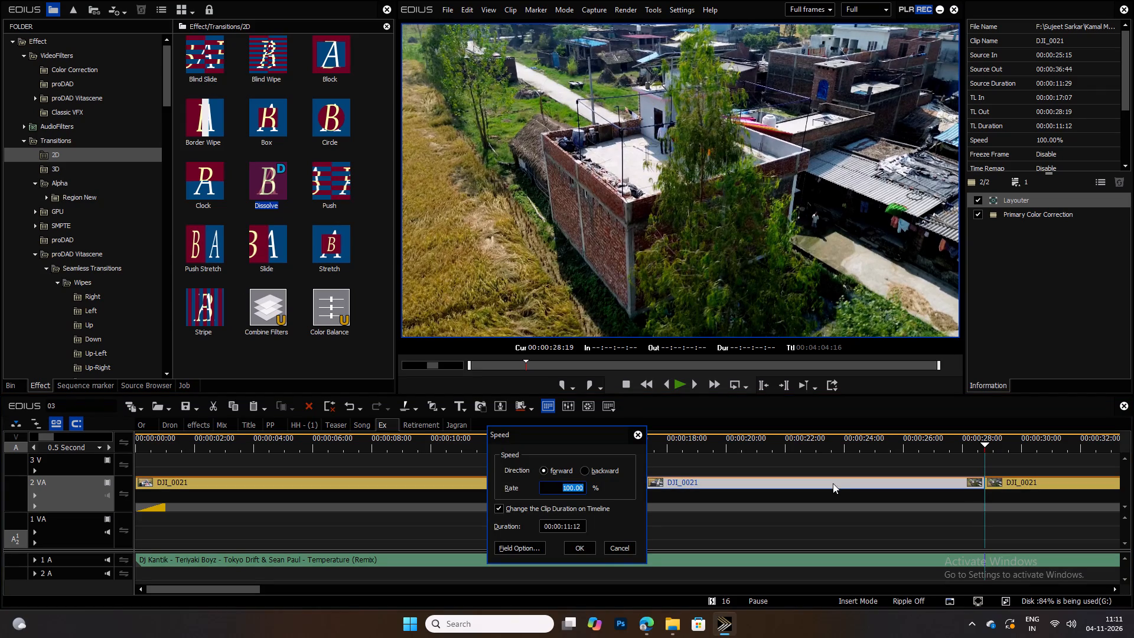
pyautogui.write('2222')
pyautogui.press('Return')
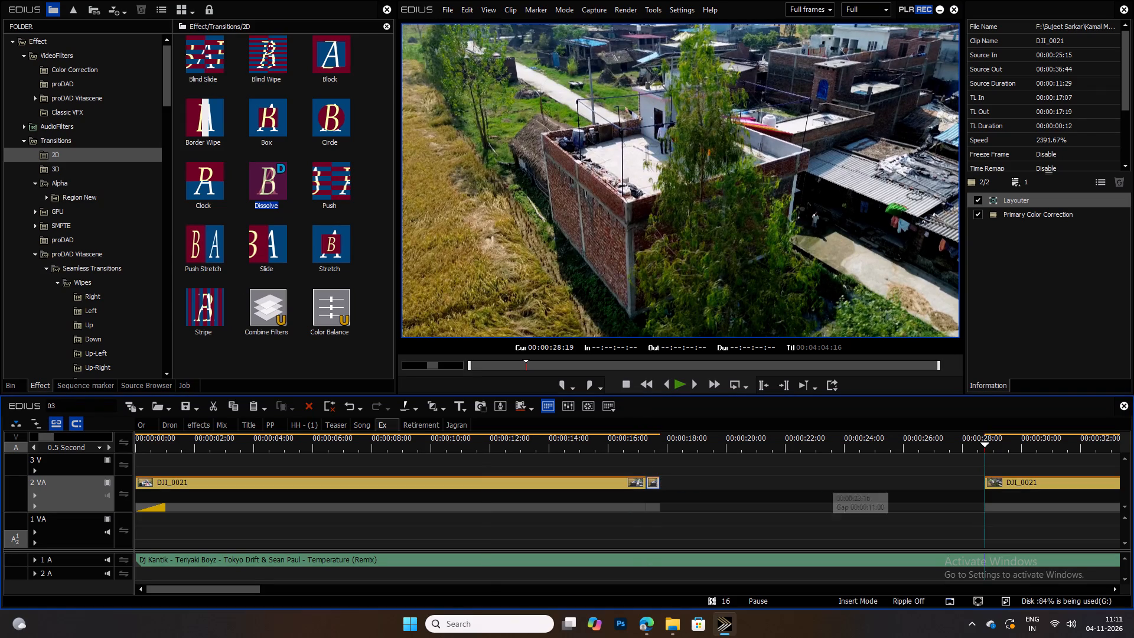
pyautogui.rightClick(807, 489)
pyautogui.click(879, 424)
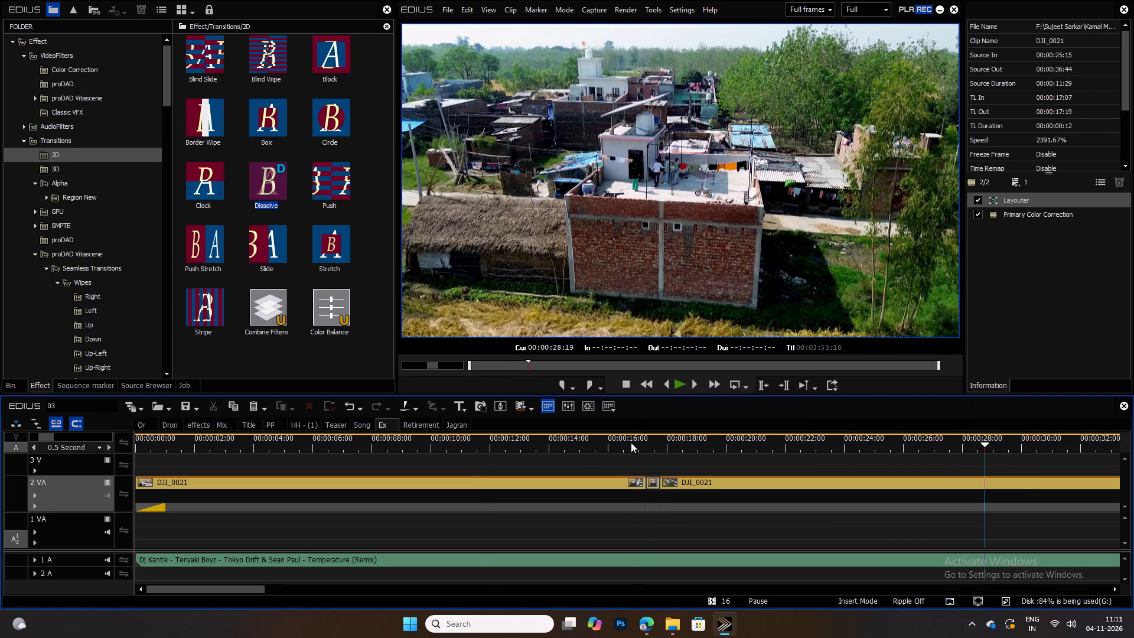
# Play from just before the sped-up DJI_0021 segment and review parts of the following footage up to about 00:00:47.
pyautogui.click(628, 438)
pyautogui.press('space')
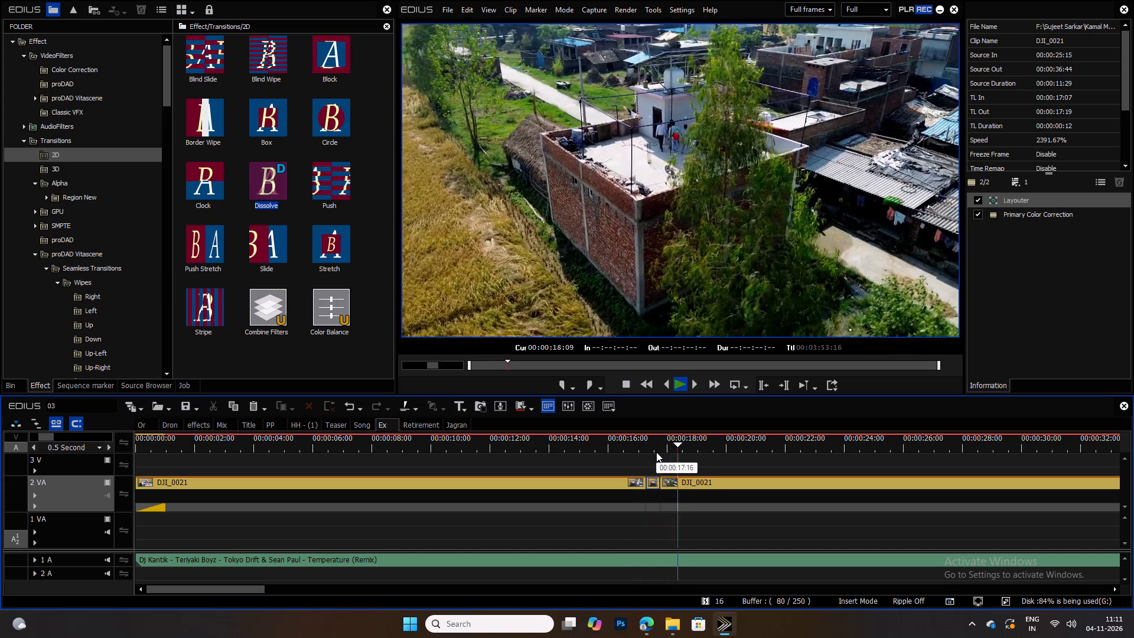
pyautogui.keyDown('ctrl'); pyautogui.scroll(4, 929, 437); pyautogui.keyUp('ctrl')
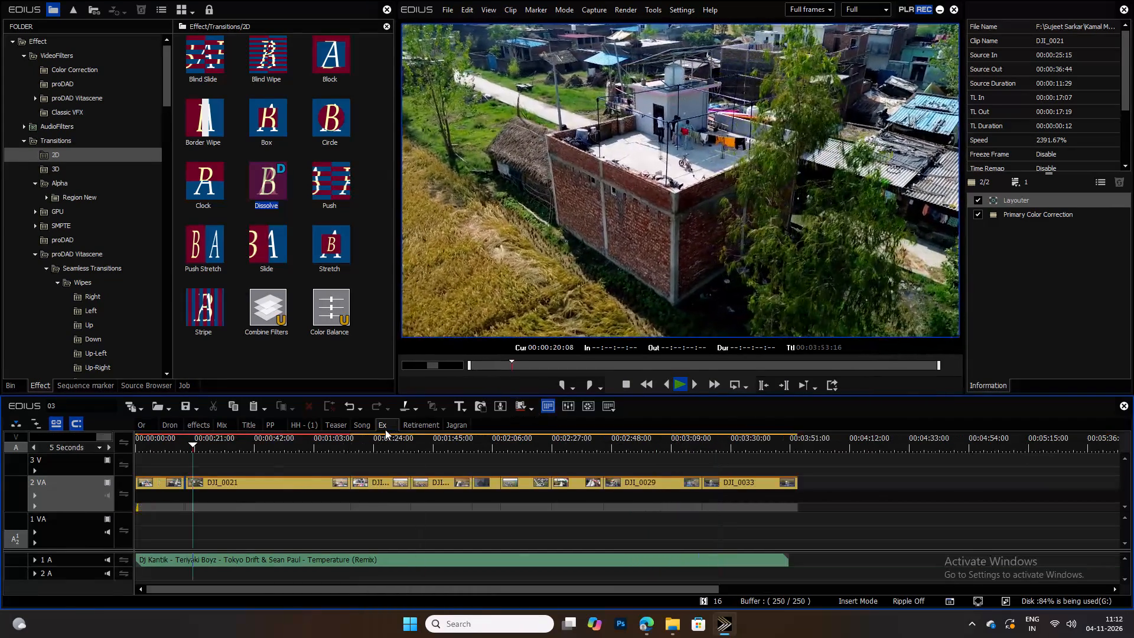
pyautogui.keyDown('ctrl'); pyautogui.scroll(-3, 296, 421); pyautogui.keyUp('ctrl')
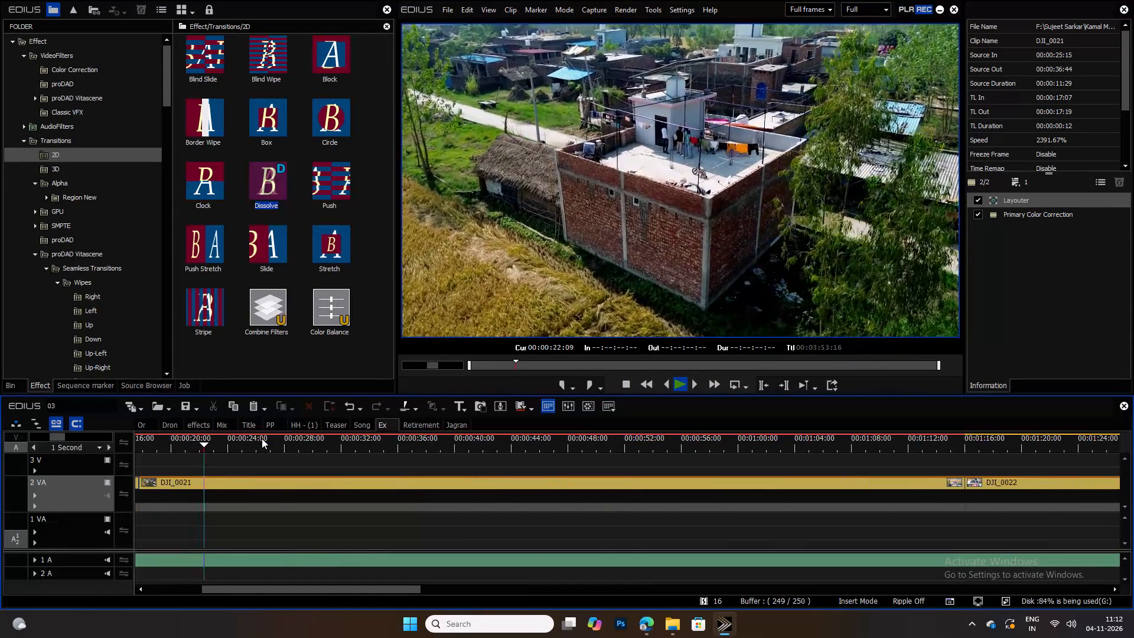
pyautogui.keyDown('ctrl'); pyautogui.scroll(-1, 262, 438); pyautogui.keyUp('ctrl')
pyautogui.moveTo(274, 435); pyautogui.dragTo(387, 435)
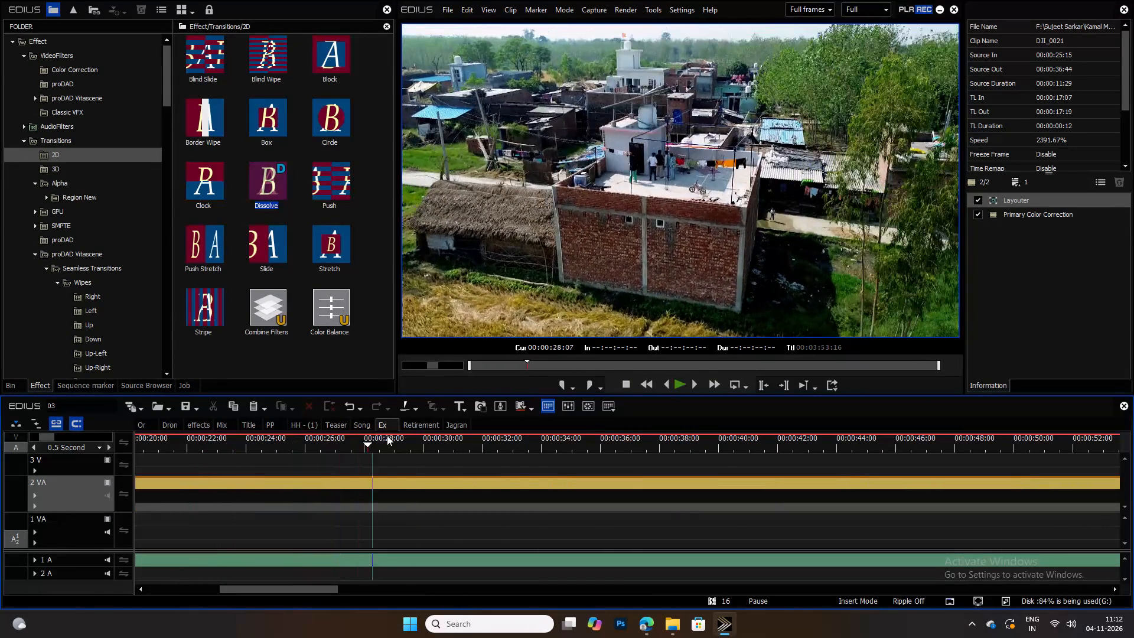
pyautogui.moveTo(387, 435); pyautogui.dragTo(532, 435)
pyautogui.press('space')
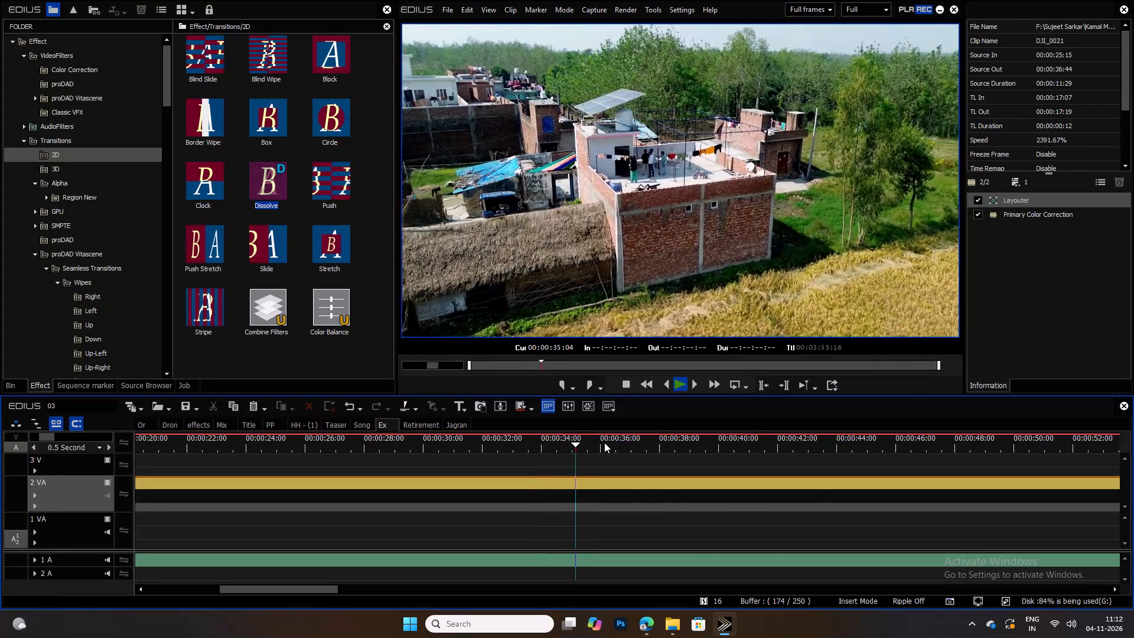
pyautogui.moveTo(618, 442); pyautogui.dragTo(866, 442)
pyautogui.press('space')
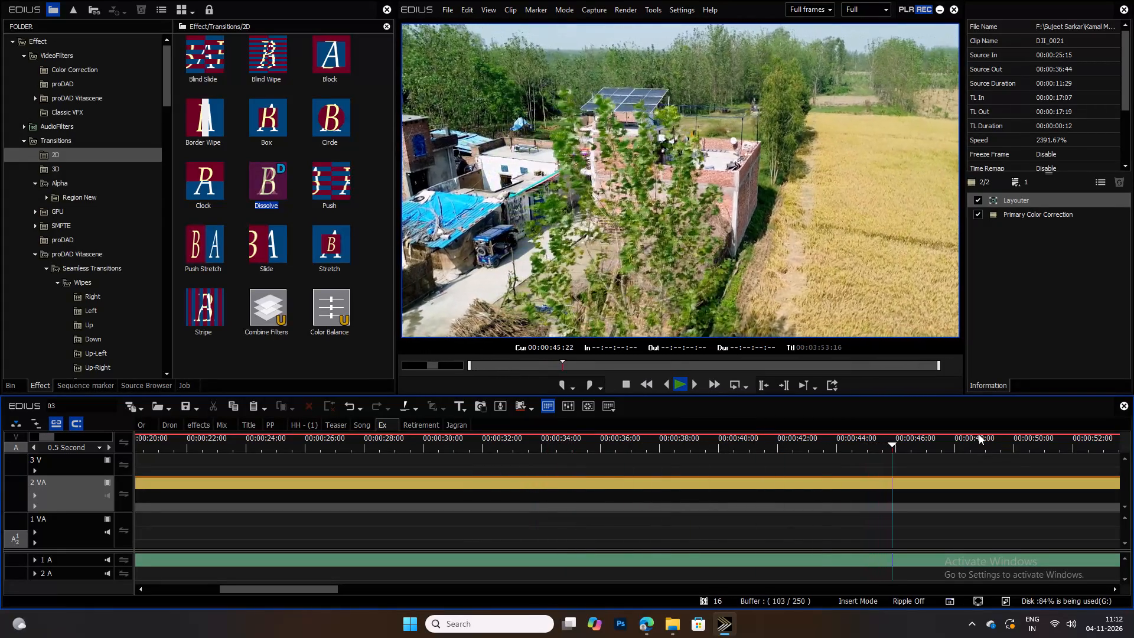
pyautogui.keyDown('ctrl'); pyautogui.scroll(3, 982, 437); pyautogui.keyUp('ctrl')
pyautogui.press('space')
# Delete the "Dj Kantik - Teriyaki Boyz - Tokyo Drift & Sean Paul" song from audio track 1A and move the playhead to the end of the video clips.
pyautogui.click(266, 562)
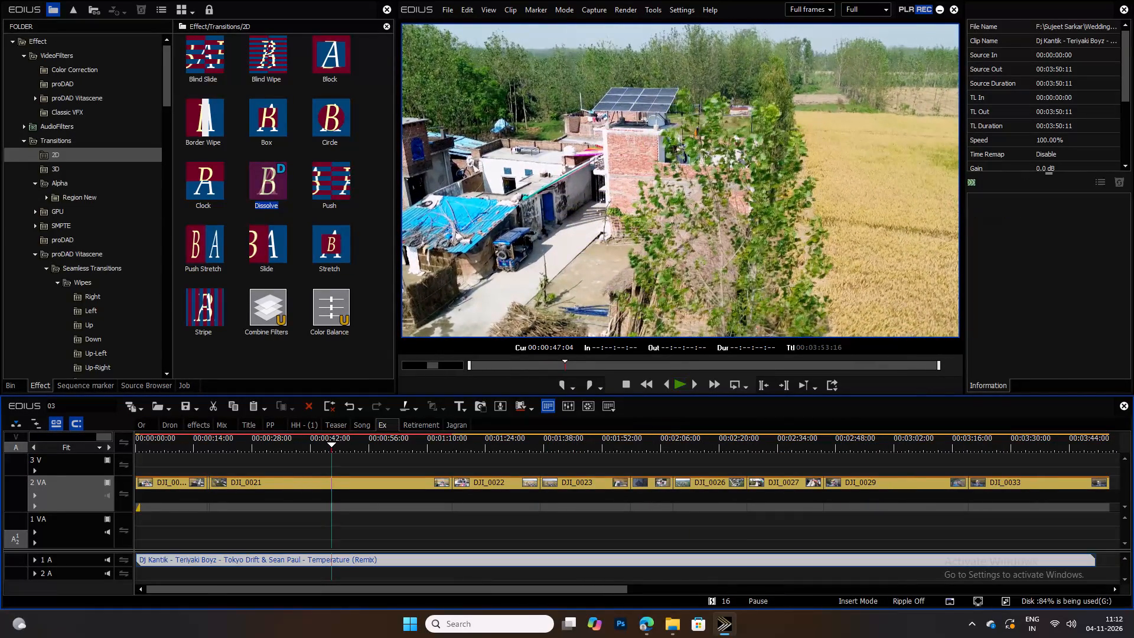
pyautogui.press('Delete')
pyautogui.keyDown('ctrl'); pyautogui.scroll(2, 387, 466); pyautogui.keyUp('ctrl')
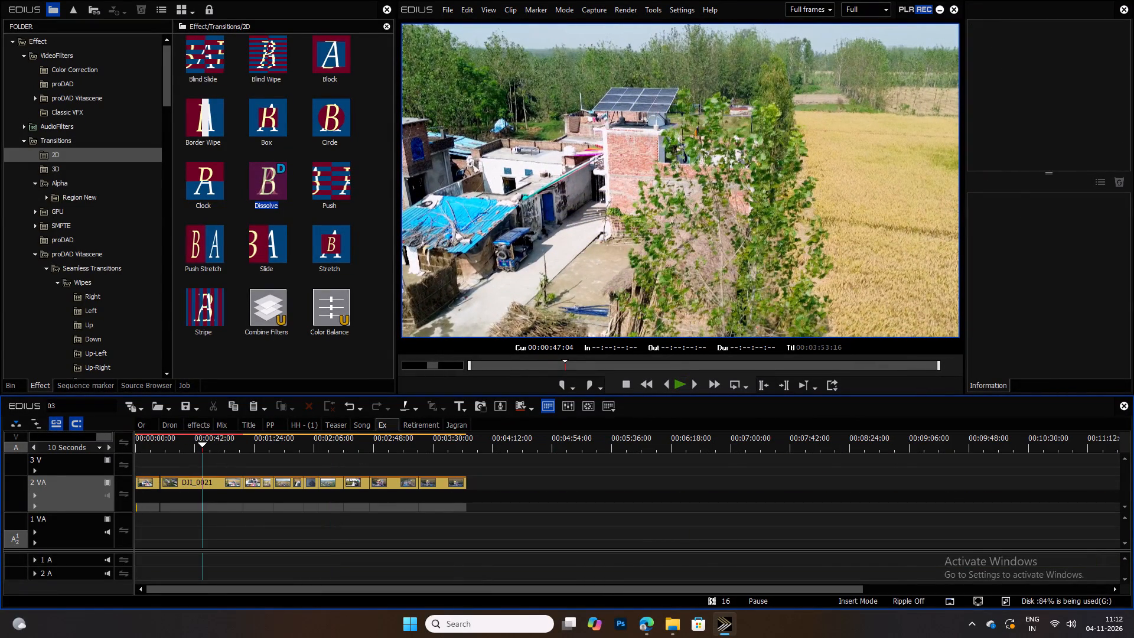
pyautogui.moveTo(377, 445); pyautogui.dragTo(471, 454)
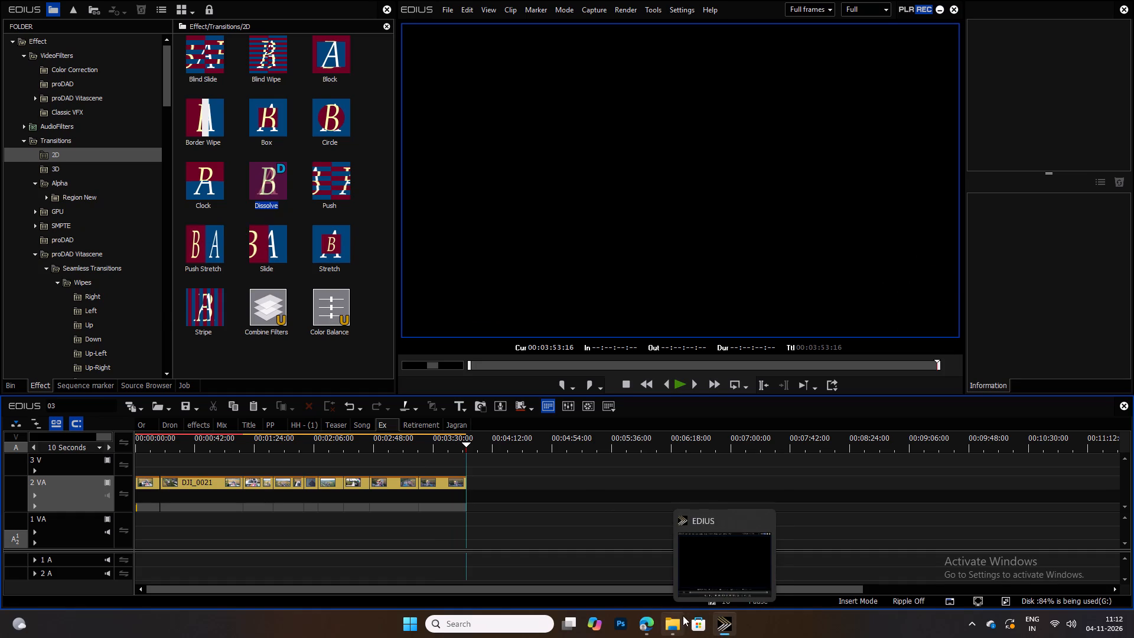
# Switch to File Explorer and look through the Instrumental folder inside Wedding Songs.
pyautogui.click(676, 622)
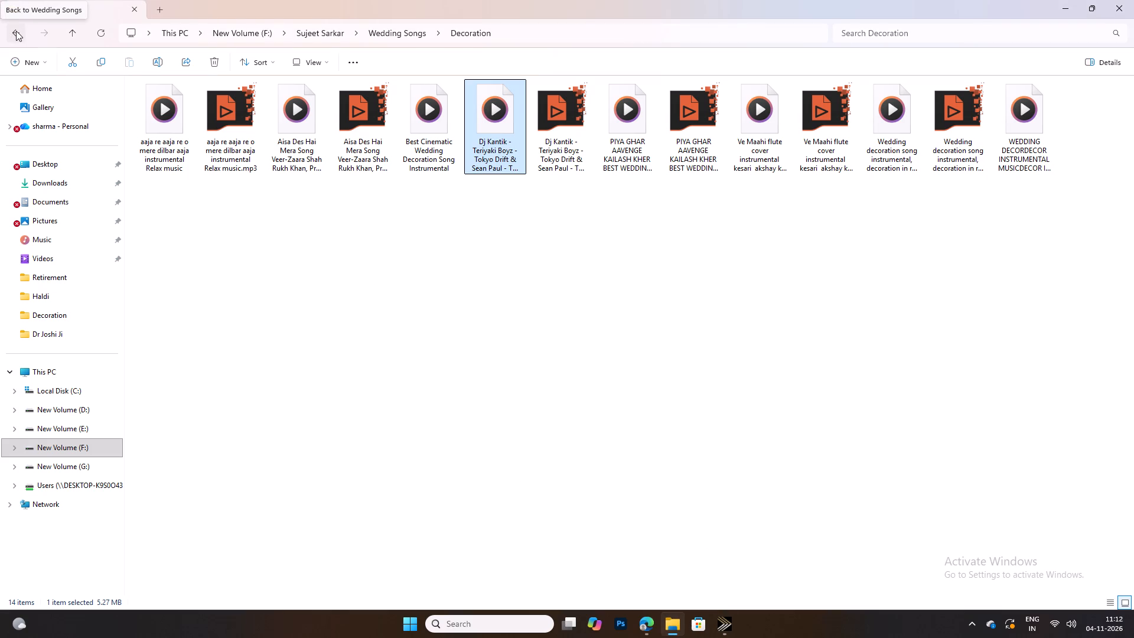
pyautogui.click(16, 31)
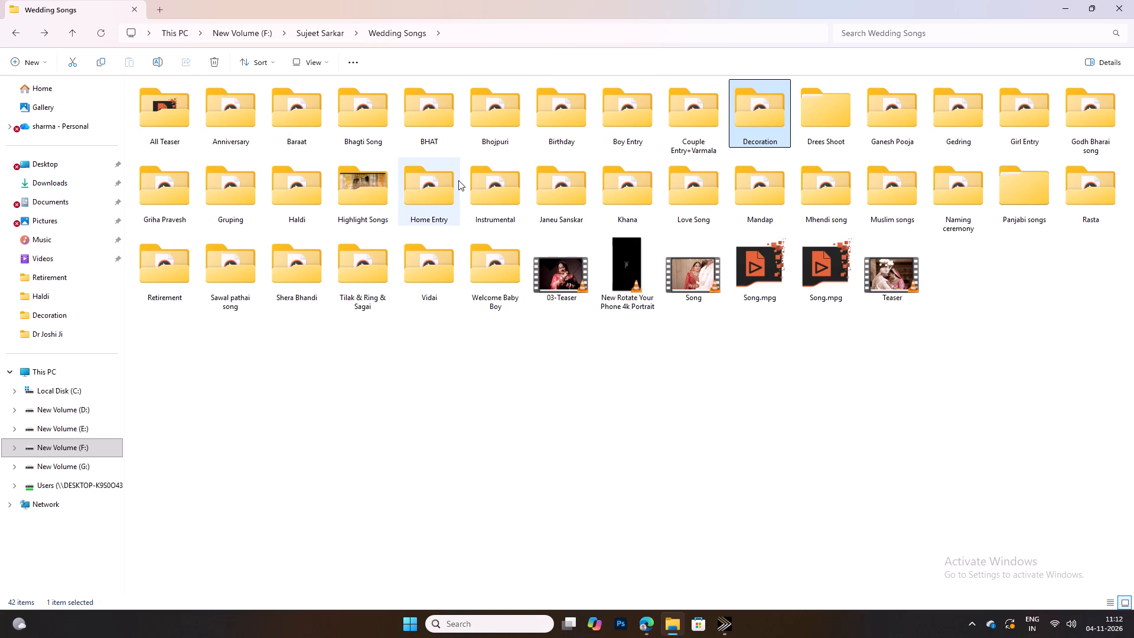
pyautogui.doubleClick(515, 194)
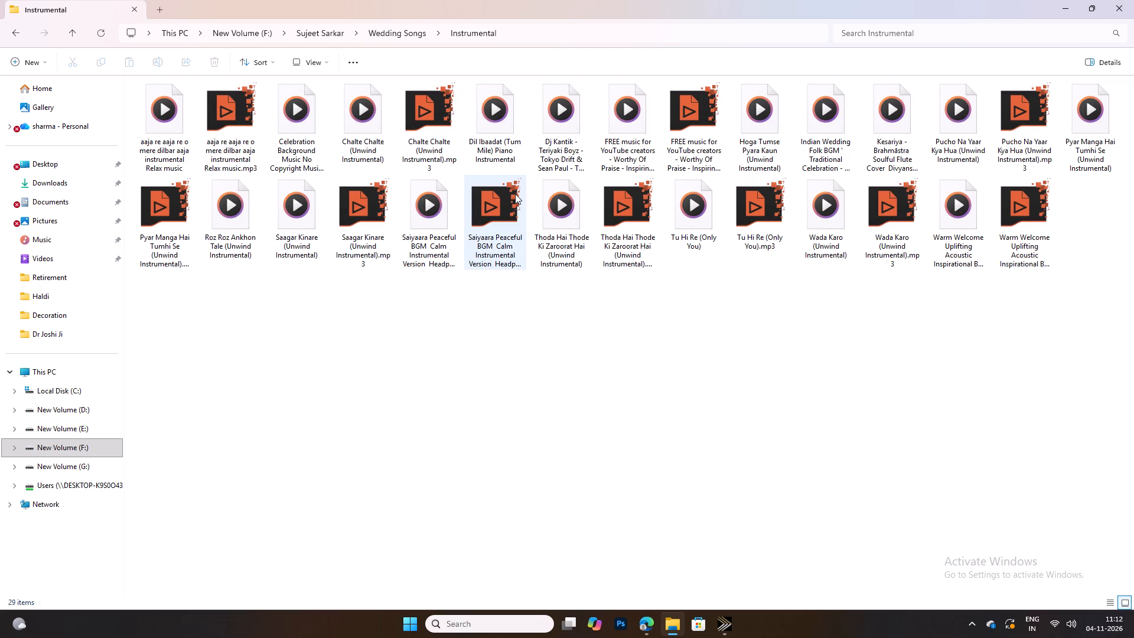
# Go through the desktop's This PC to drive F and open the "Soniya Hotel Amit Birthday" folder inside Mixing-2026.
pyautogui.press('super+d')
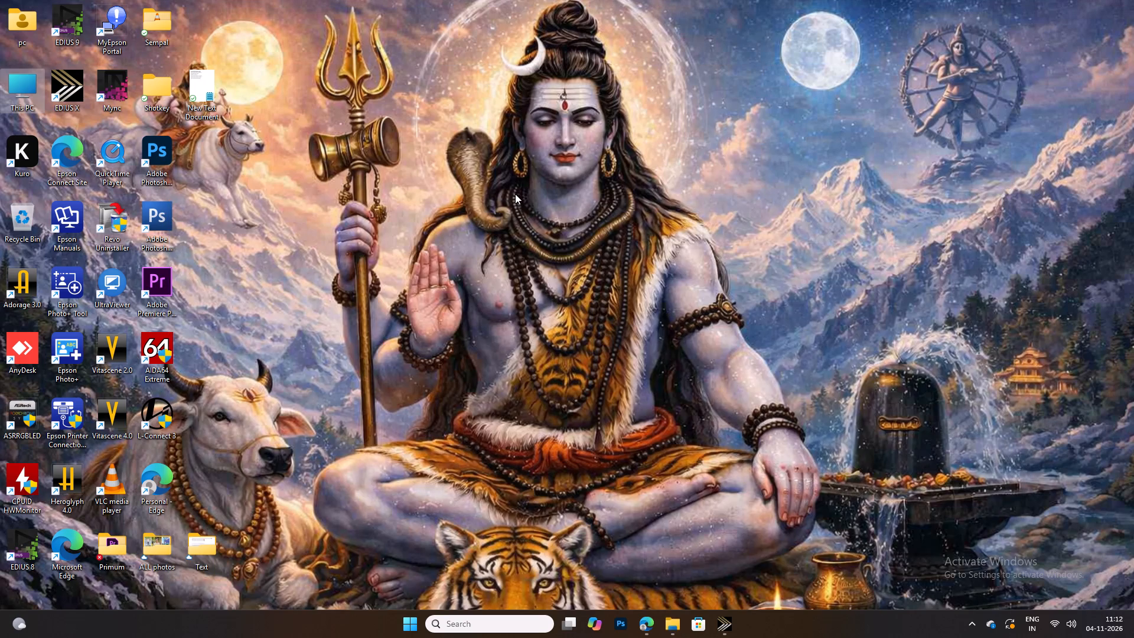
pyautogui.doubleClick(19, 81)
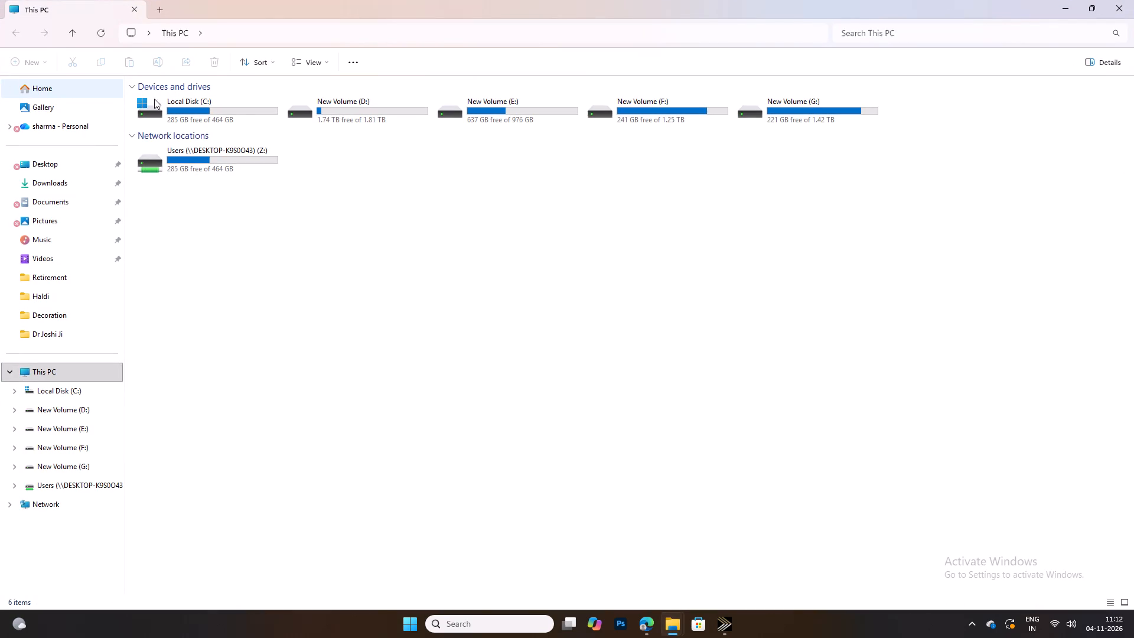
pyautogui.doubleClick(513, 113)
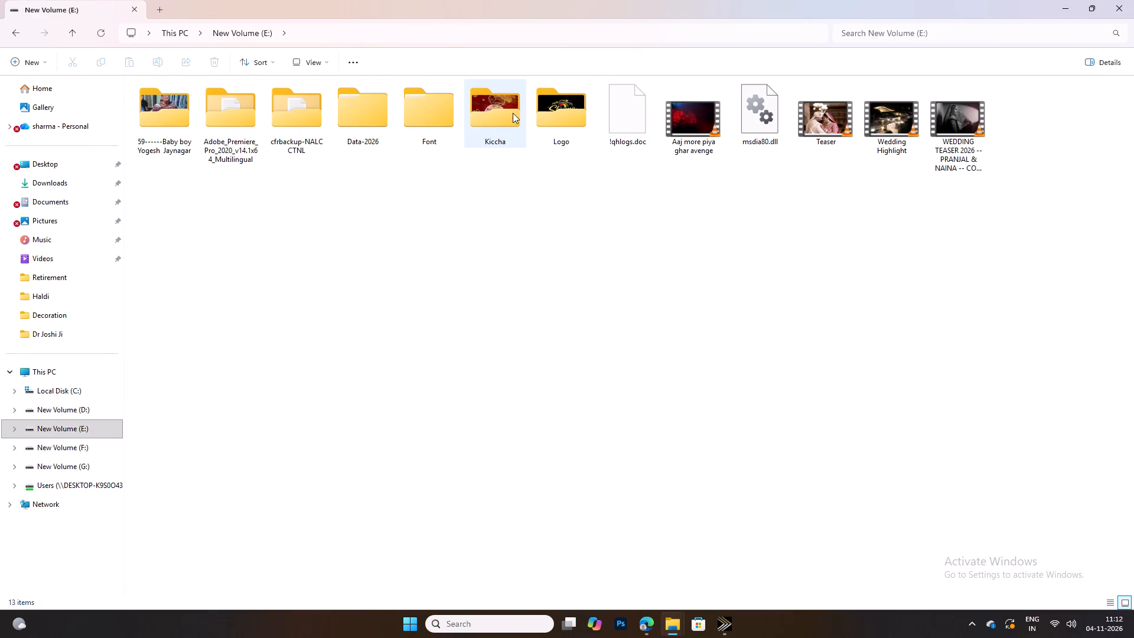
pyautogui.press('BackSpace')
pyautogui.doubleClick(672, 109)
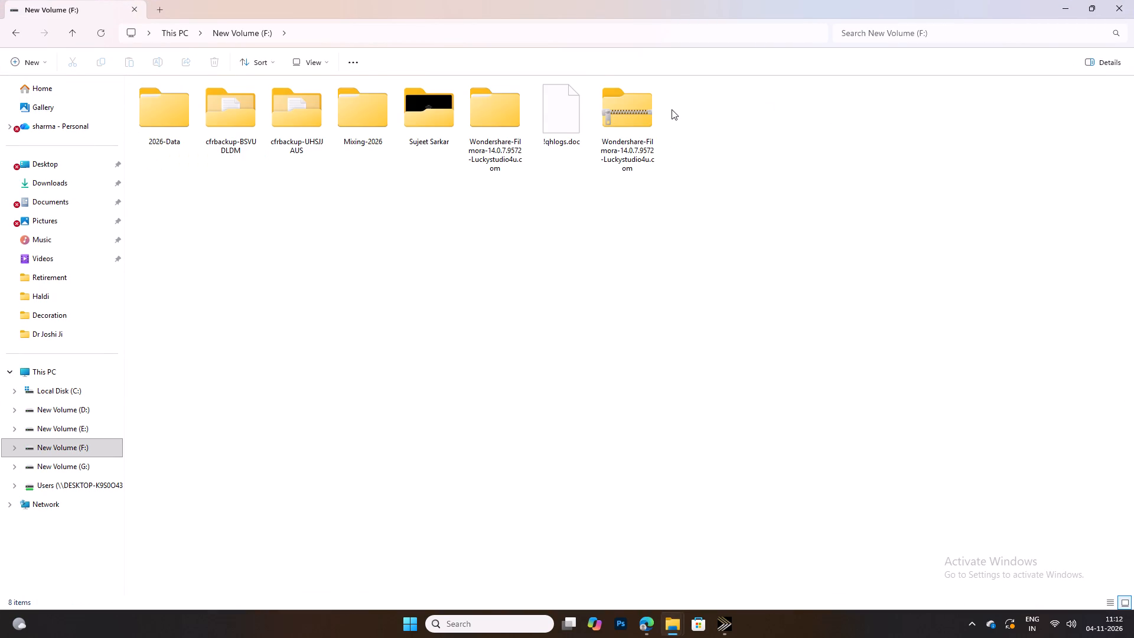
pyautogui.doubleClick(363, 116)
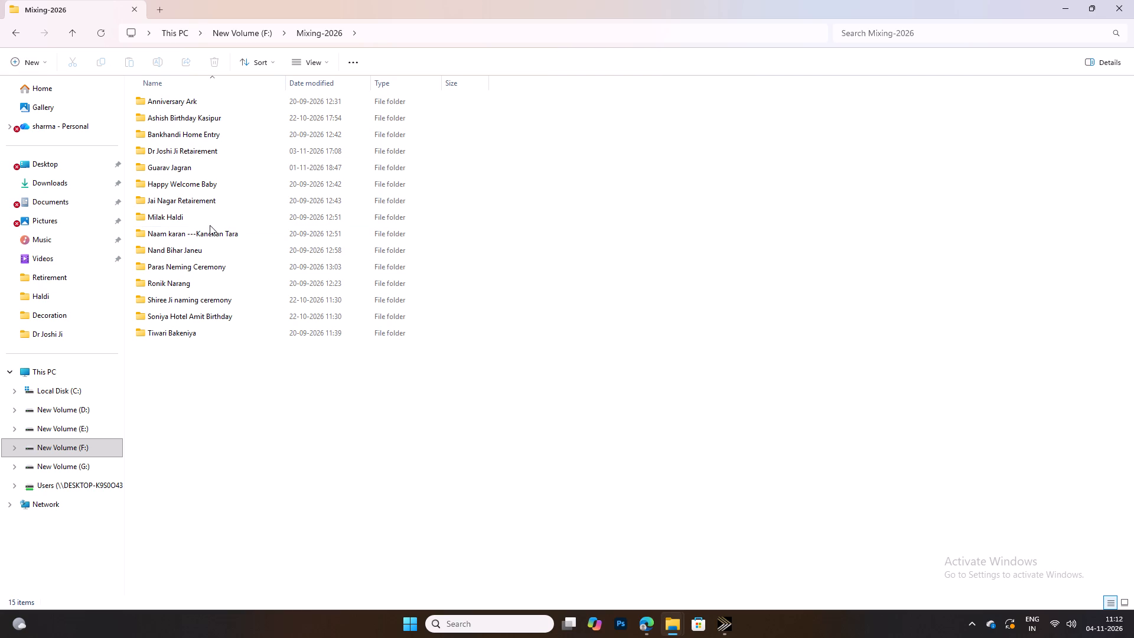
pyautogui.doubleClick(206, 315)
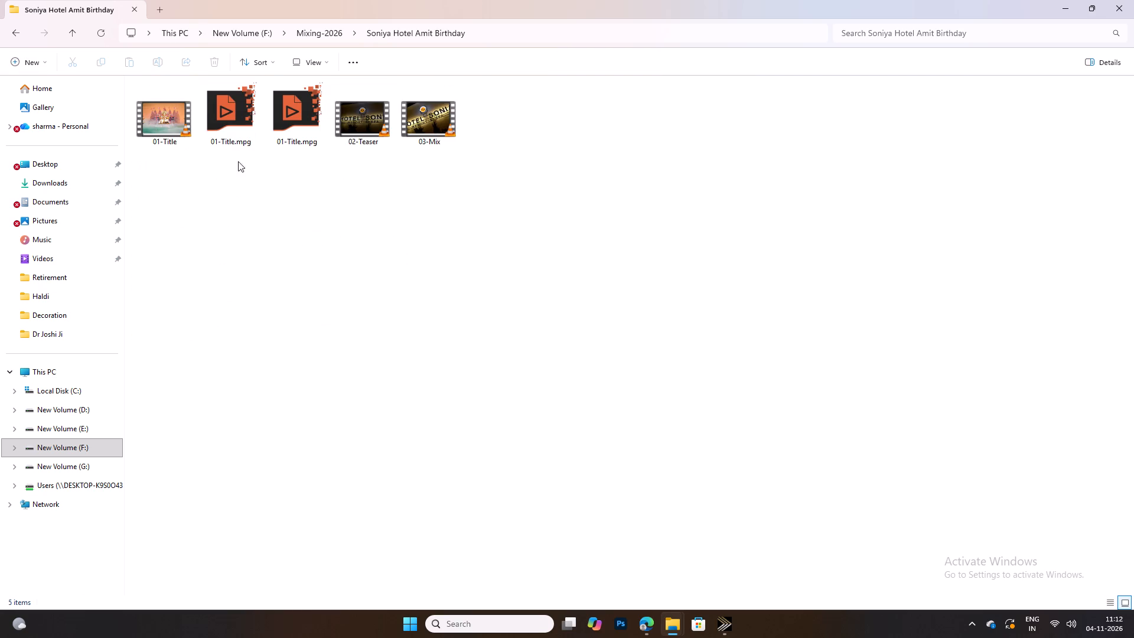
# Delete the two 01-Title.mpg companion files from the folder, keeping the three videos.
pyautogui.moveTo(227, 180); pyautogui.dragTo(288, 132)
pyautogui.press('Delete')
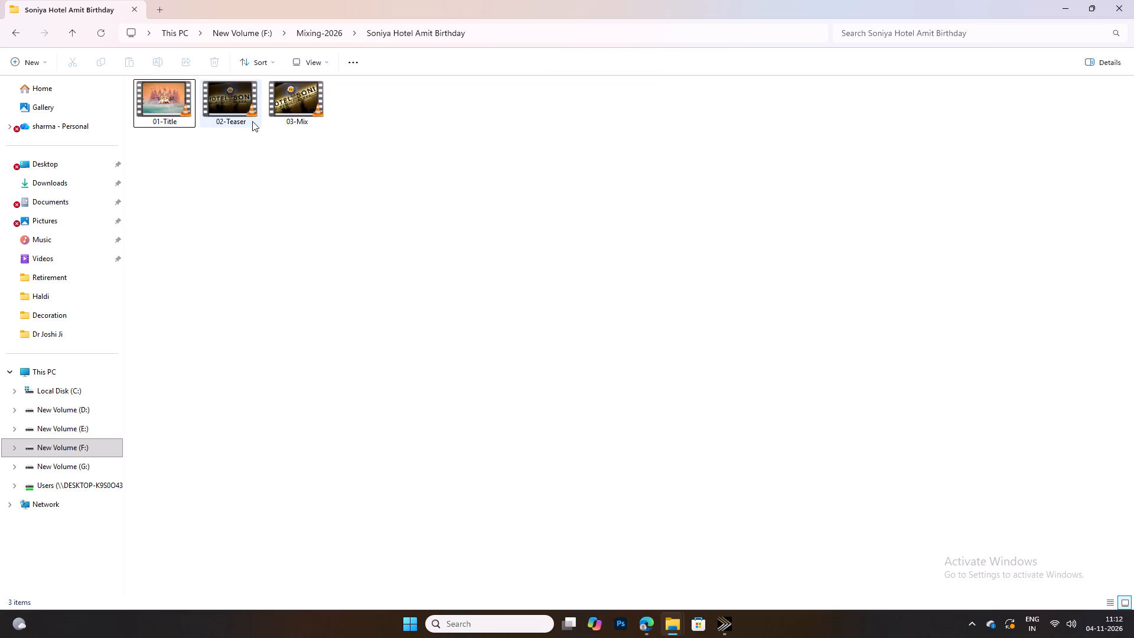
# Play the 03-Mix video in VLC full screen, checking its opening section, and close the player.
pyautogui.click(299, 91)
pyautogui.doubleClick(299, 91)
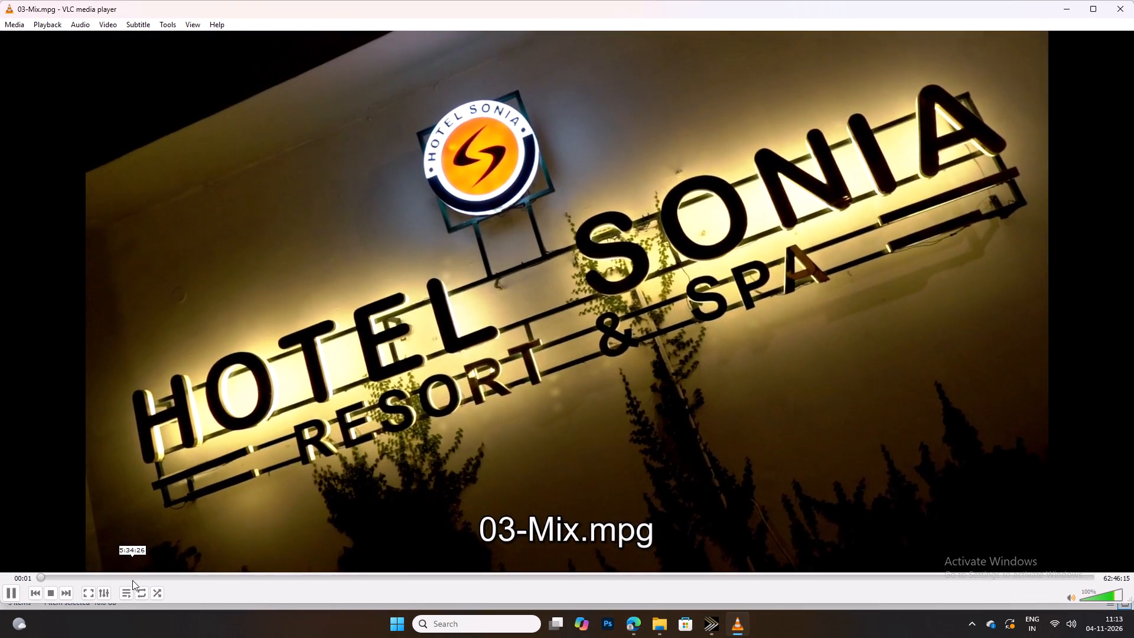
pyautogui.click(45, 575)
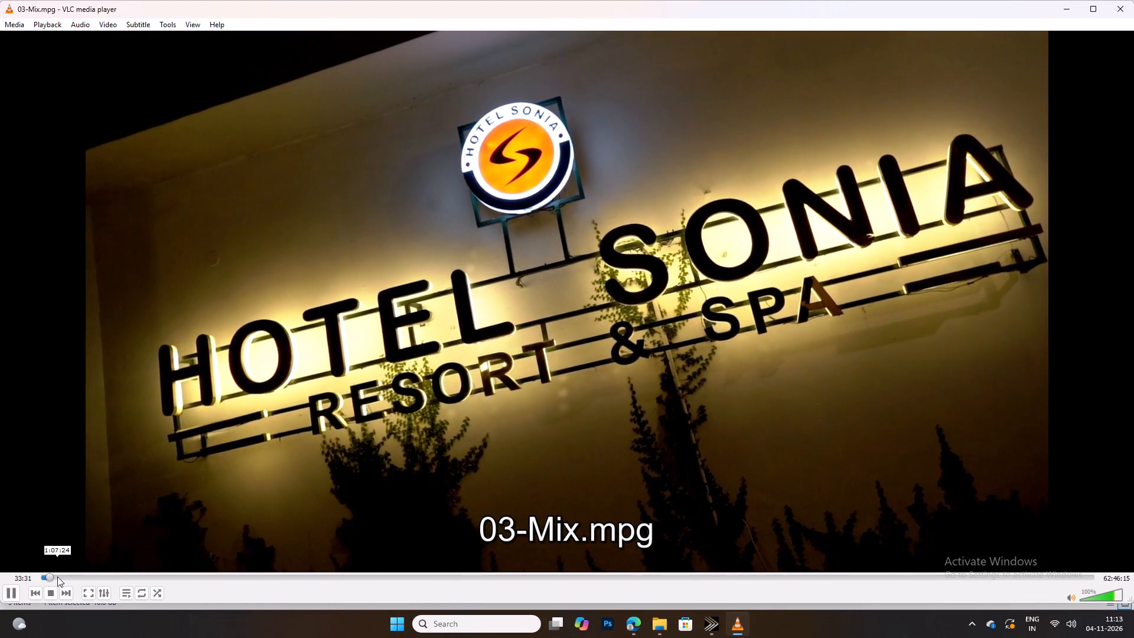
pyautogui.doubleClick(882, 252)
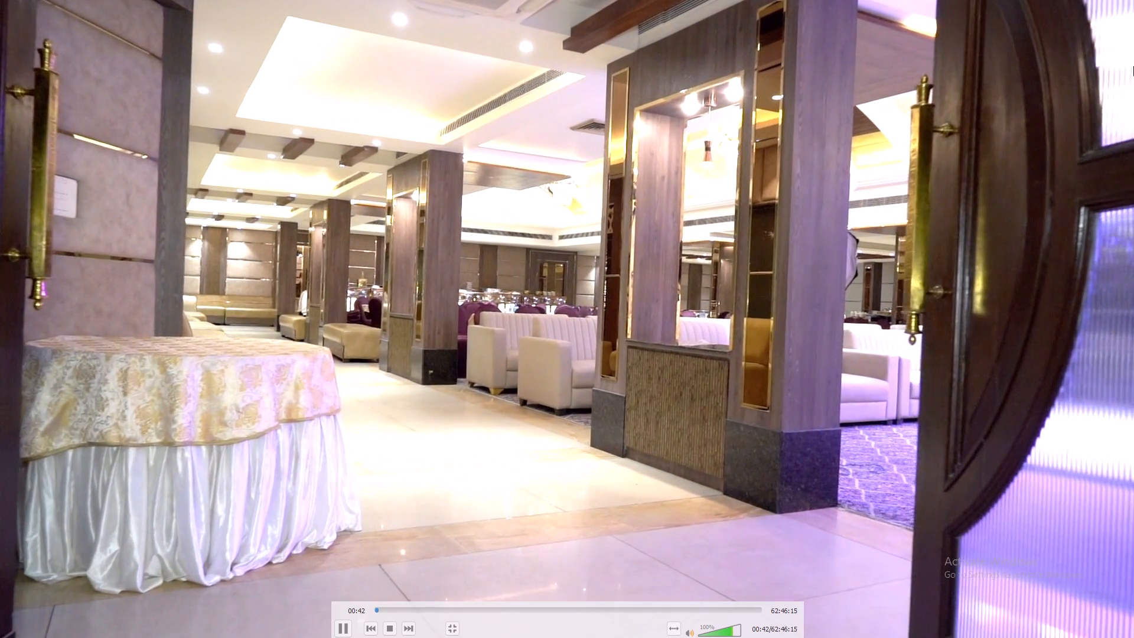
pyautogui.doubleClick(1118, 62)
pyautogui.click(1125, 1)
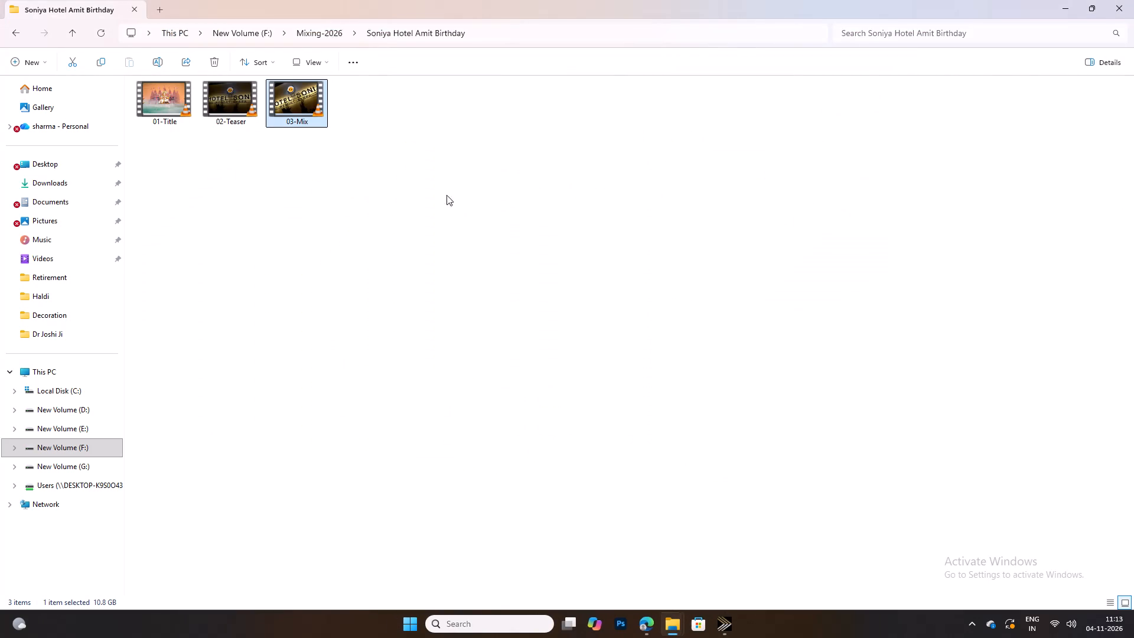
# Play the 03-Mix video in VLC full screen again, skipping ahead to the speech at about 10:00, and close the player.
pyautogui.click(301, 113)
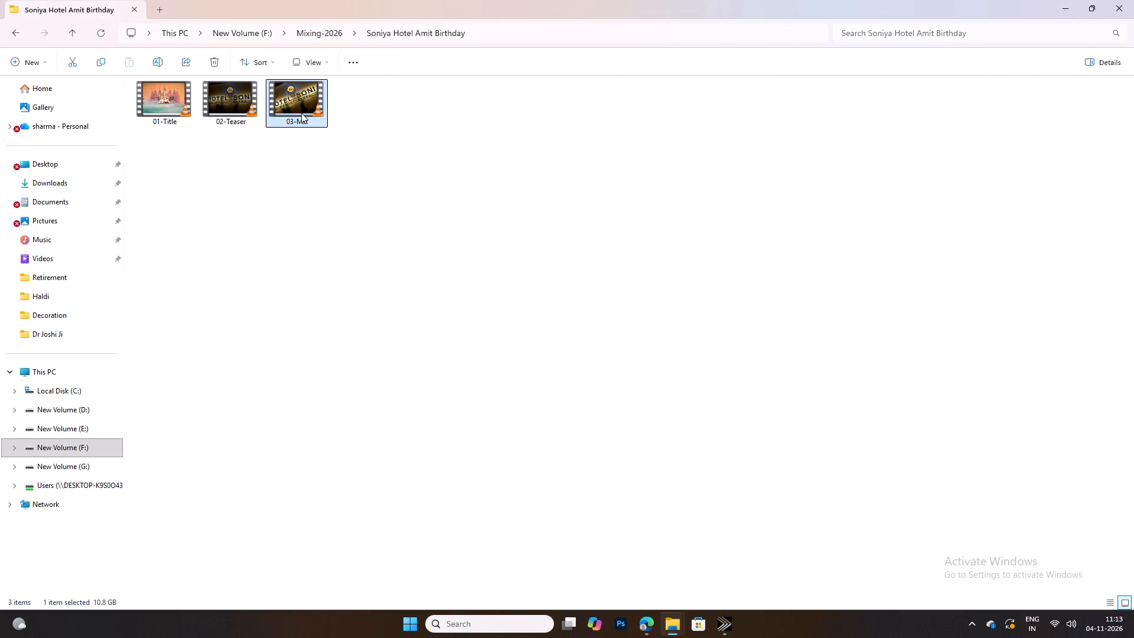
pyautogui.doubleClick(301, 113)
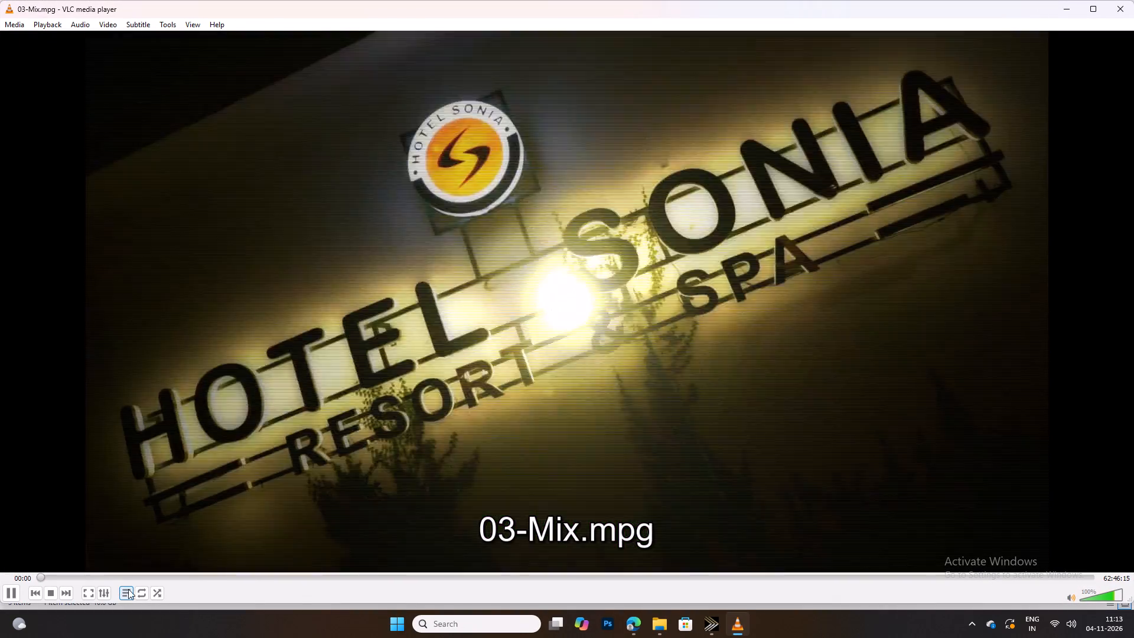
pyautogui.doubleClick(230, 398)
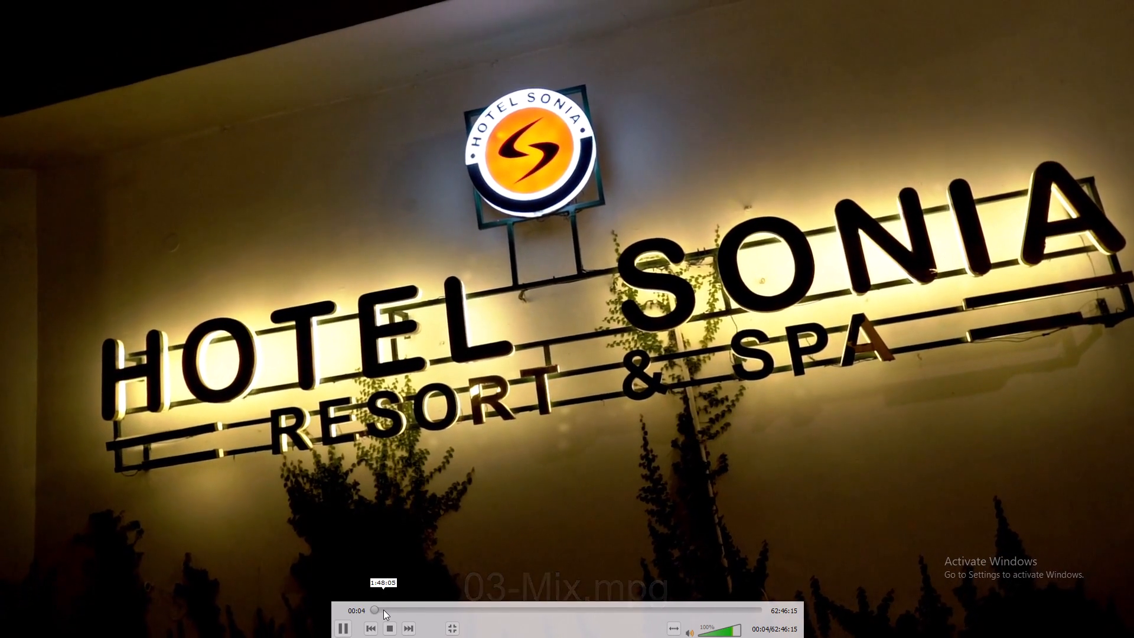
pyautogui.click(382, 608)
pyautogui.click(412, 607)
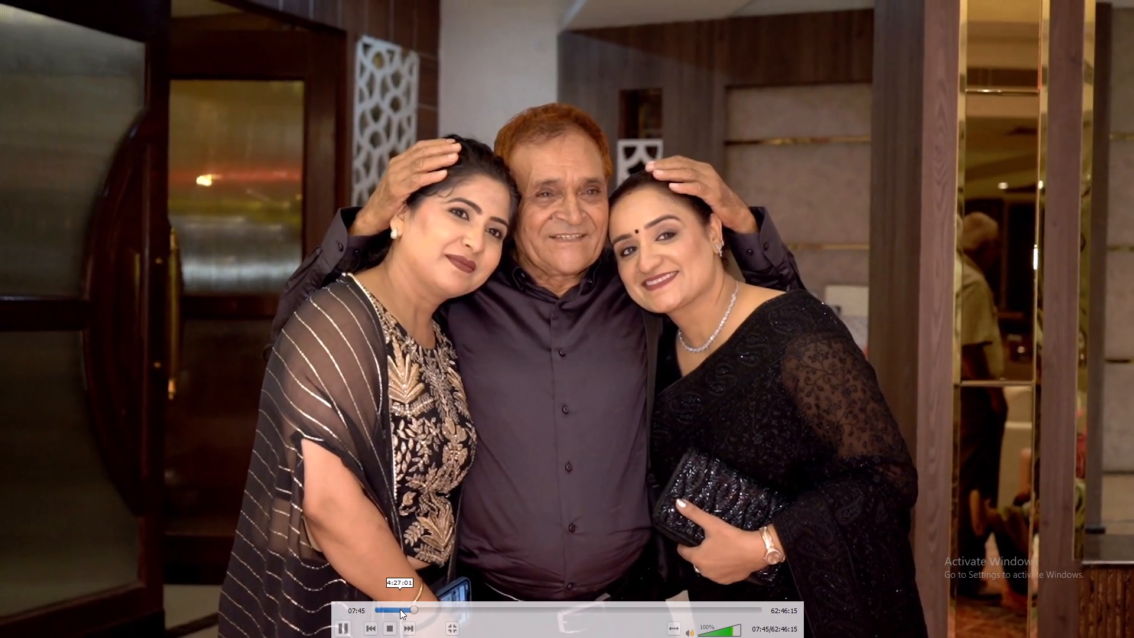
pyautogui.click(423, 608)
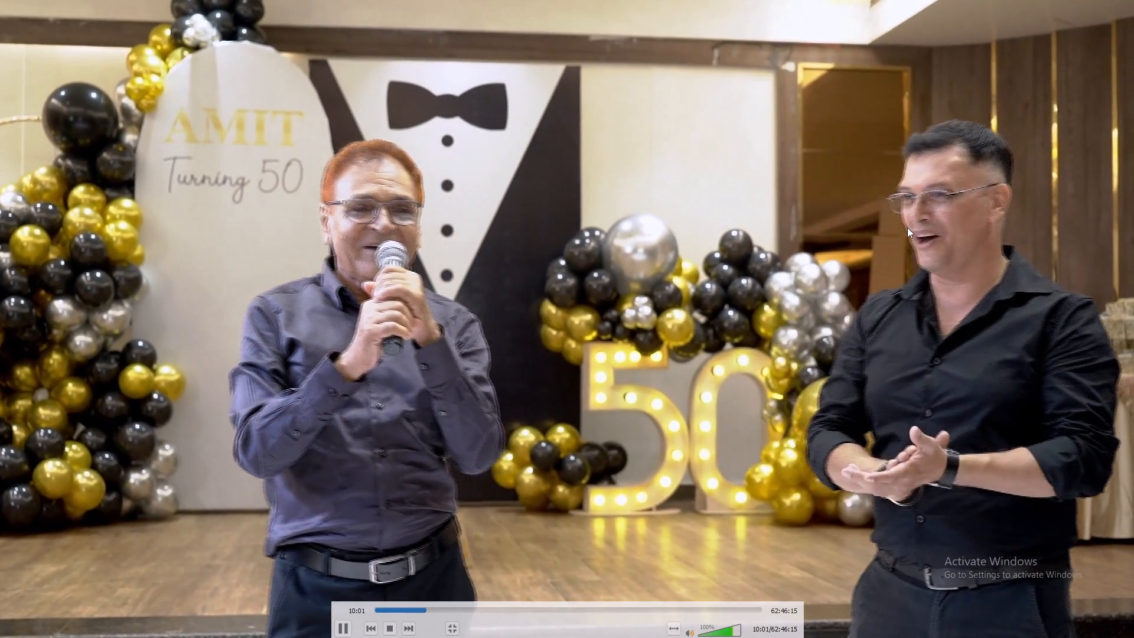
pyautogui.doubleClick(907, 227)
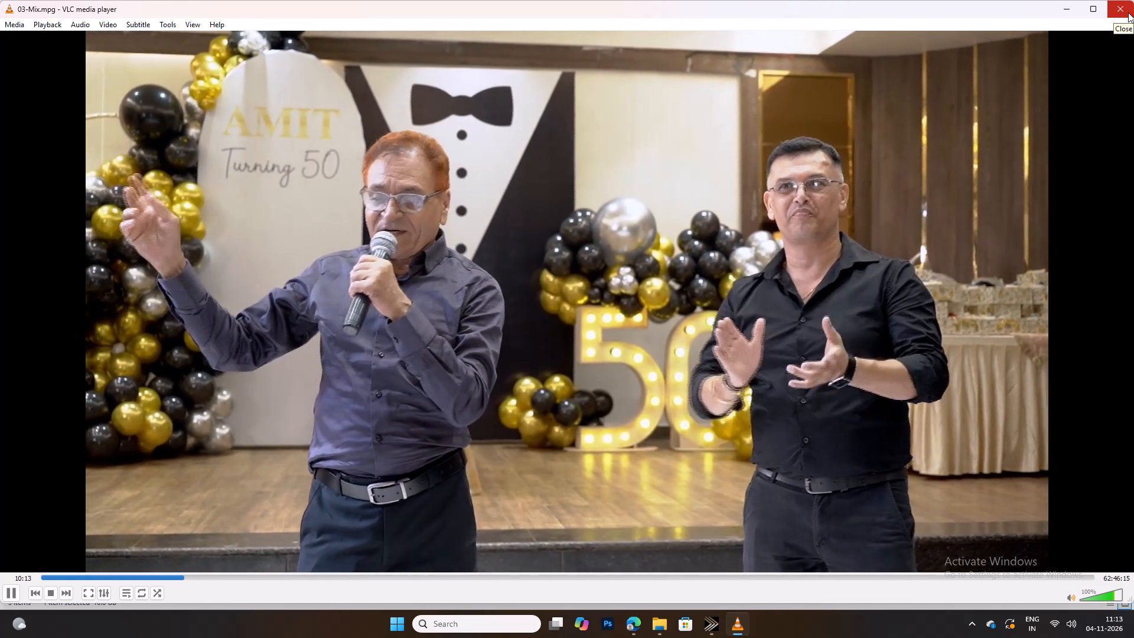
pyautogui.click(1128, 12)
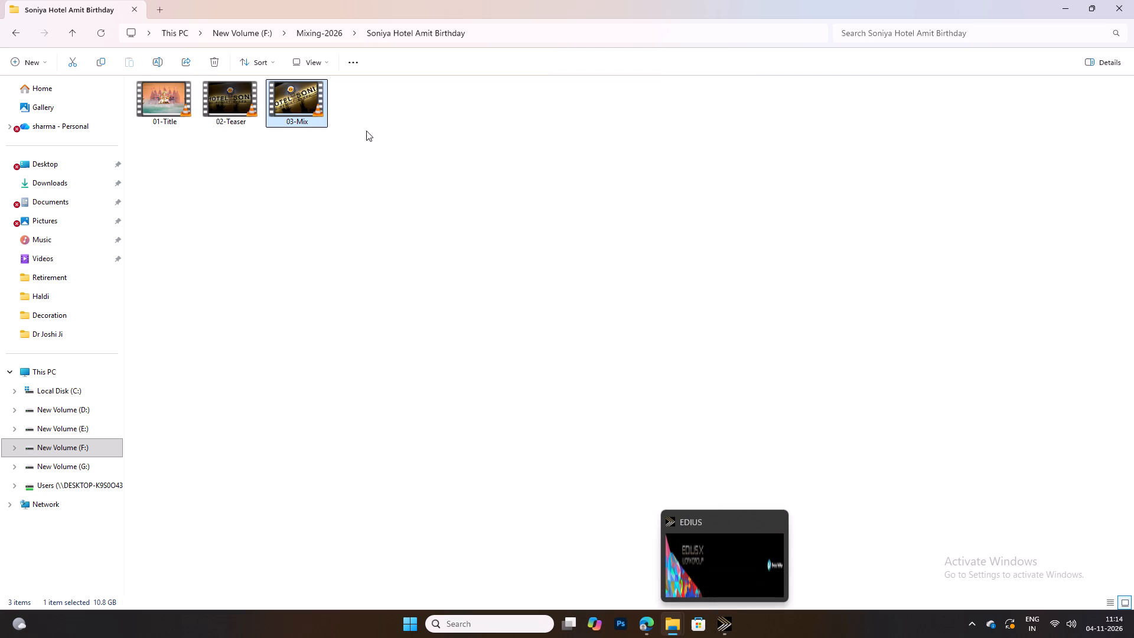
# Bring the 03-Mix video from File Explorer into the EDIUS Ex sequence, placing it on track 2 VA after the drone clips at about 00:04:45.
pyautogui.click(724, 624)
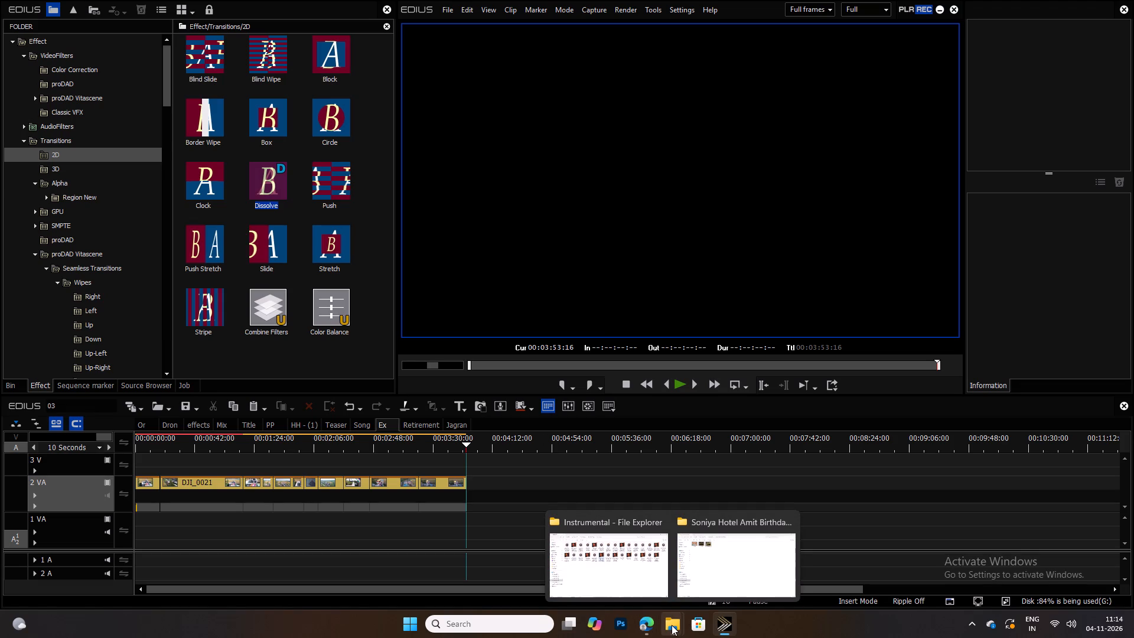
pyautogui.click(742, 549)
pyautogui.moveTo(304, 93); pyautogui.dragTo(1133, 593)
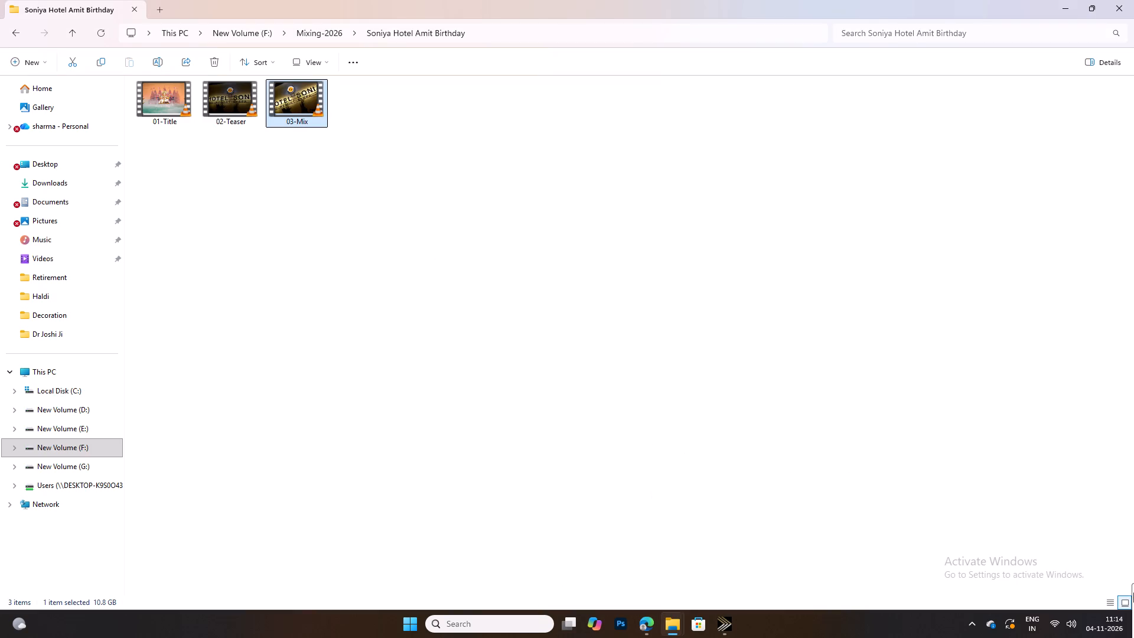
pyautogui.moveTo(1133, 593); pyautogui.dragTo(513, 504)
pyautogui.hotkey('alt', 'Tab')
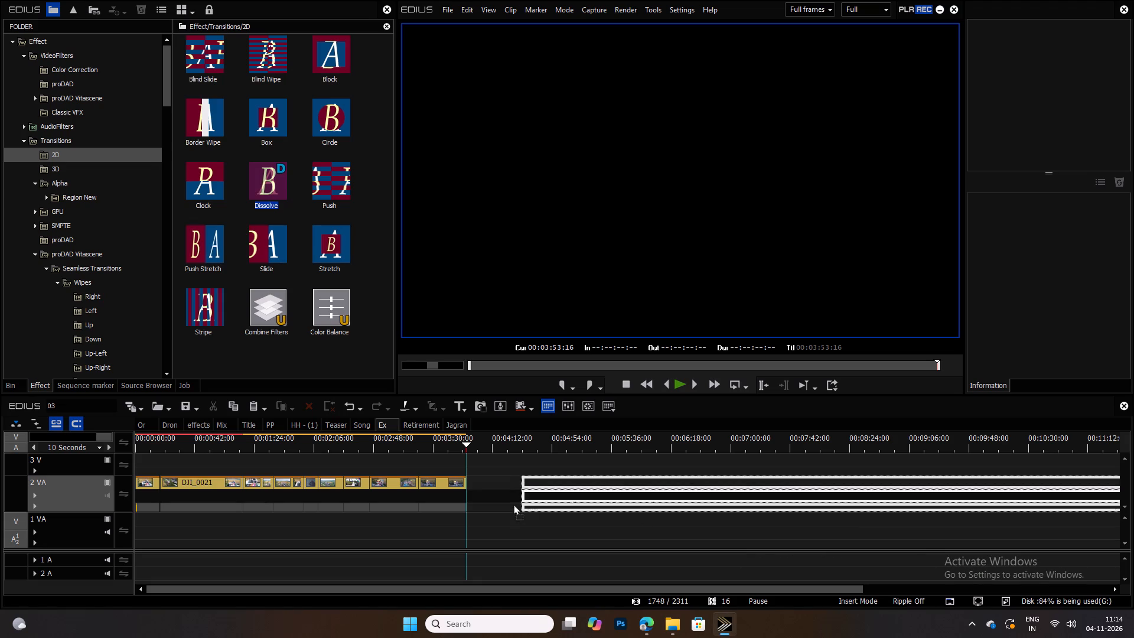
pyautogui.moveTo(513, 504); pyautogui.dragTo(540, 500)
# Turn on the audio of track 2 VA.
pyautogui.keyDown('ctrl'); pyautogui.scroll(3, 602, 490); pyautogui.keyUp('ctrl')
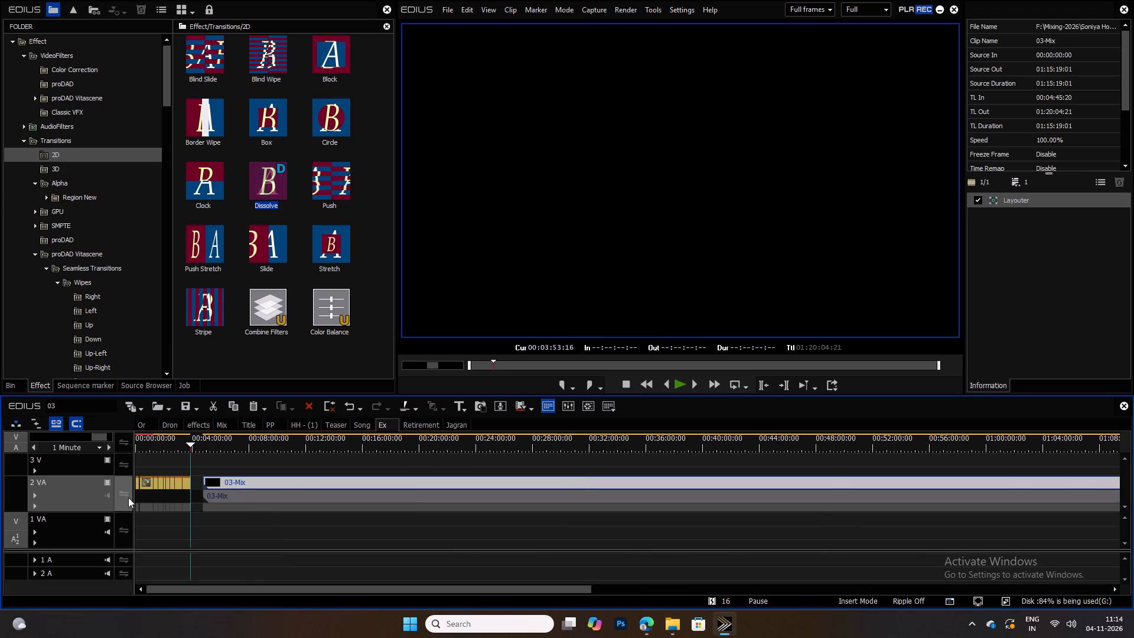
pyautogui.click(110, 496)
# Examine the 03-Mix clip by scrubbing and playing the section from about 00:13:33 to find where the speech begins.
pyautogui.moveTo(247, 446); pyautogui.dragTo(401, 450)
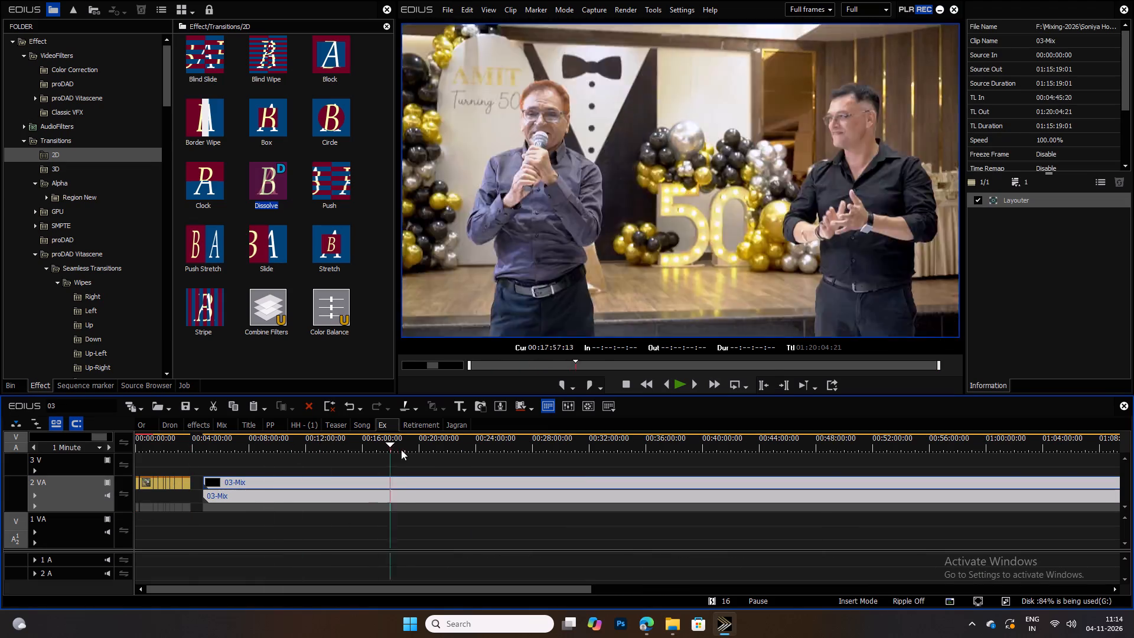
pyautogui.moveTo(401, 450); pyautogui.dragTo(319, 456)
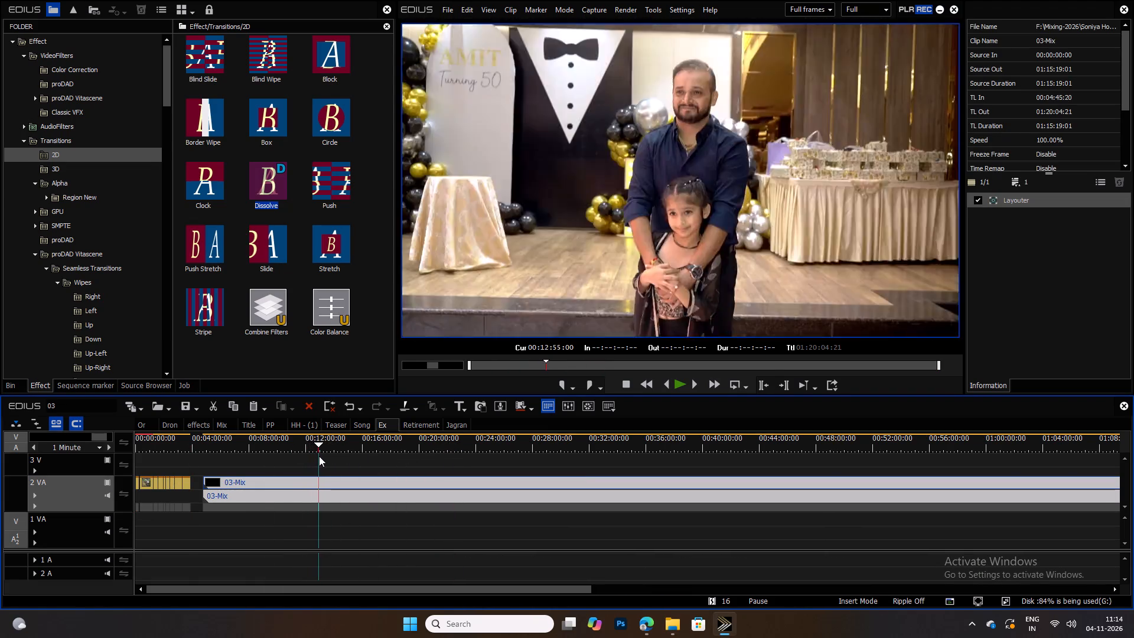
pyautogui.moveTo(319, 456); pyautogui.dragTo(334, 461)
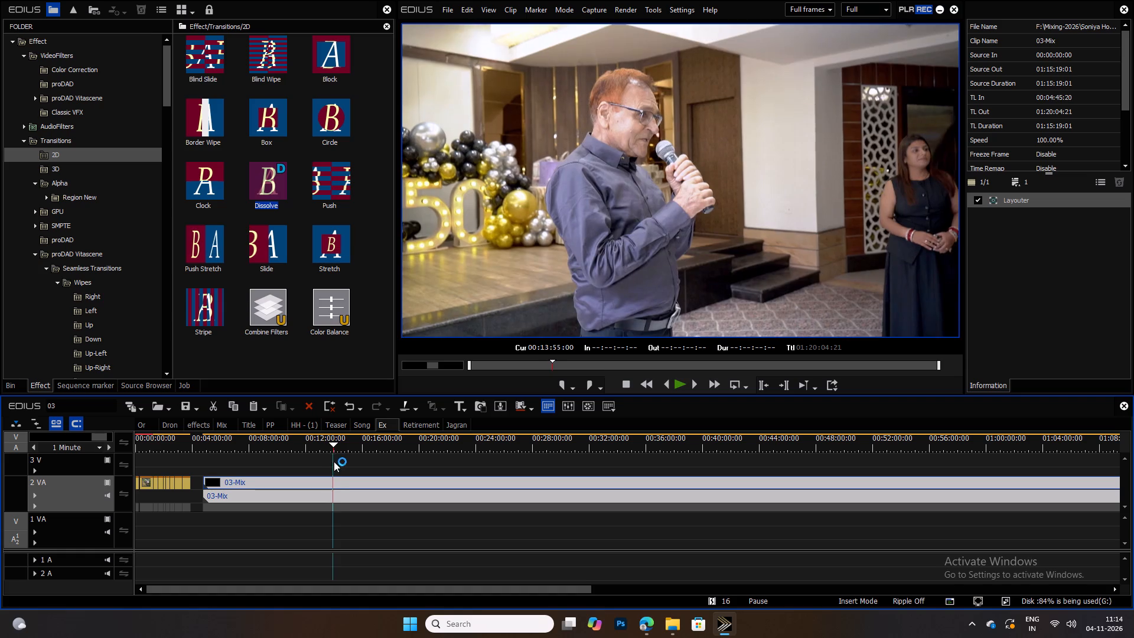
pyautogui.moveTo(334, 461); pyautogui.dragTo(327, 457)
pyautogui.keyDown('ctrl'); pyautogui.scroll(-4, 328, 457); pyautogui.keyUp('ctrl')
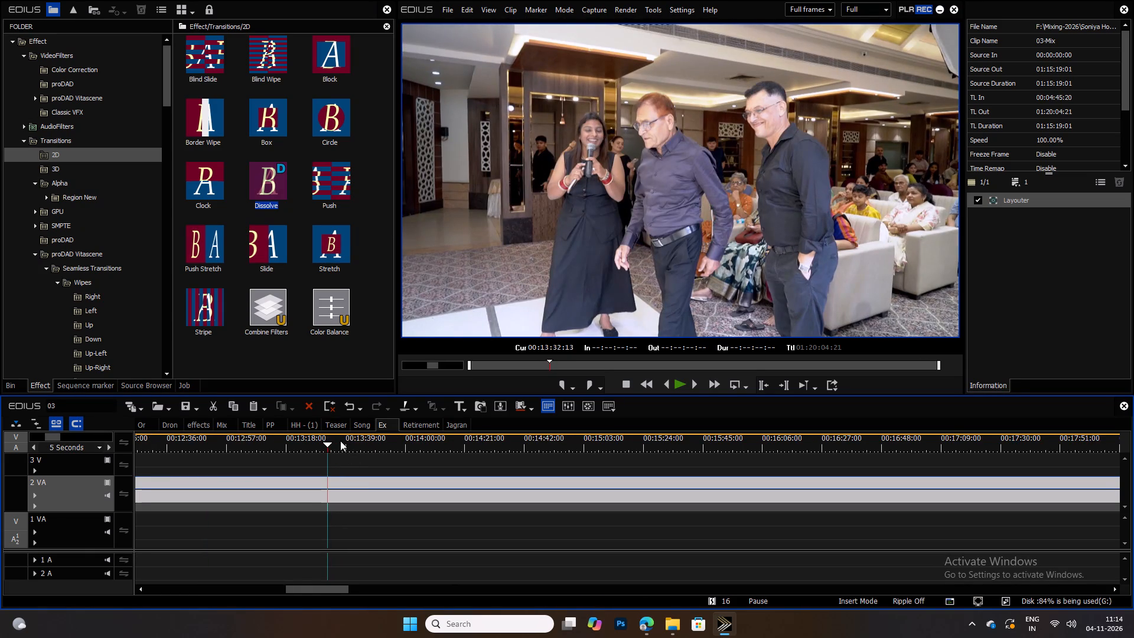
pyautogui.keyDown('ctrl'); pyautogui.scroll(-3, 340, 436); pyautogui.keyUp('ctrl')
pyautogui.moveTo(335, 442); pyautogui.dragTo(347, 445)
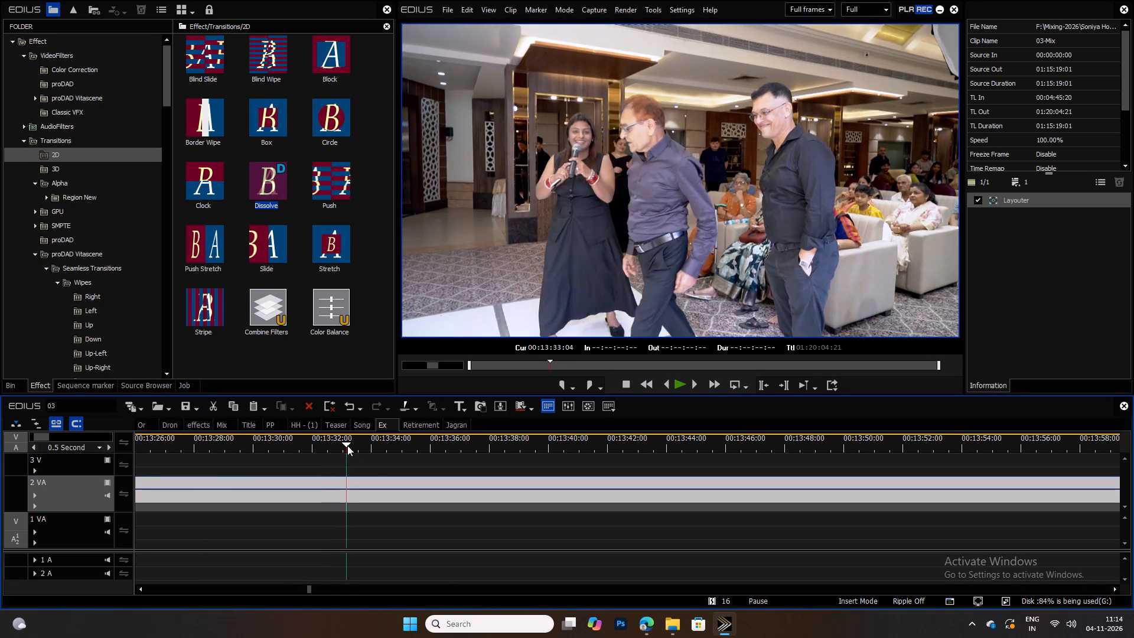
pyautogui.moveTo(347, 445); pyautogui.dragTo(369, 445)
pyautogui.press('space')
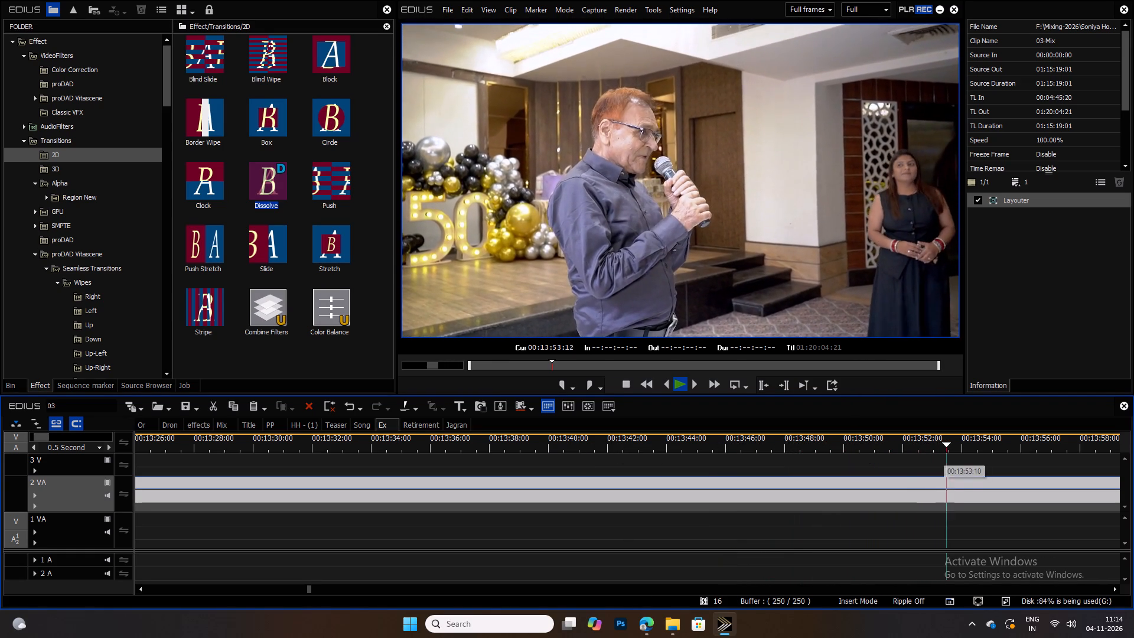
pyautogui.moveTo(837, 437); pyautogui.dragTo(731, 437)
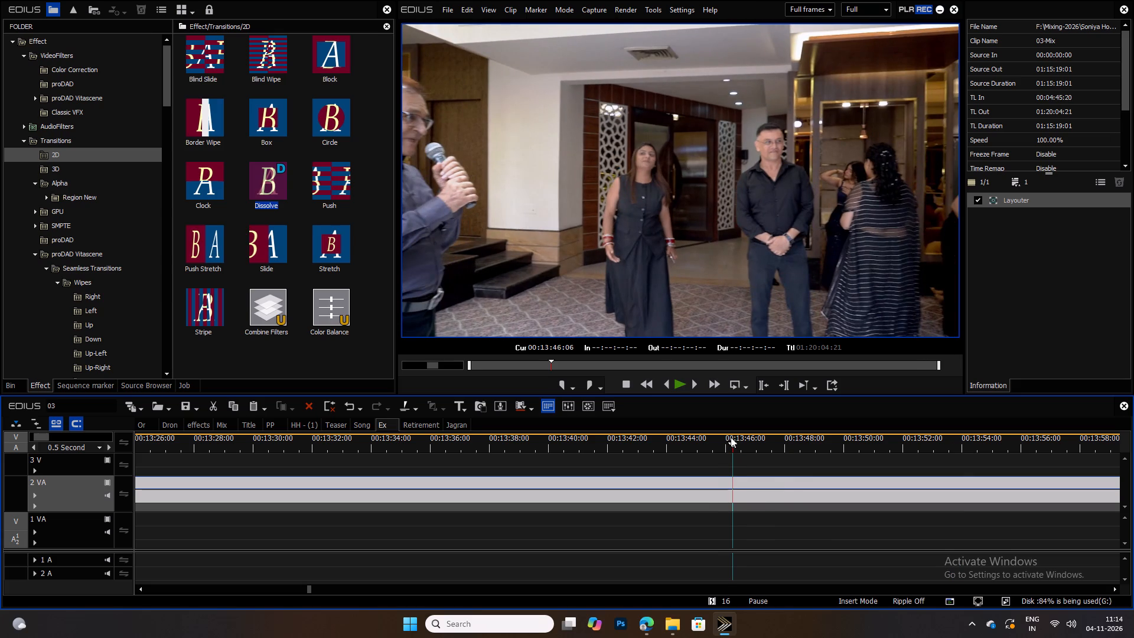
pyautogui.moveTo(731, 437); pyautogui.dragTo(699, 438)
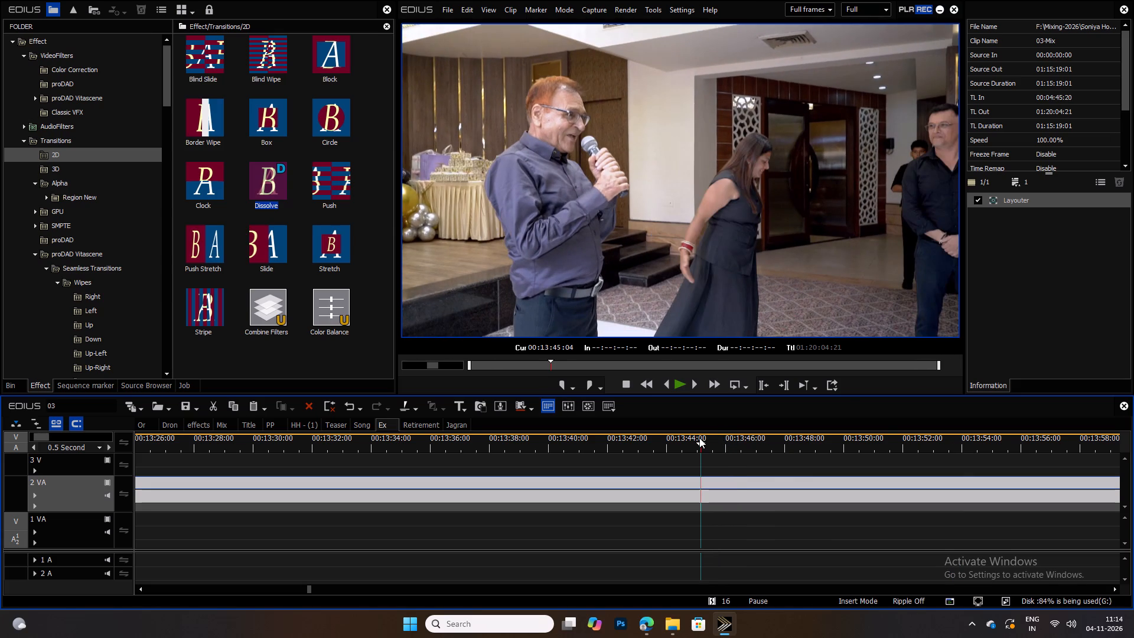
pyautogui.moveTo(699, 438); pyautogui.dragTo(738, 446)
pyautogui.press('space')
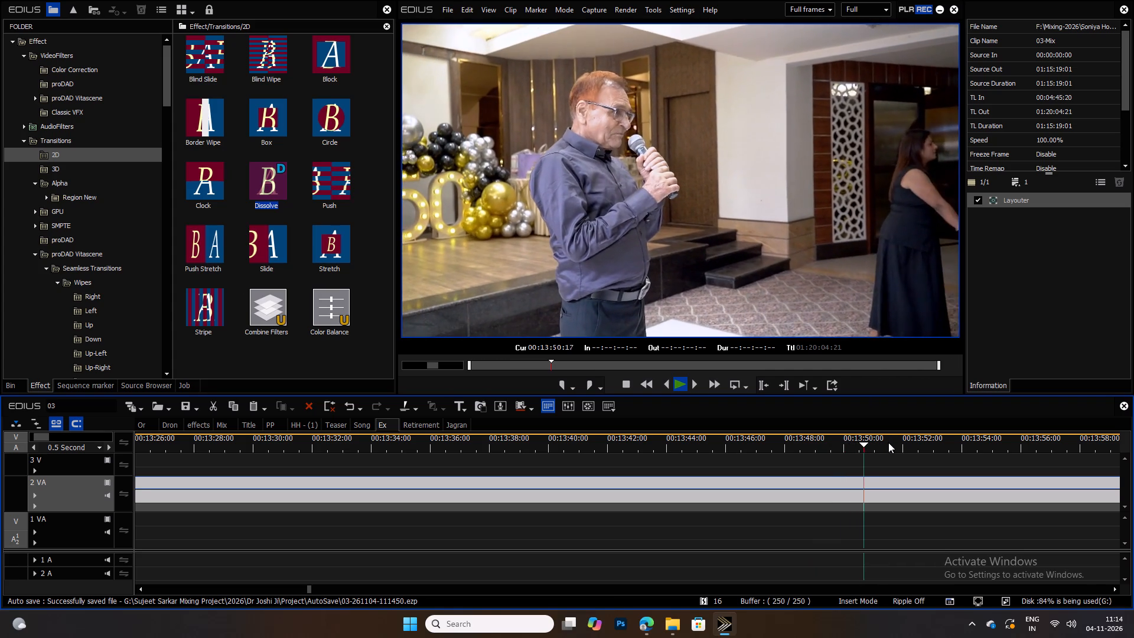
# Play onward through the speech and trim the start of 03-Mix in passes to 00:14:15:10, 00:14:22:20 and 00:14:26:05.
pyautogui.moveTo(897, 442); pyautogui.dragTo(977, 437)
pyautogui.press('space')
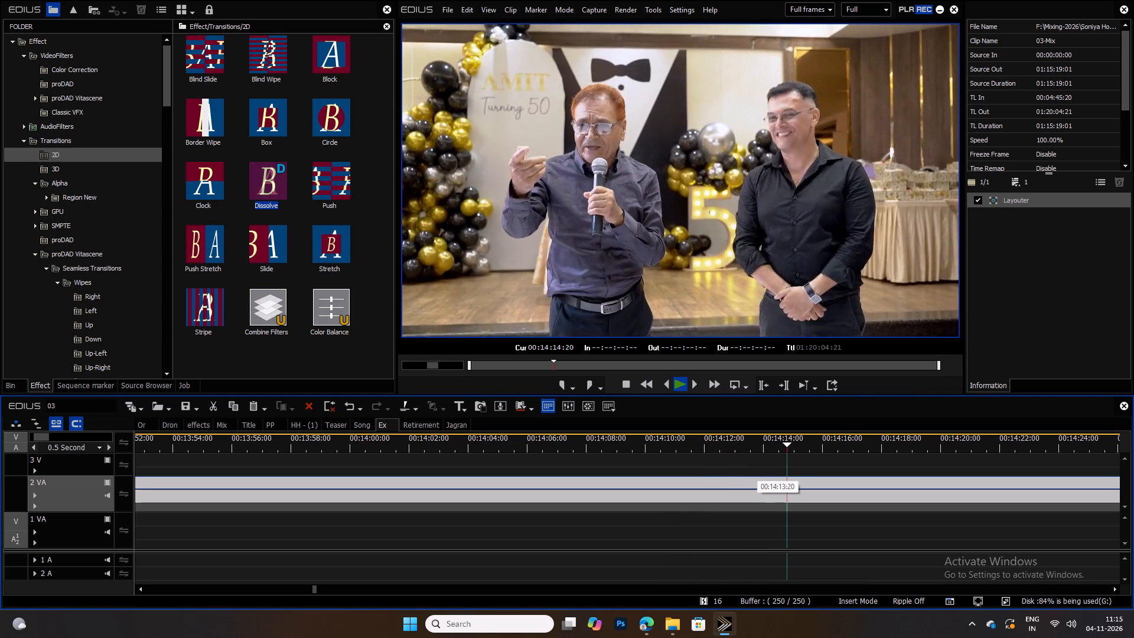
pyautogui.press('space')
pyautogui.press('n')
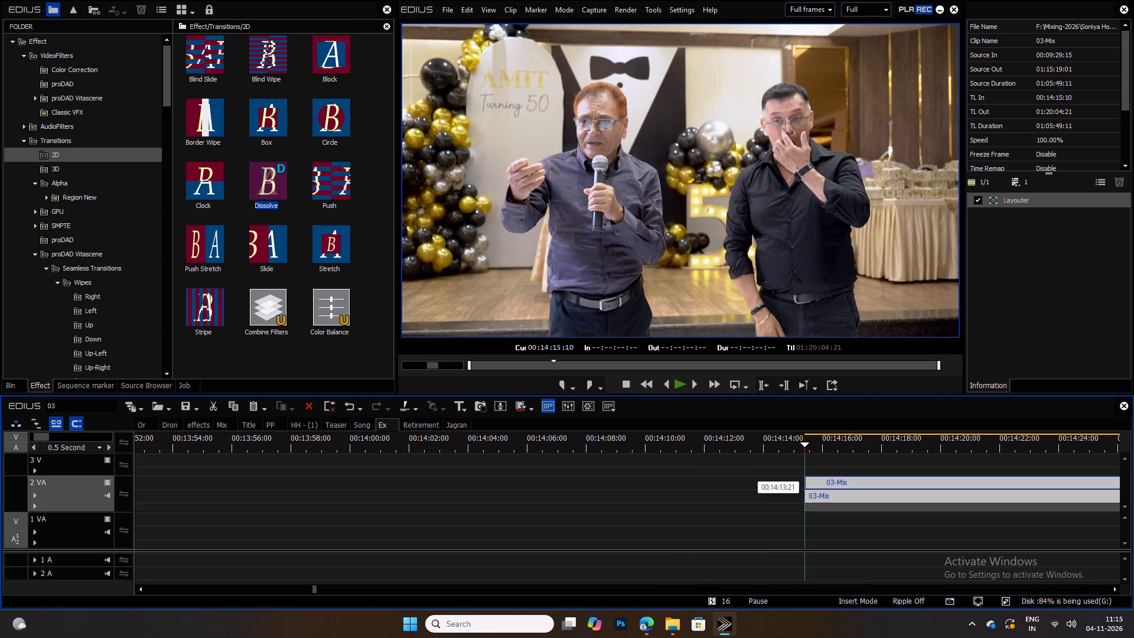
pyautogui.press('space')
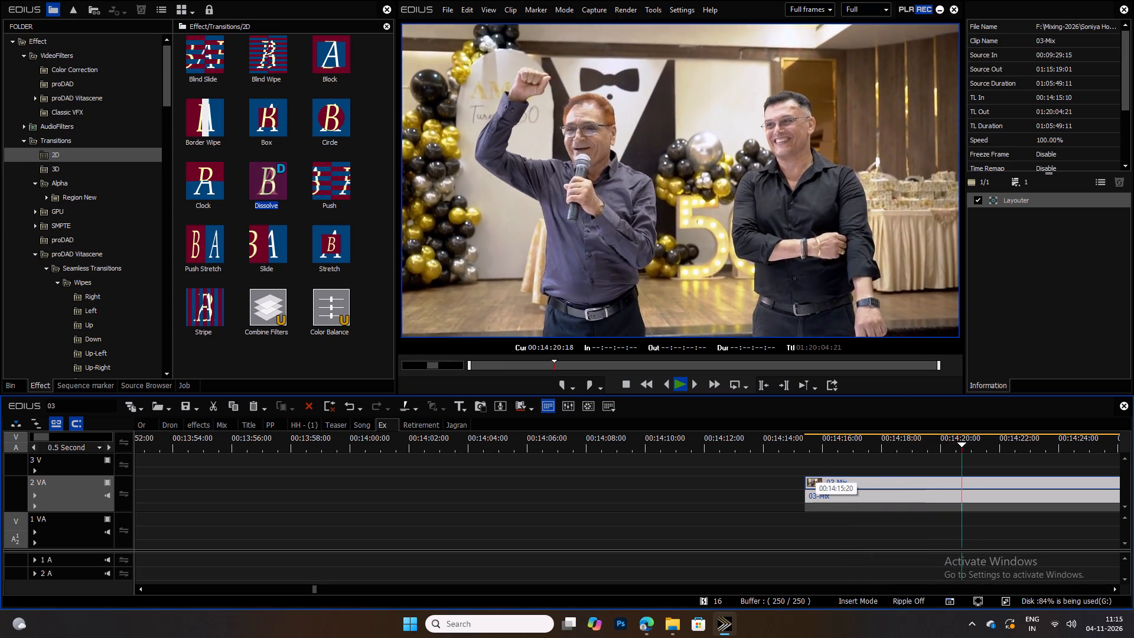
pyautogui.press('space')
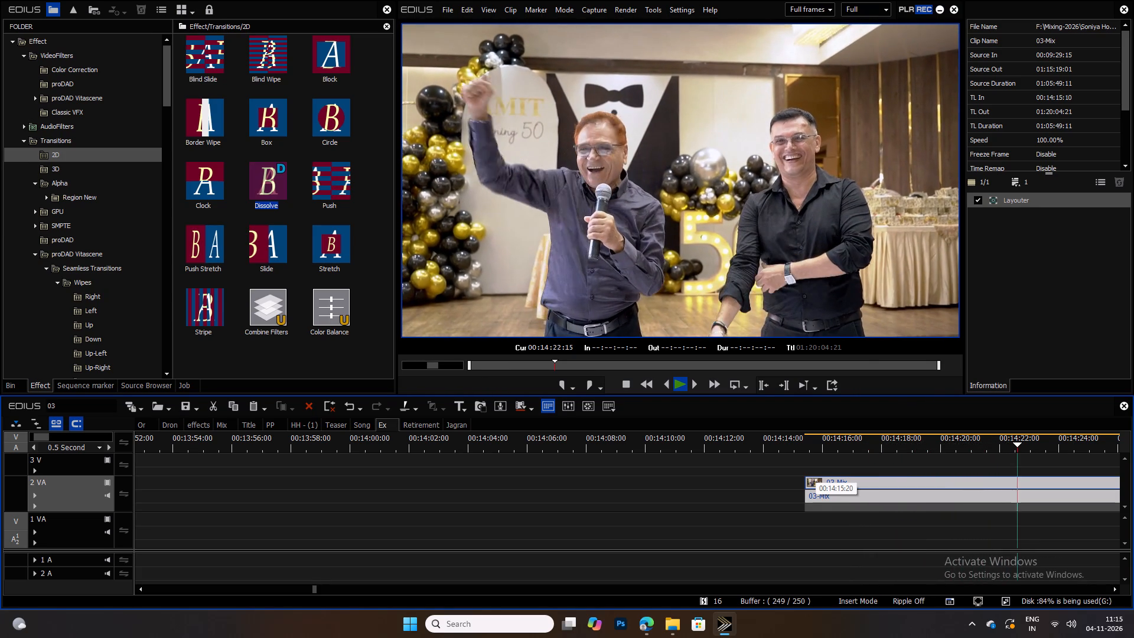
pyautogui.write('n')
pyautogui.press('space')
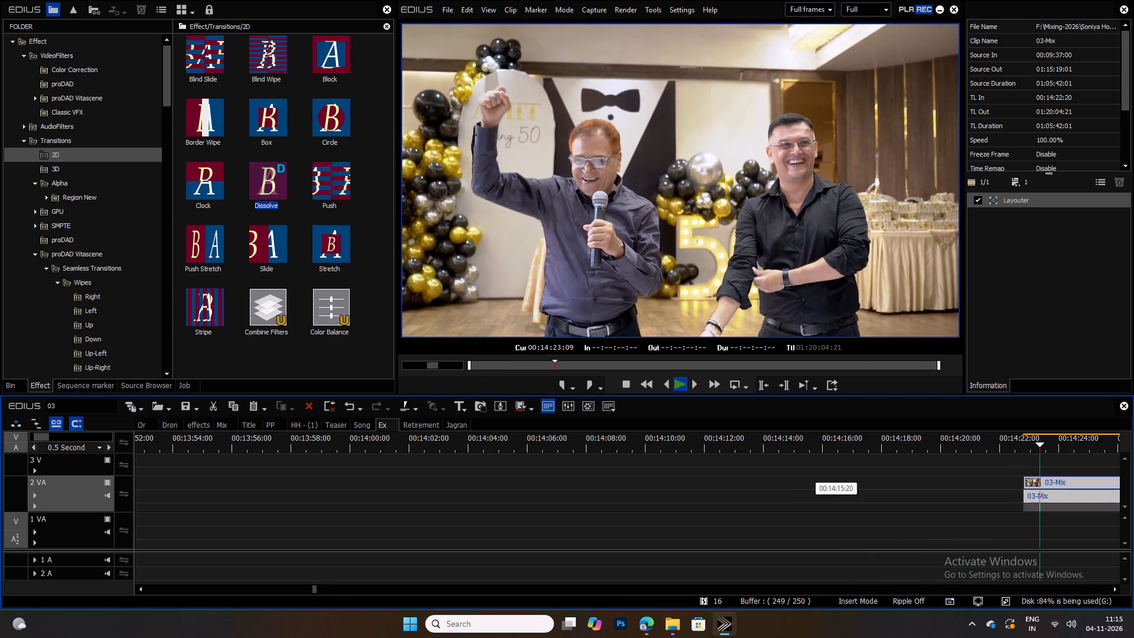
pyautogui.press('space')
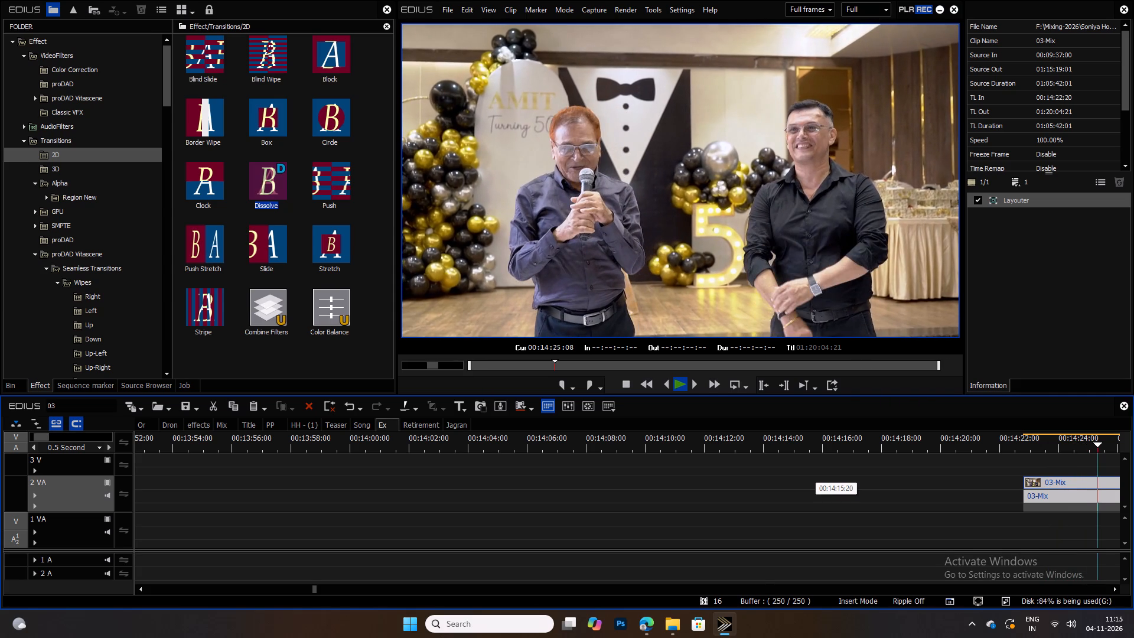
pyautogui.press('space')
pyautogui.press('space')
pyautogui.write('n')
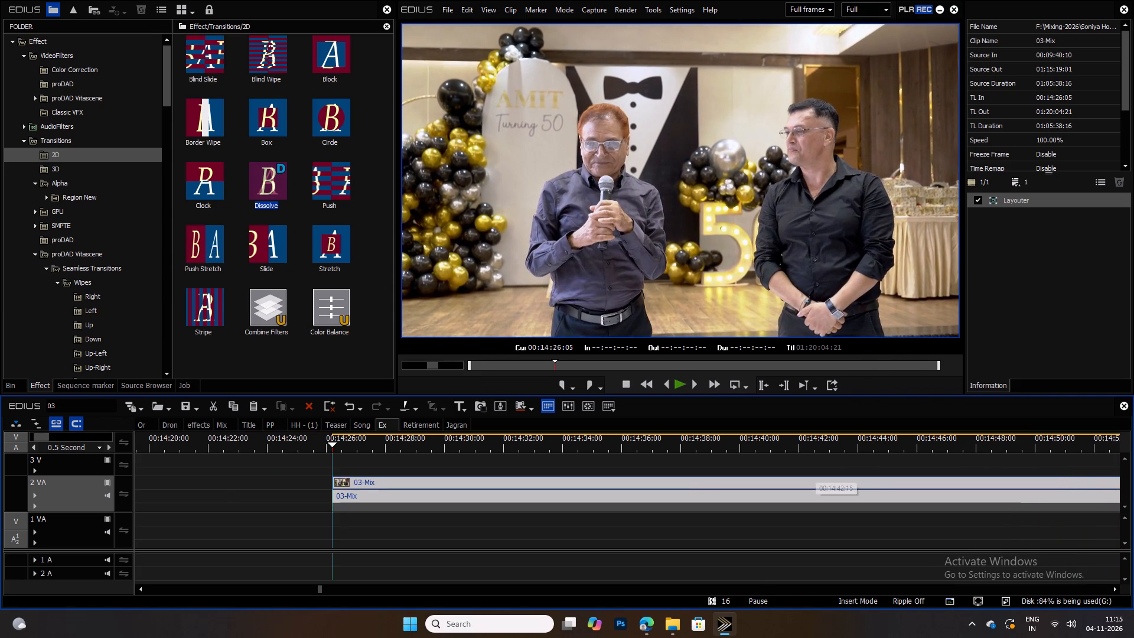
# Listen onward and trim the start of 03-Mix further, to 00:14:35:06, 00:14:37:15 and finally 00:14:38:15.
pyautogui.press('space')
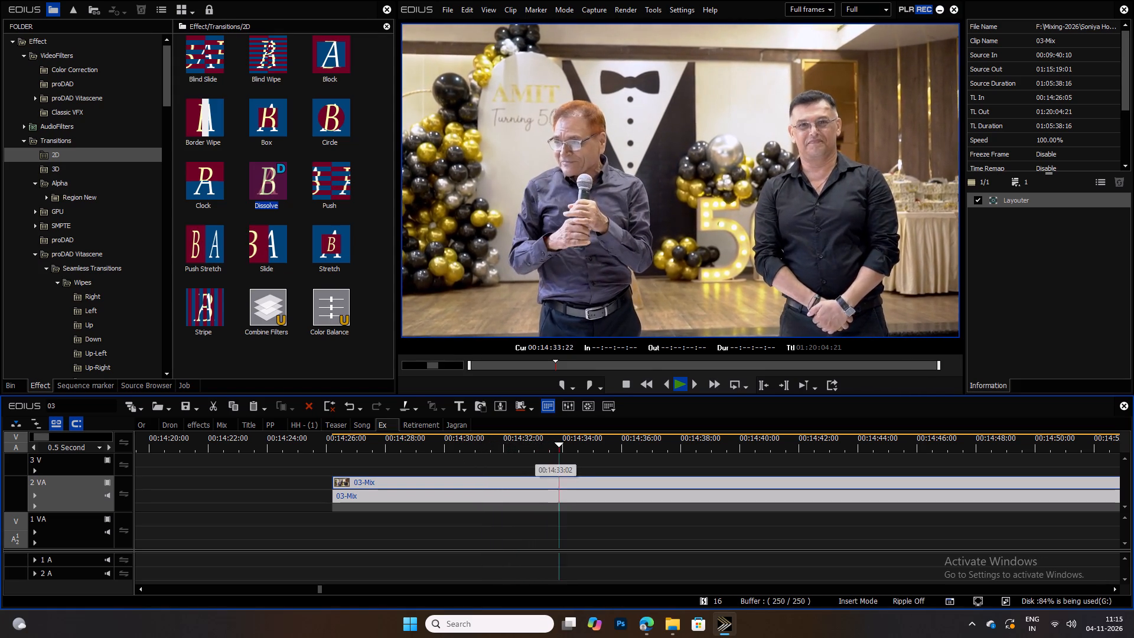
pyautogui.press('space')
pyautogui.write('n')
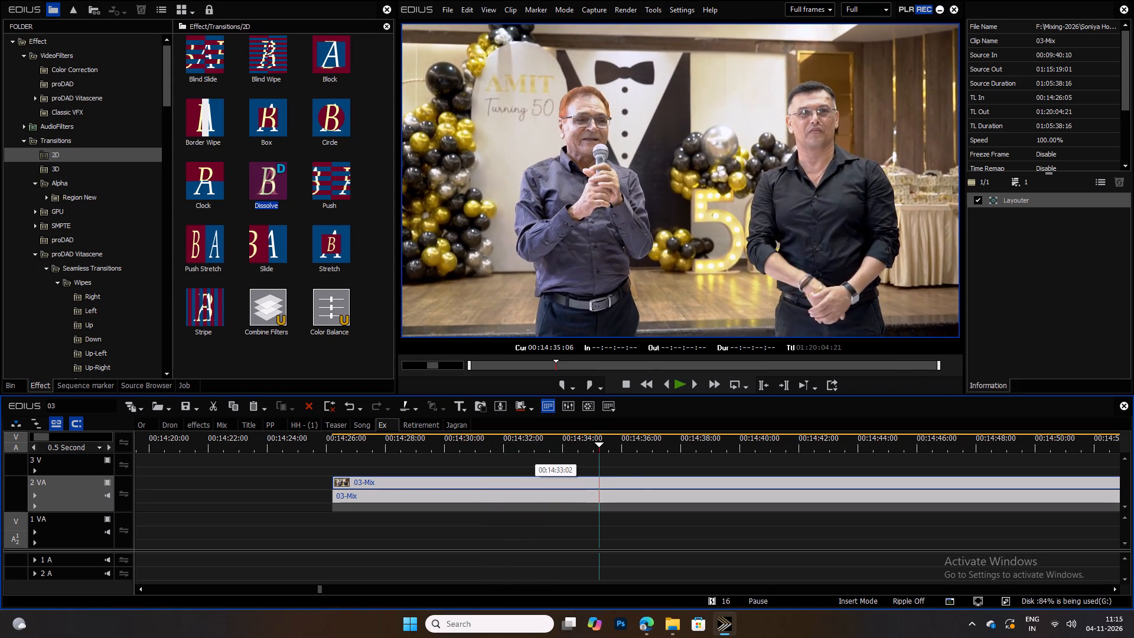
pyautogui.press('space')
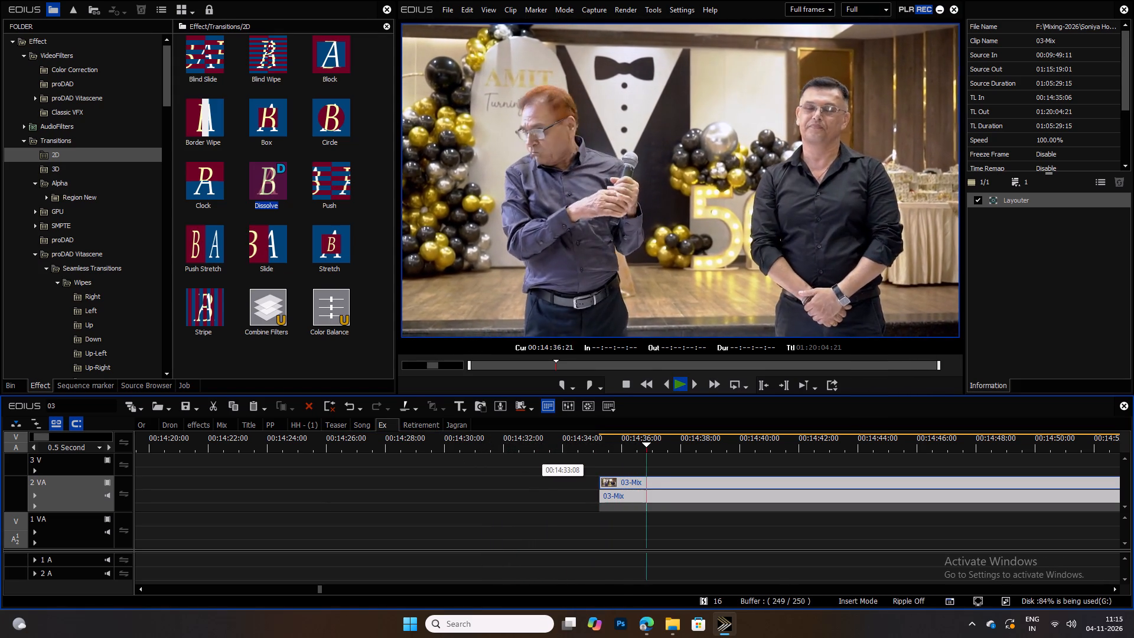
pyautogui.press('space')
pyautogui.scroll(6, 542, 455)
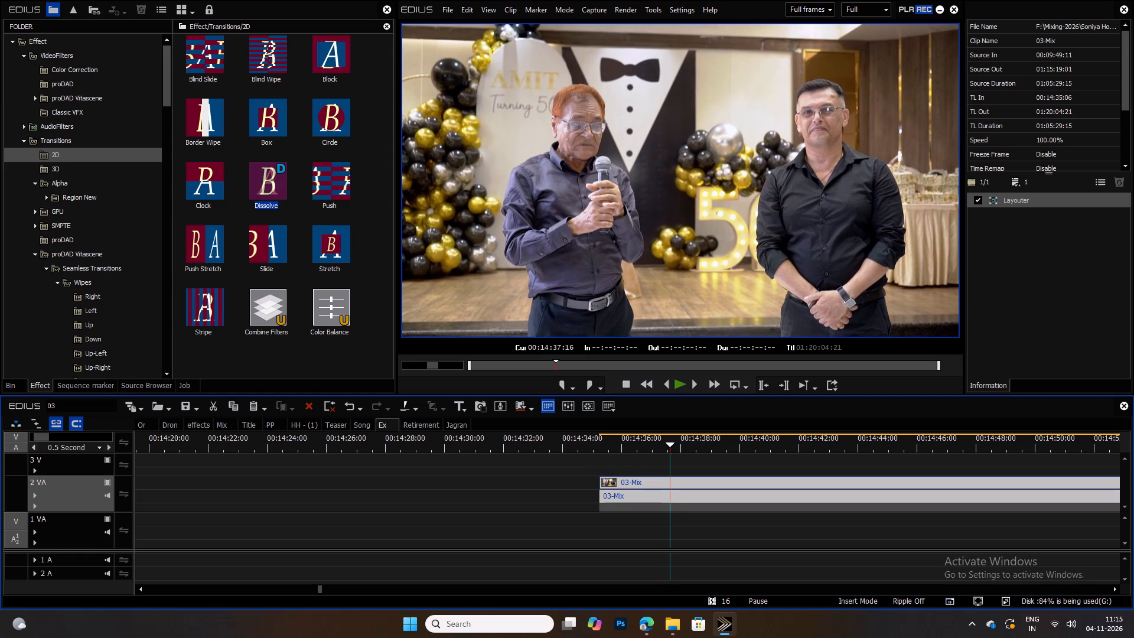
pyautogui.scroll(1, 543, 455)
pyautogui.write('n')
pyautogui.press('space')
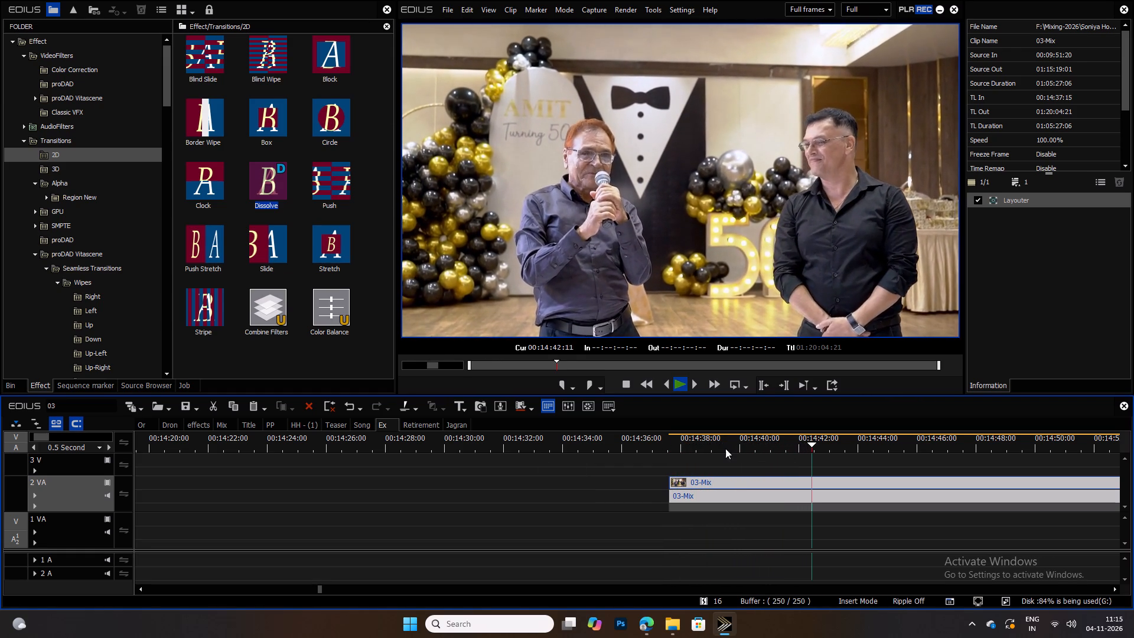
pyautogui.moveTo(705, 448); pyautogui.dragTo(677, 445)
pyautogui.press('space')
pyautogui.press('space')
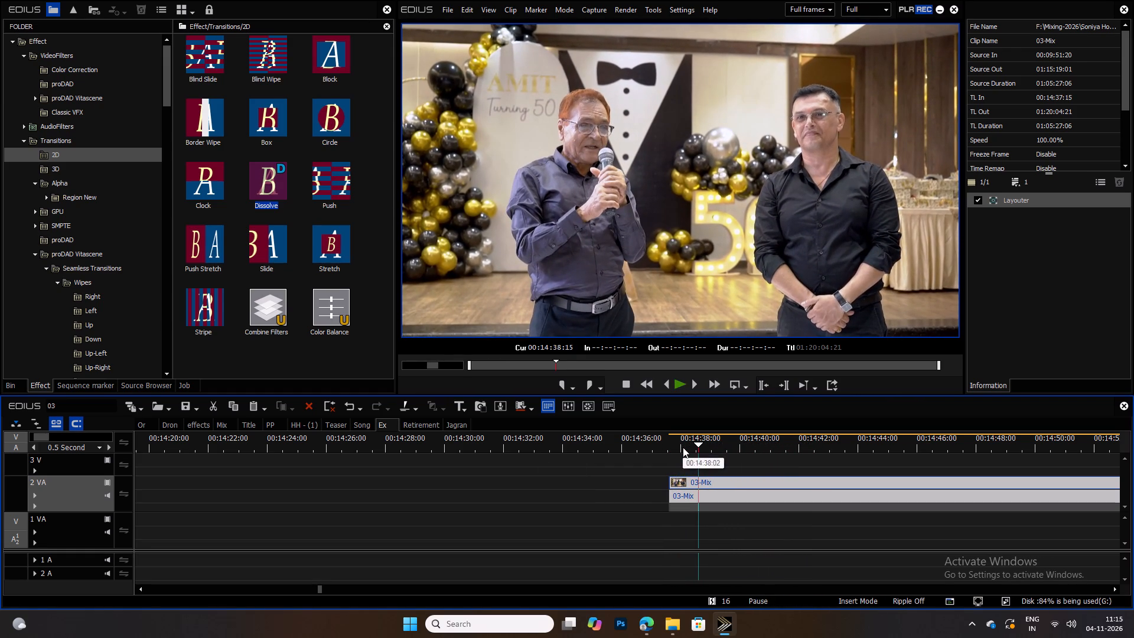
pyautogui.press('n')
# Examine the speech in 03-Mix by playing short samples from 00:14:38 through about 00:16:44, looking for where it ends.
pyautogui.press('space')
pyautogui.keyDown('ctrl'); pyautogui.scroll(8, 899, 450); pyautogui.keyUp('ctrl')
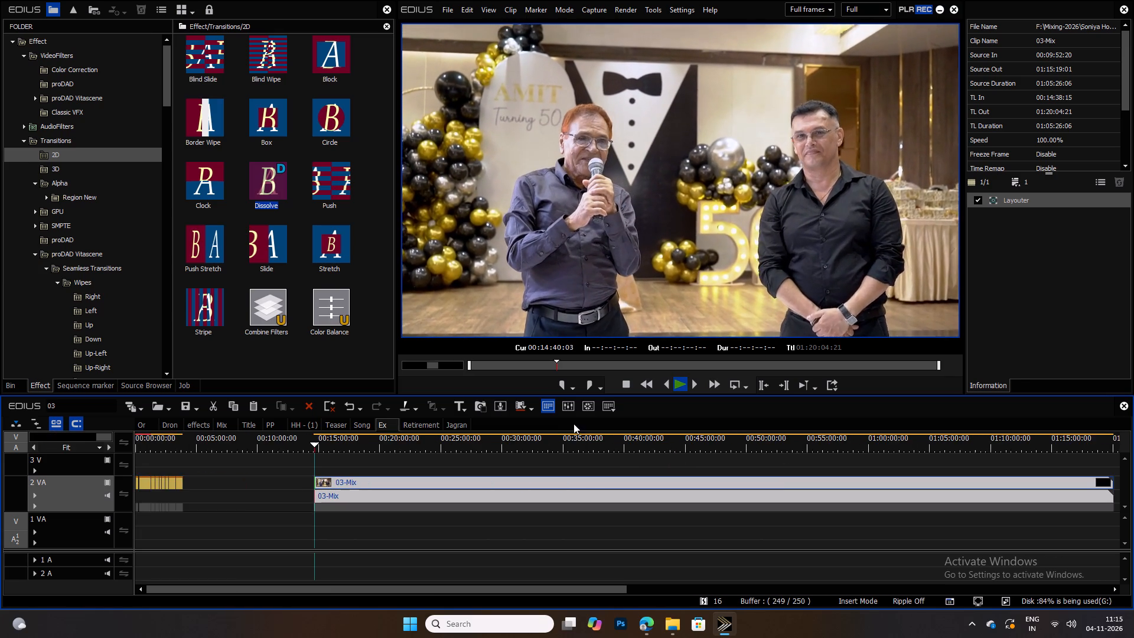
pyautogui.keyDown('ctrl'); pyautogui.scroll(-4, 412, 443); pyautogui.keyUp('ctrl')
pyautogui.keyDown('ctrl'); pyautogui.scroll(-2, 340, 448); pyautogui.keyUp('ctrl')
pyautogui.moveTo(338, 444); pyautogui.dragTo(673, 439)
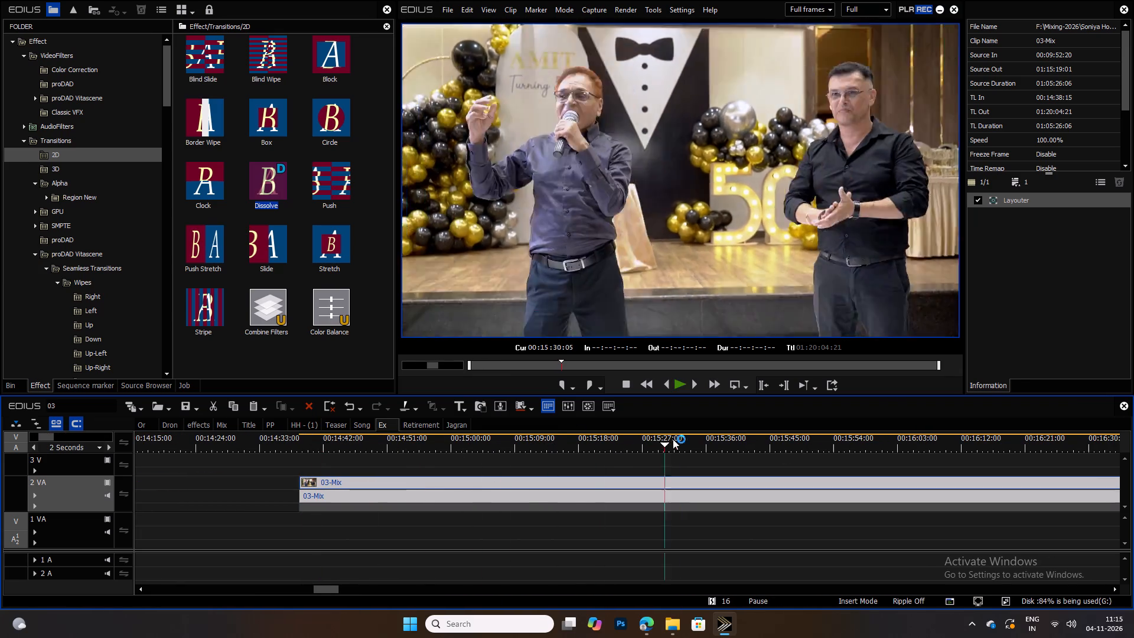
pyautogui.moveTo(673, 439); pyautogui.dragTo(682, 438)
pyautogui.press('space')
pyautogui.keyDown('ctrl'); pyautogui.scroll(4, 920, 427); pyautogui.keyUp('ctrl')
pyautogui.keyDown('ctrl'); pyautogui.scroll(1, 527, 441); pyautogui.keyUp('ctrl')
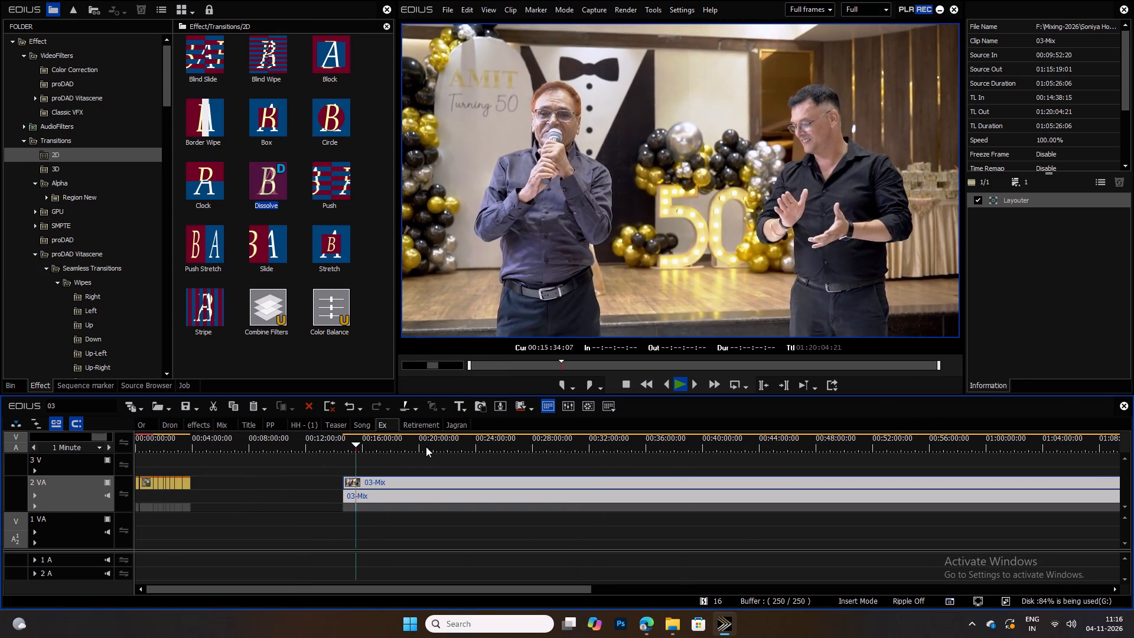
pyautogui.keyDown('ctrl'); pyautogui.scroll(-6, 421, 444); pyautogui.keyUp('ctrl')
pyautogui.moveTo(382, 438); pyautogui.dragTo(751, 438)
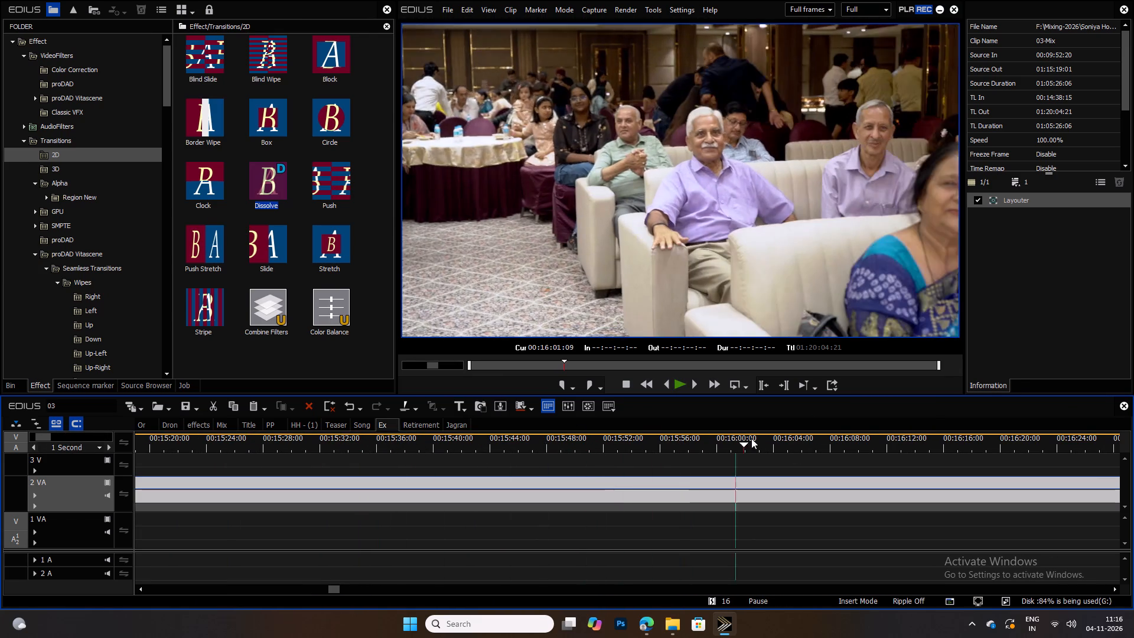
pyautogui.moveTo(751, 438); pyautogui.dragTo(766, 436)
pyautogui.press('space')
pyautogui.keyDown('ctrl'); pyautogui.scroll(4, 856, 437); pyautogui.keyUp('ctrl')
pyautogui.keyDown('ctrl'); pyautogui.scroll(-3, 814, 446); pyautogui.keyUp('ctrl')
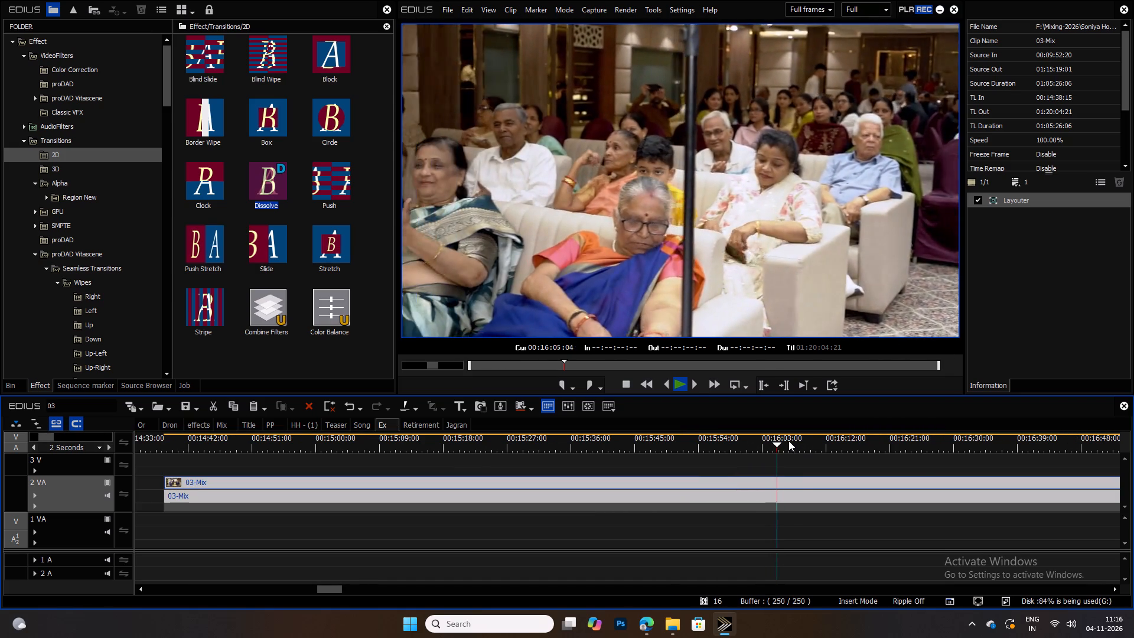
pyautogui.moveTo(788, 441); pyautogui.dragTo(1040, 419)
pyautogui.press('space')
pyautogui.keyDown('ctrl'); pyautogui.scroll(3, 1037, 460); pyautogui.keyUp('ctrl')
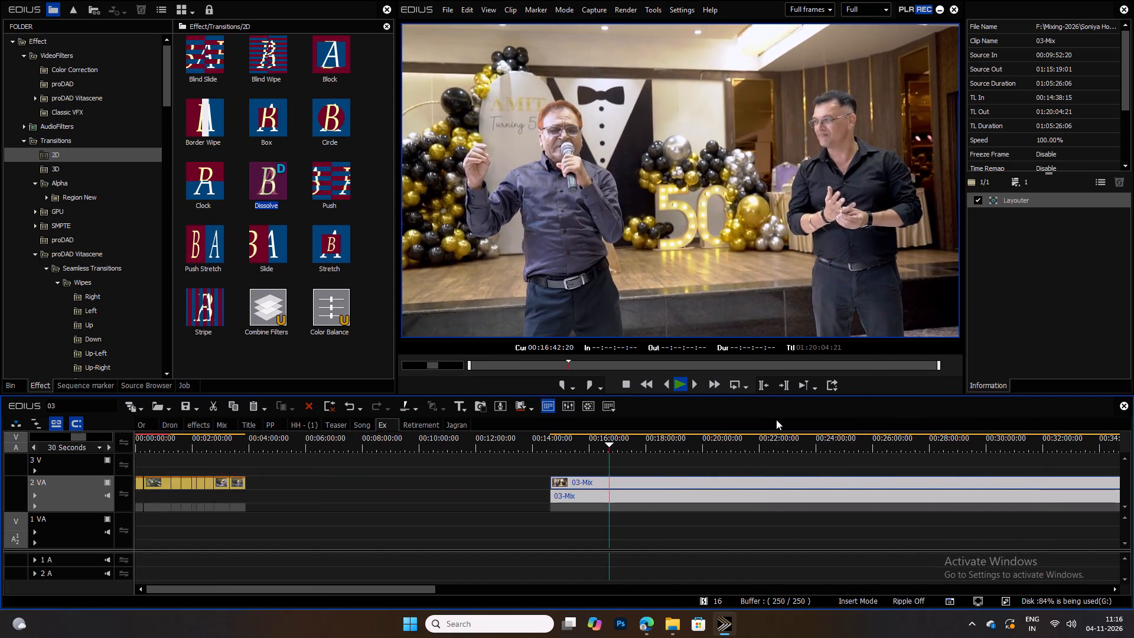
pyautogui.keyDown('ctrl'); pyautogui.scroll(5, 776, 419); pyautogui.keyUp('ctrl')
pyautogui.keyDown('ctrl'); pyautogui.scroll(-9, 269, 432); pyautogui.keyUp('ctrl')
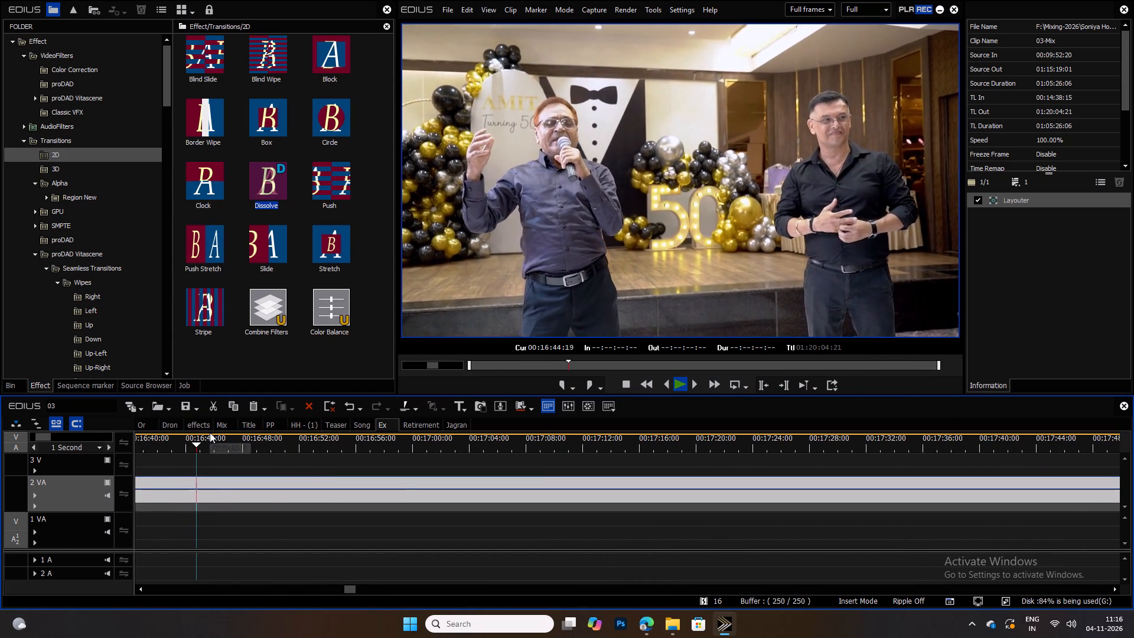
pyautogui.keyDown('ctrl'); pyautogui.scroll(-1, 210, 432); pyautogui.keyUp('ctrl')
# Sample the speech onward from about 00:16:56 to the audience applause and split the 03-Mix clip at 00:17:45:19.
pyautogui.moveTo(214, 440); pyautogui.dragTo(530, 432)
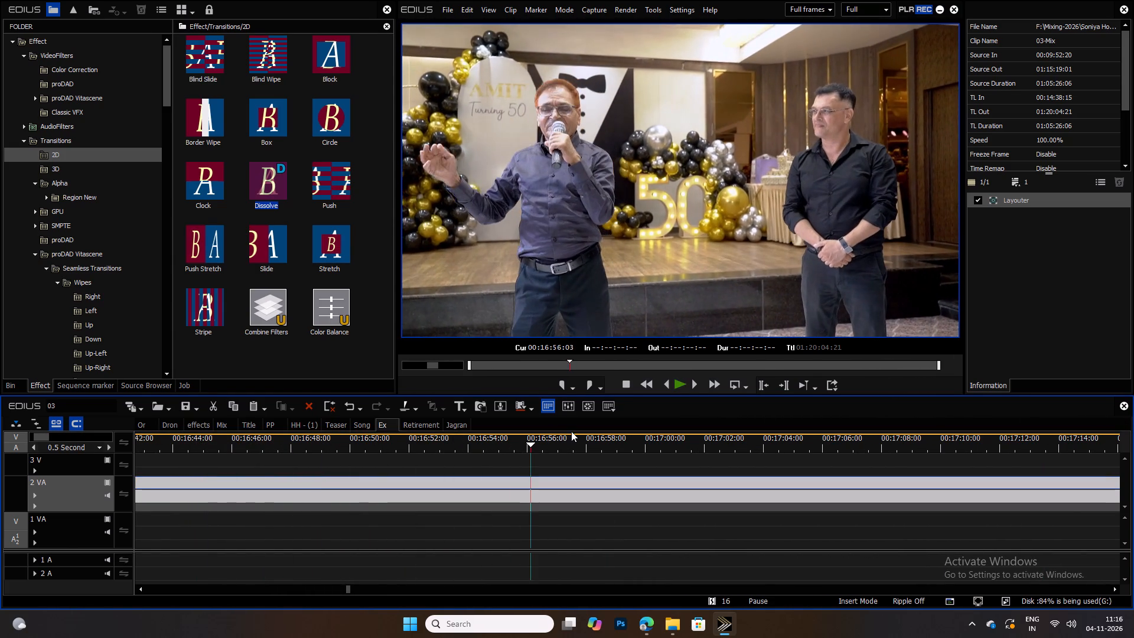
pyautogui.press('space')
pyautogui.moveTo(579, 444); pyautogui.dragTo(770, 441)
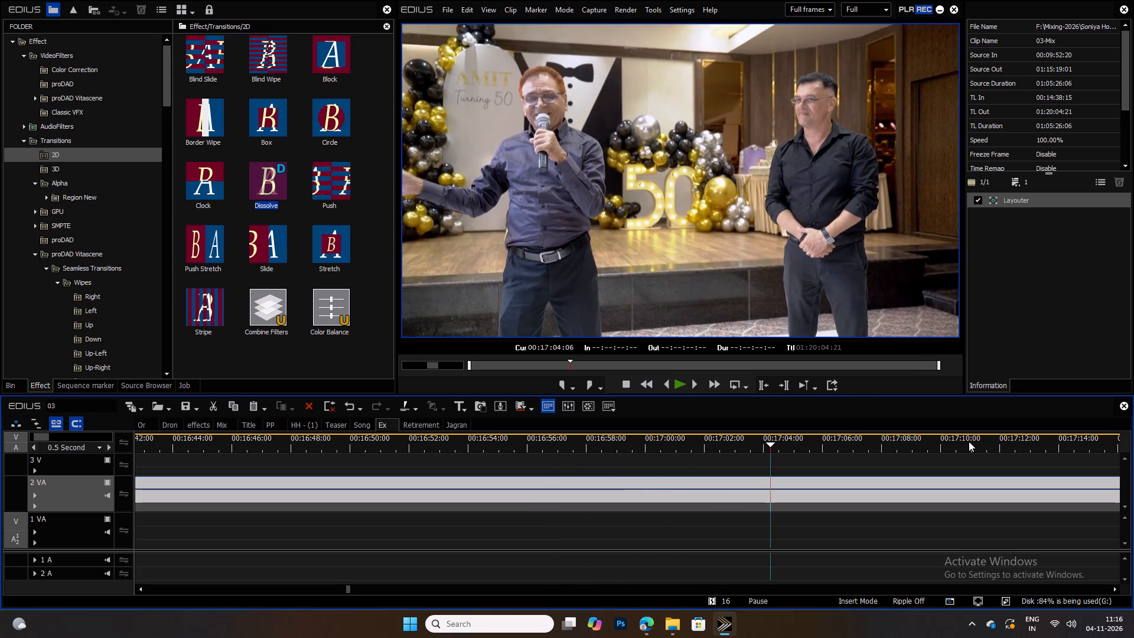
pyautogui.press('space')
pyautogui.moveTo(820, 445); pyautogui.dragTo(1133, 432)
pyautogui.press('space')
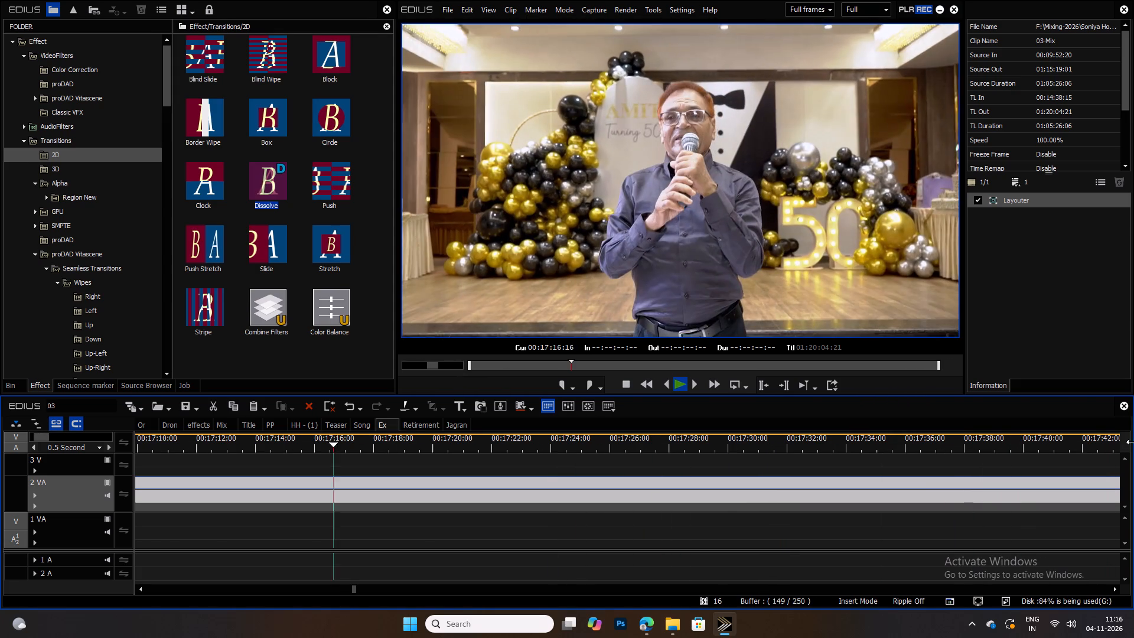
pyautogui.moveTo(399, 443); pyautogui.dragTo(771, 428)
pyautogui.press('space')
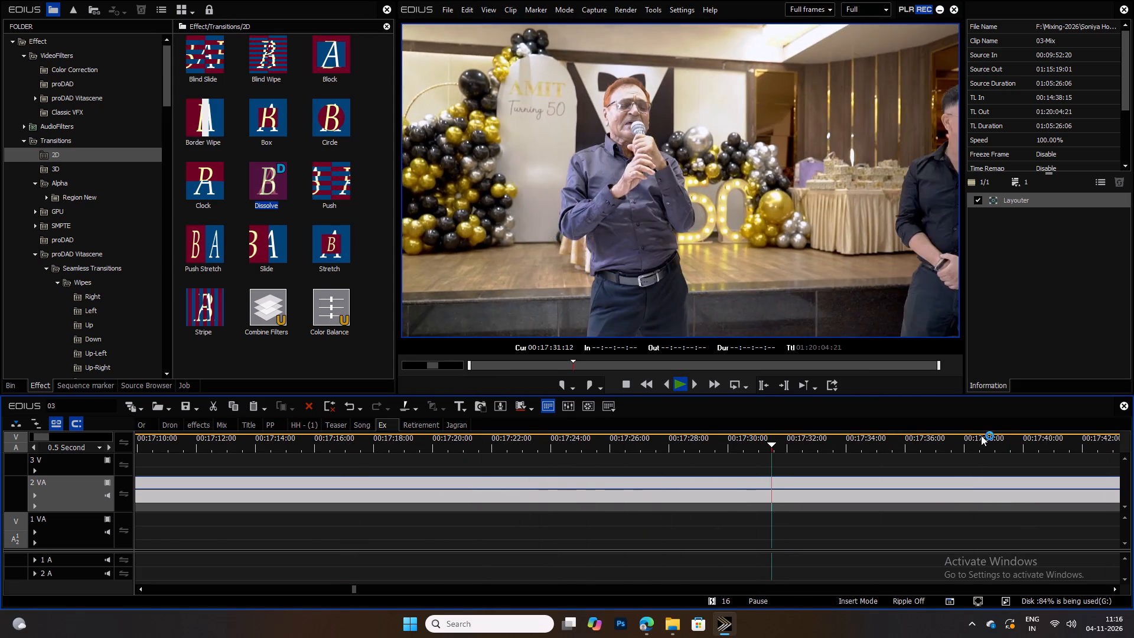
pyautogui.moveTo(825, 441); pyautogui.dragTo(1133, 444)
pyautogui.press('space')
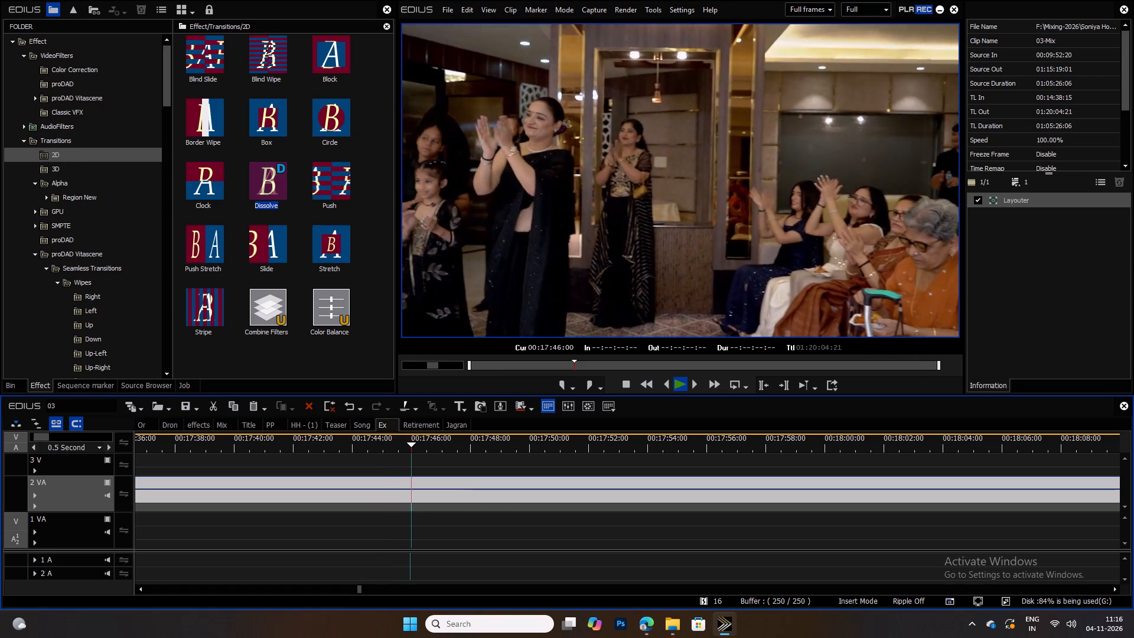
pyautogui.press('space')
pyautogui.scroll(8, 171, 491)
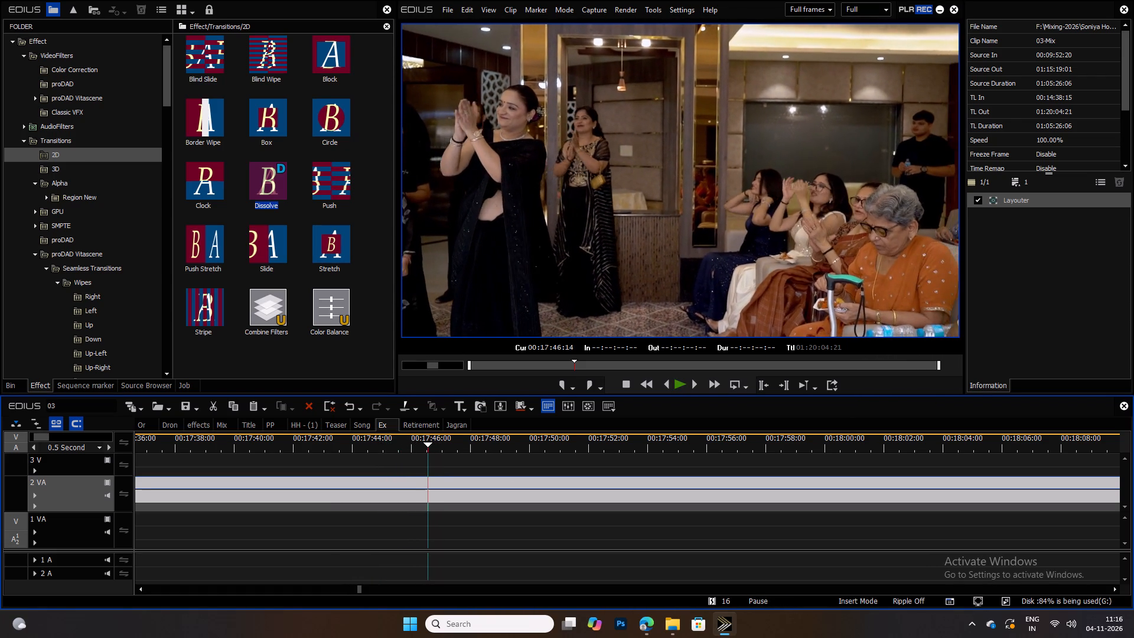
pyautogui.scroll(19, 256, 490)
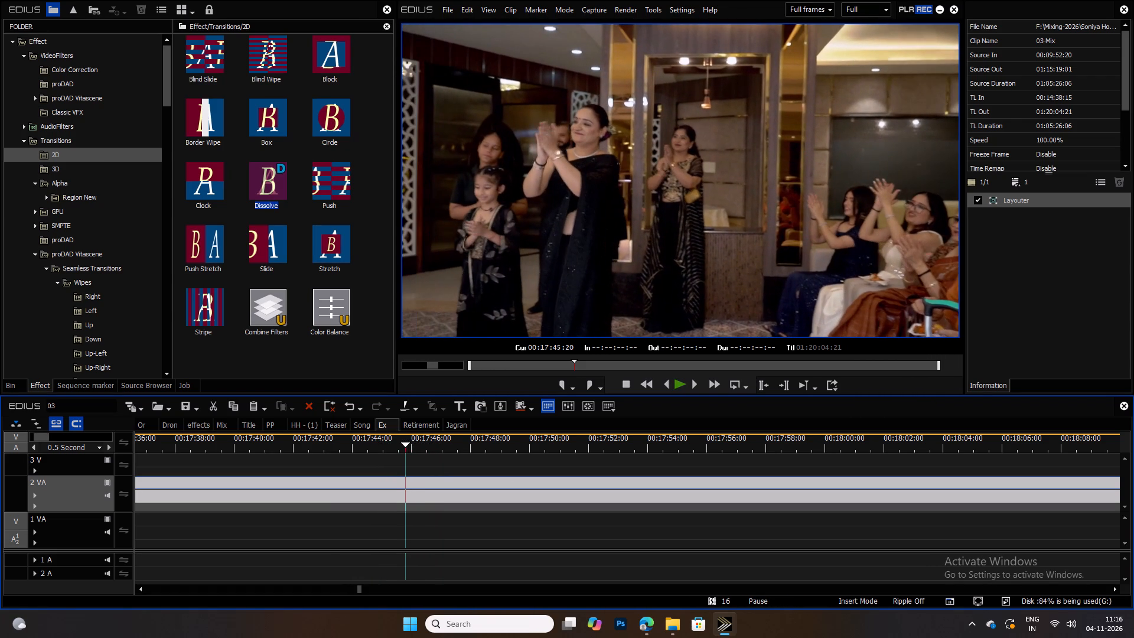
pyautogui.scroll(1, 317, 486)
pyautogui.press('c')
# Extend the start of the speech part of 03-Mix back to 00:14:08:03 and further to 00:13:38:09.
pyautogui.moveTo(425, 438); pyautogui.dragTo(538, 440)
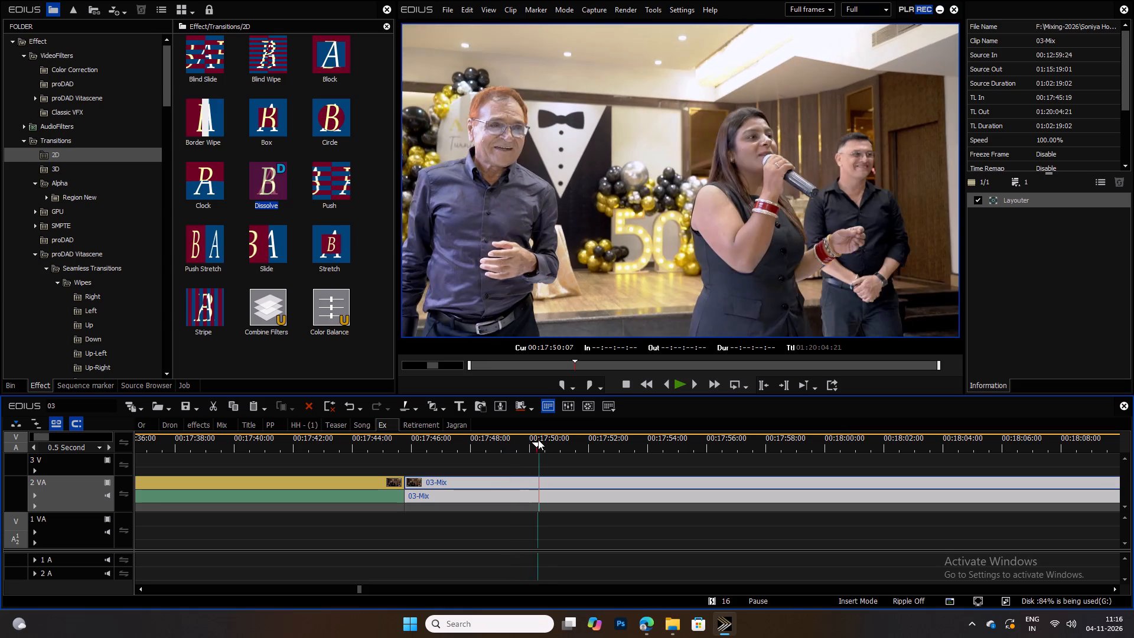
pyautogui.moveTo(538, 440); pyautogui.dragTo(543, 439)
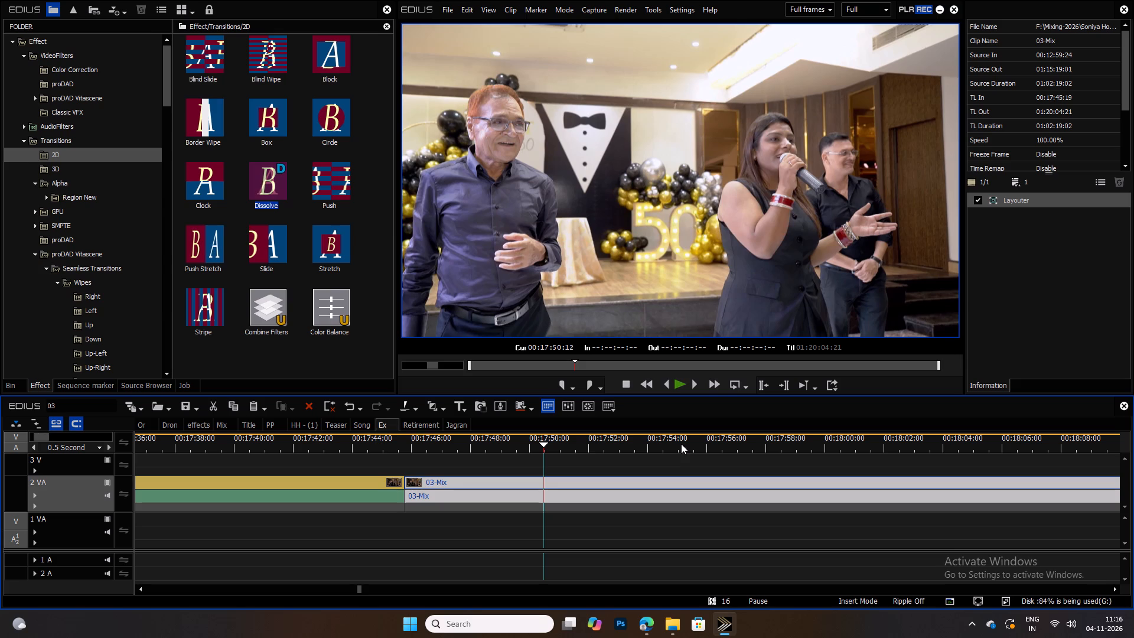
pyautogui.keyDown('ctrl'); pyautogui.scroll(3, 576, 447); pyautogui.keyUp('ctrl')
pyautogui.keyDown('ctrl'); pyautogui.scroll(-3, 542, 437); pyautogui.keyUp('ctrl')
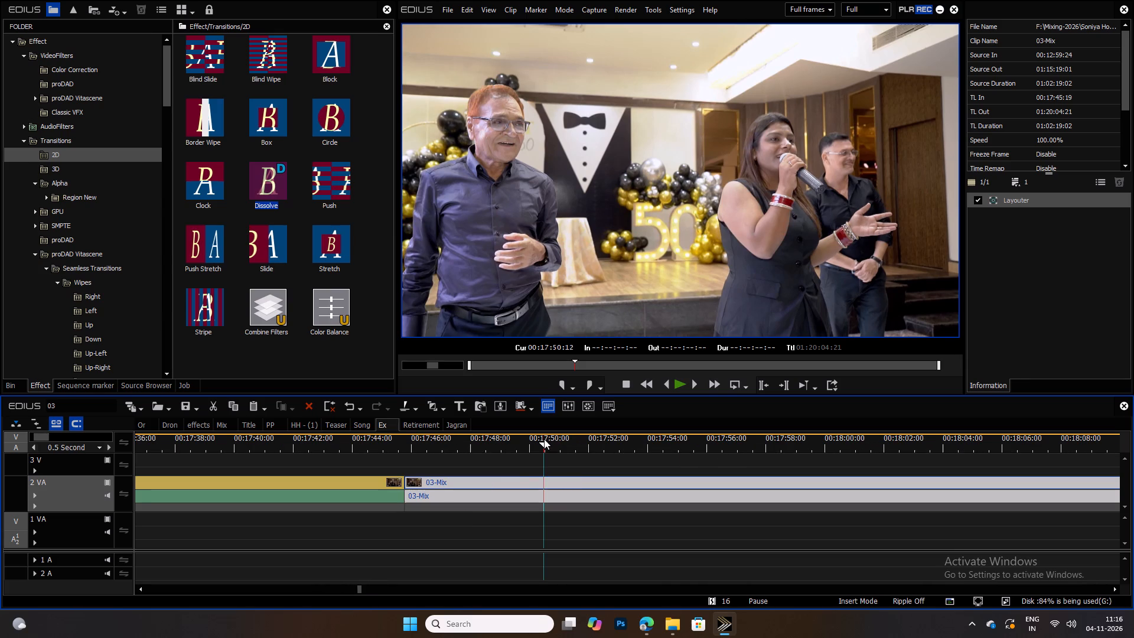
pyautogui.keyDown('ctrl'); pyautogui.scroll(5, 565, 445); pyautogui.keyUp('ctrl')
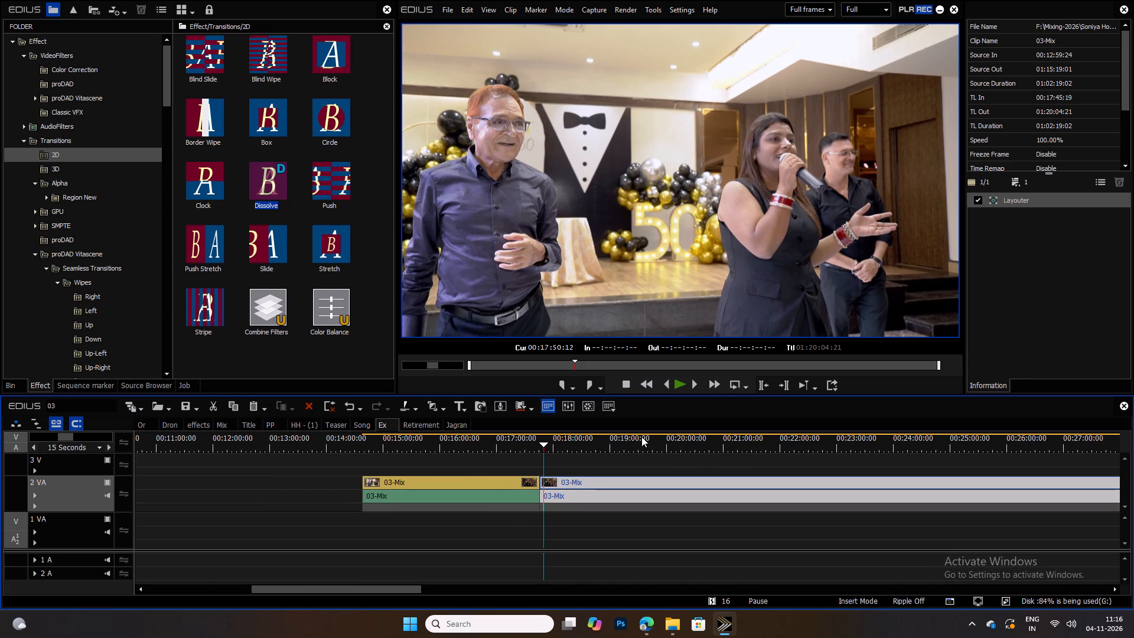
pyautogui.moveTo(346, 444); pyautogui.dragTo(324, 447)
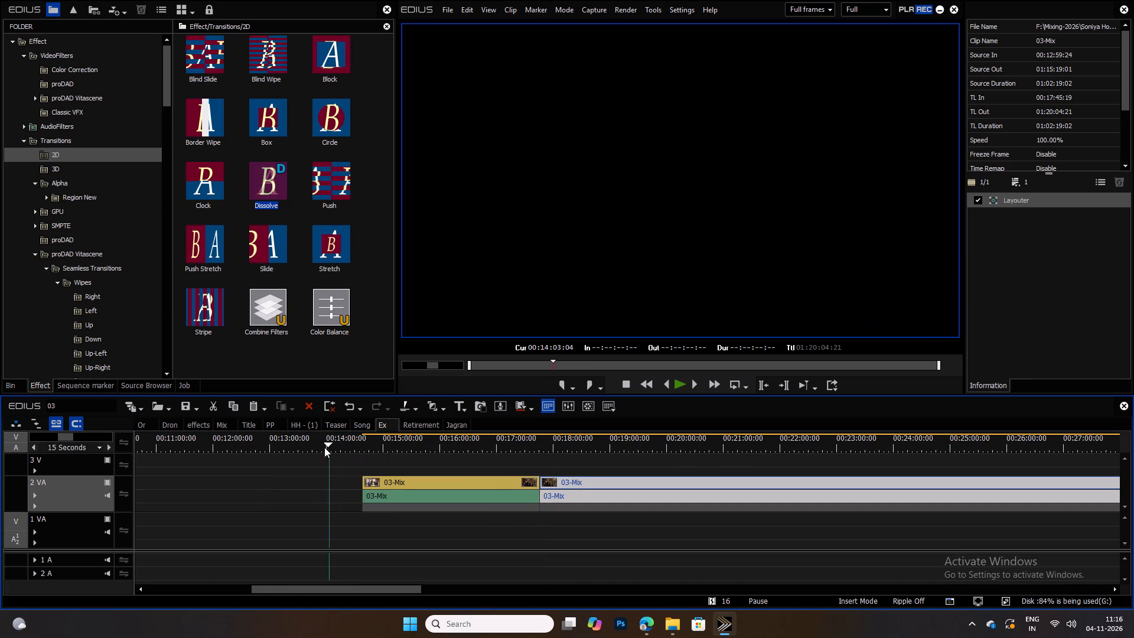
pyautogui.moveTo(324, 447); pyautogui.dragTo(318, 447)
pyautogui.keyDown('ctrl'); pyautogui.scroll(-2, 342, 479); pyautogui.keyUp('ctrl')
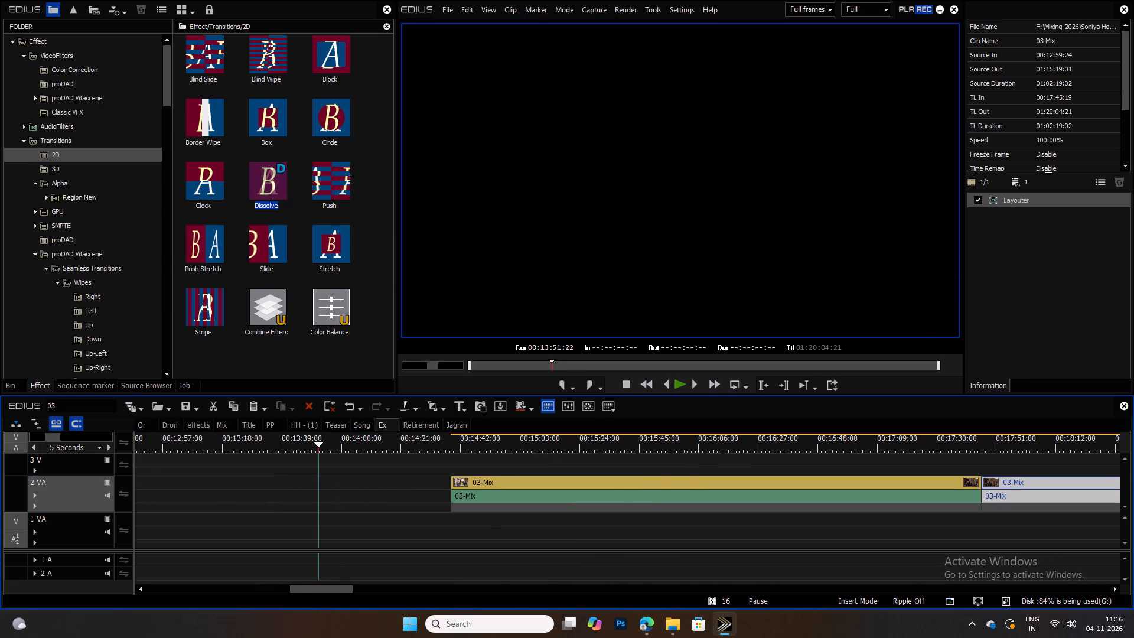
pyautogui.keyDown('ctrl'); pyautogui.scroll(-1, 450, 487); pyautogui.keyUp('ctrl')
pyautogui.click(575, 441)
pyautogui.keyDown('ctrl'); pyautogui.scroll(-1, 621, 463); pyautogui.keyUp('ctrl')
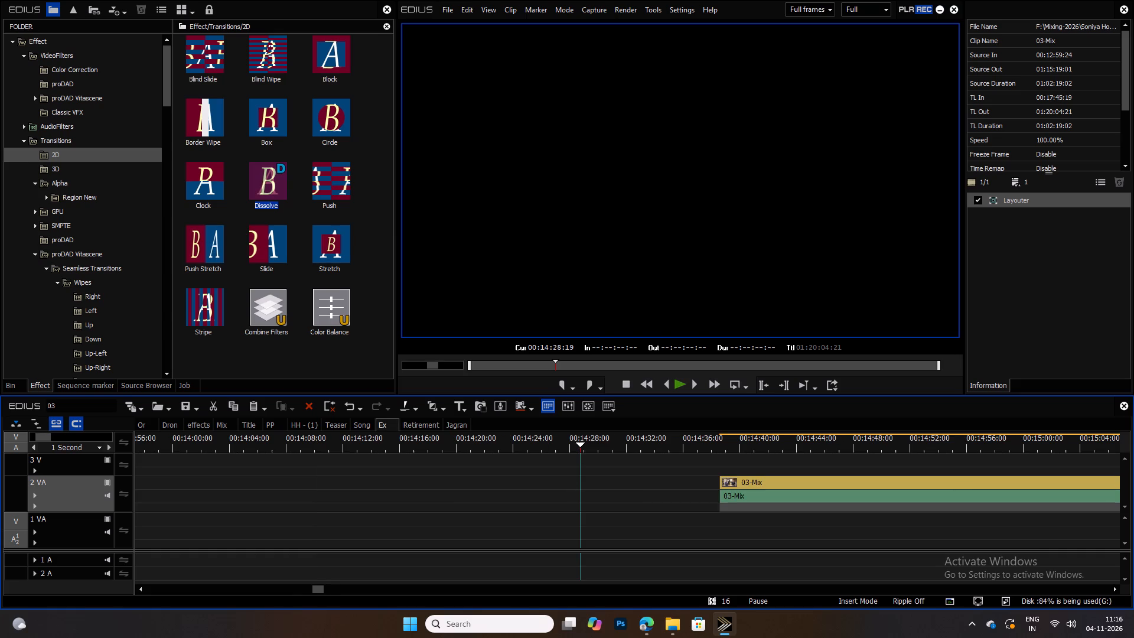
pyautogui.moveTo(721, 483); pyautogui.dragTo(288, 483)
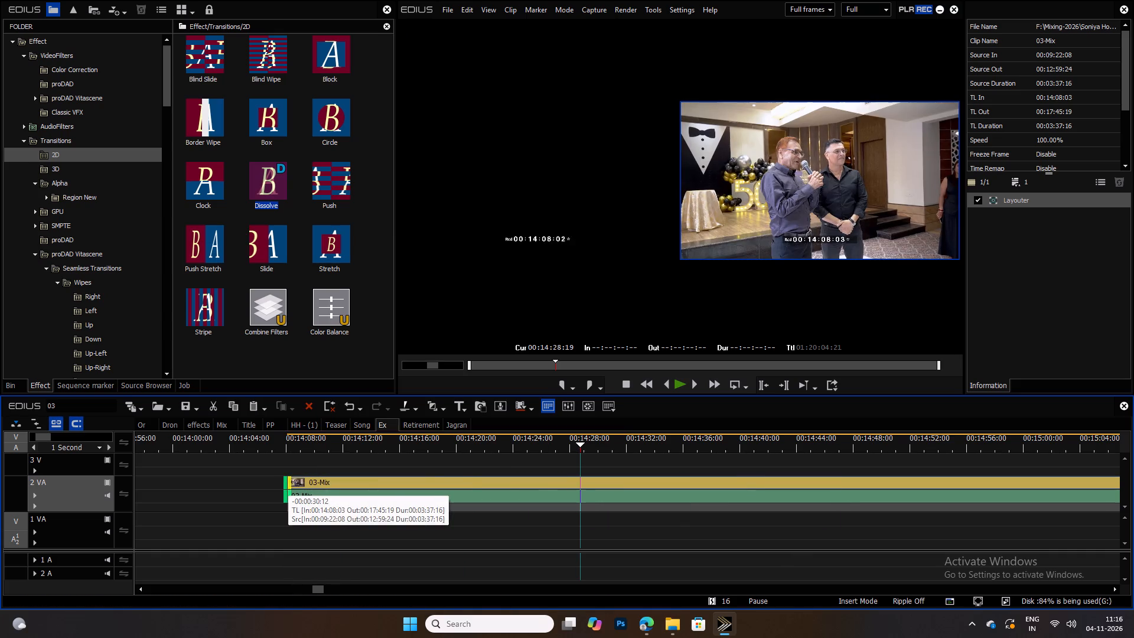
pyautogui.keyDown('ctrl'); pyautogui.scroll(1, 493, 453); pyautogui.keyUp('ctrl')
pyautogui.moveTo(458, 436); pyautogui.dragTo(443, 450)
pyautogui.keyDown('ctrl'); pyautogui.scroll(1, 474, 481); pyautogui.keyUp('ctrl')
pyautogui.moveTo(441, 483); pyautogui.dragTo(357, 483)
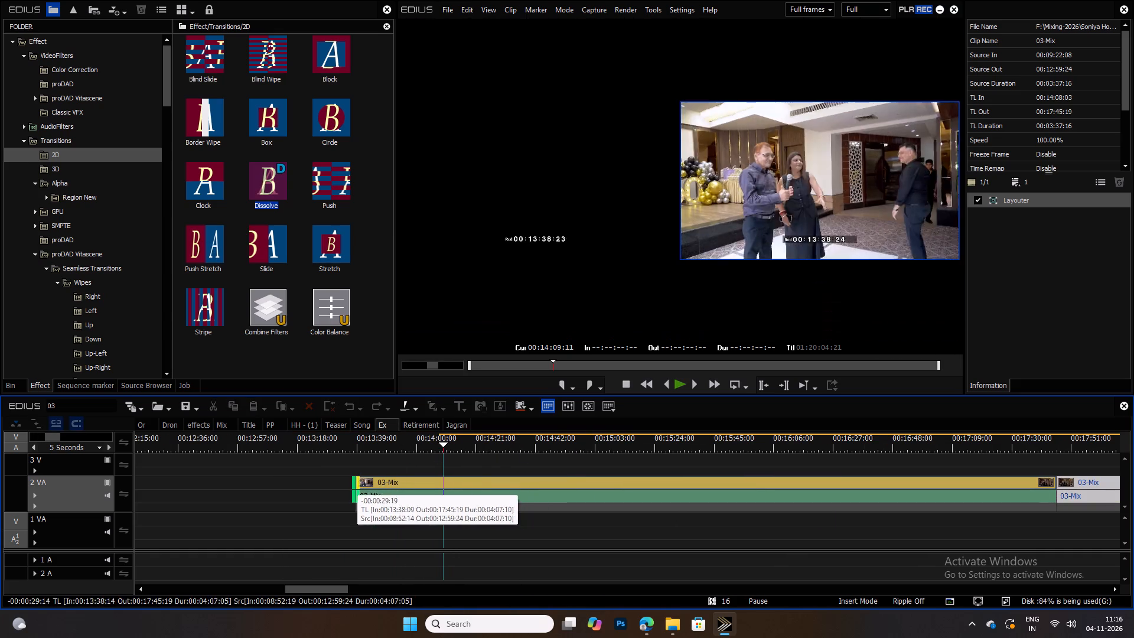
# Play the restored opening and trim the start of the speech clip to 00:13:44:22, as the man begins speaking alone.
pyautogui.moveTo(373, 432); pyautogui.dragTo(364, 434)
pyautogui.press('space')
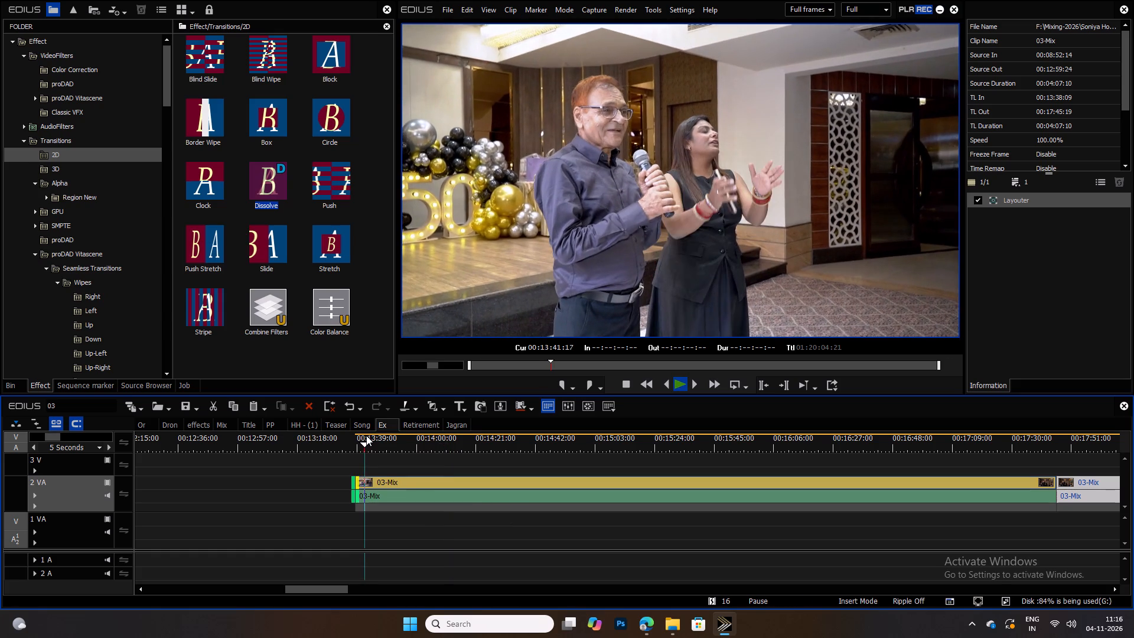
pyautogui.keyDown('ctrl'); pyautogui.scroll(-4, 370, 437); pyautogui.keyUp('ctrl')
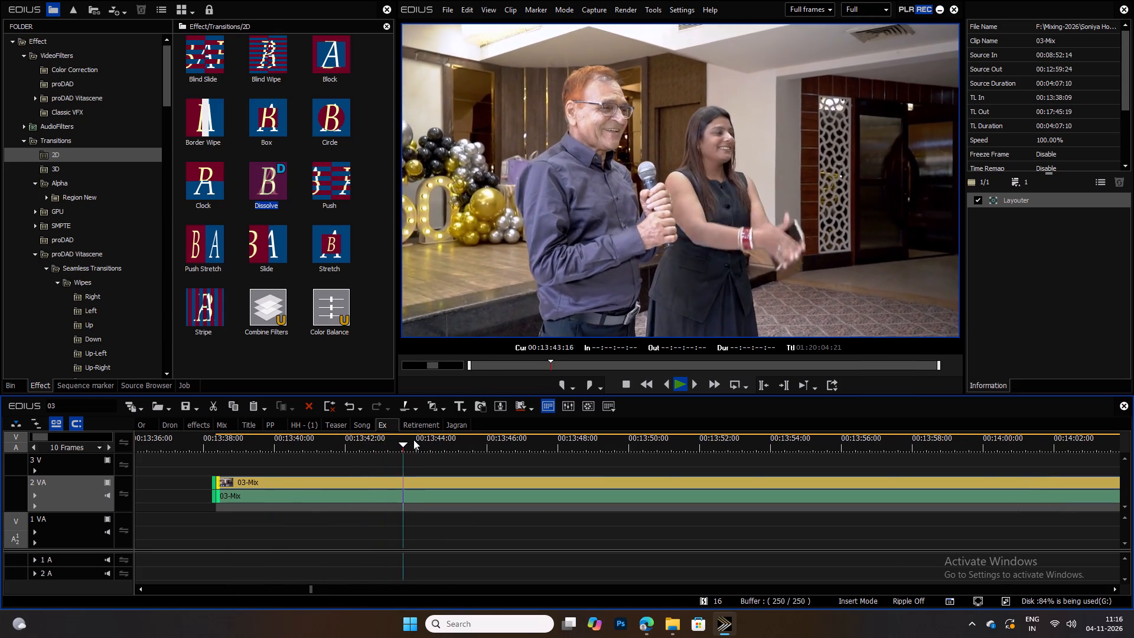
pyautogui.press('space')
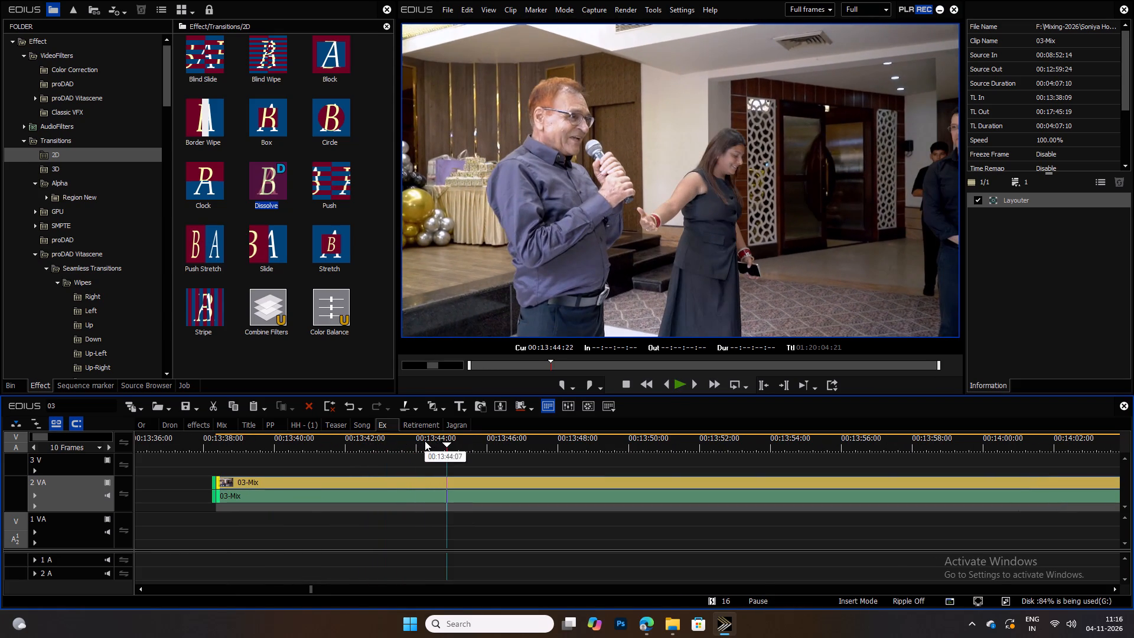
pyautogui.press('n')
# Check the speech clip from its new start by playing the opening and a sample around 00:15:43.
pyautogui.press('space')
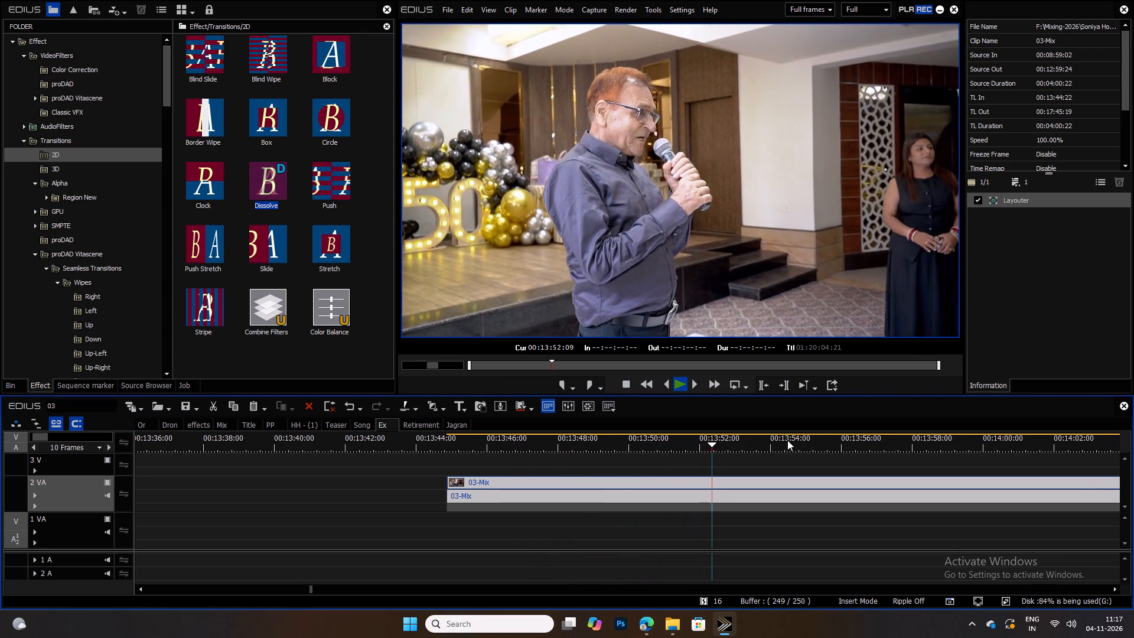
pyautogui.keyDown('ctrl'); pyautogui.scroll(4, 787, 440); pyautogui.keyUp('ctrl')
pyautogui.moveTo(757, 444); pyautogui.dragTo(1028, 443)
pyautogui.press('space')
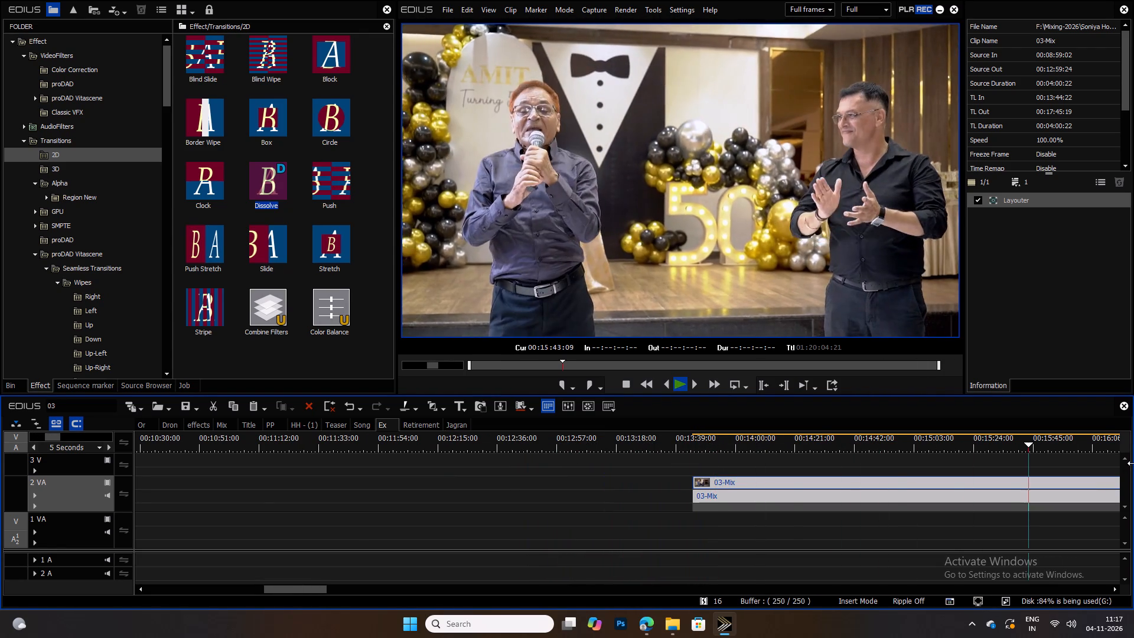
pyautogui.keyDown('ctrl'); pyautogui.scroll(7, 1131, 463); pyautogui.keyUp('ctrl')
pyautogui.keyDown('ctrl'); pyautogui.scroll(-5, 220, 444); pyautogui.keyUp('ctrl')
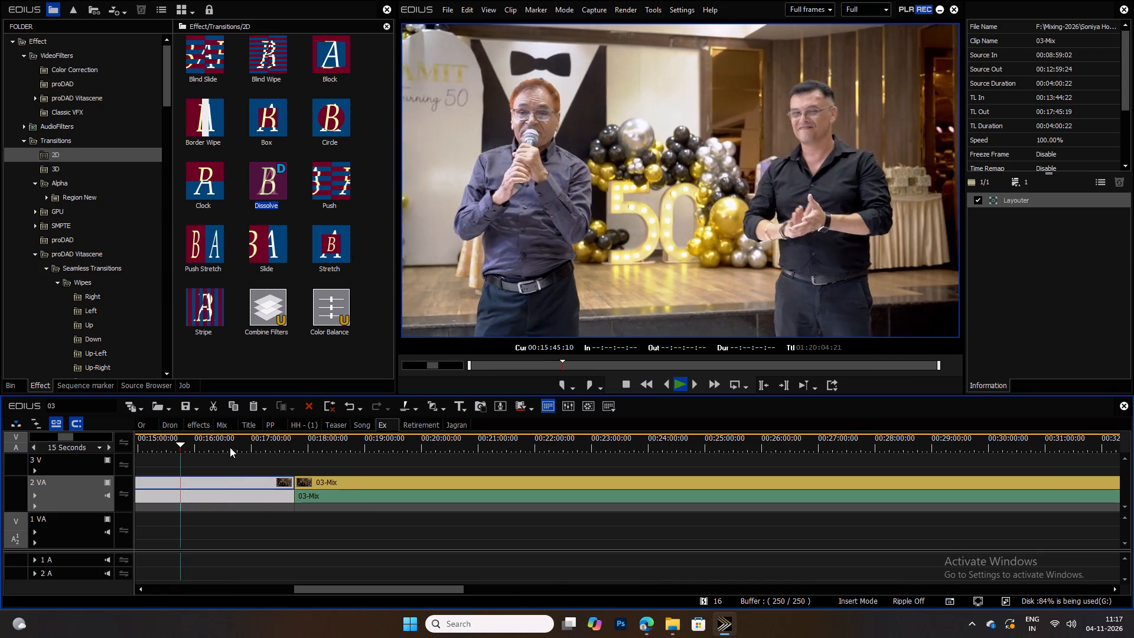
# Find where the girl's dance begins after the woman's talk and trim the start of the remaining 03-Mix part to about 00:18:23:13.
pyautogui.moveTo(217, 442); pyautogui.dragTo(314, 448)
pyautogui.keyDown('ctrl'); pyautogui.scroll(-3, 314, 448); pyautogui.keyUp('ctrl')
pyautogui.moveTo(326, 444); pyautogui.dragTo(537, 448)
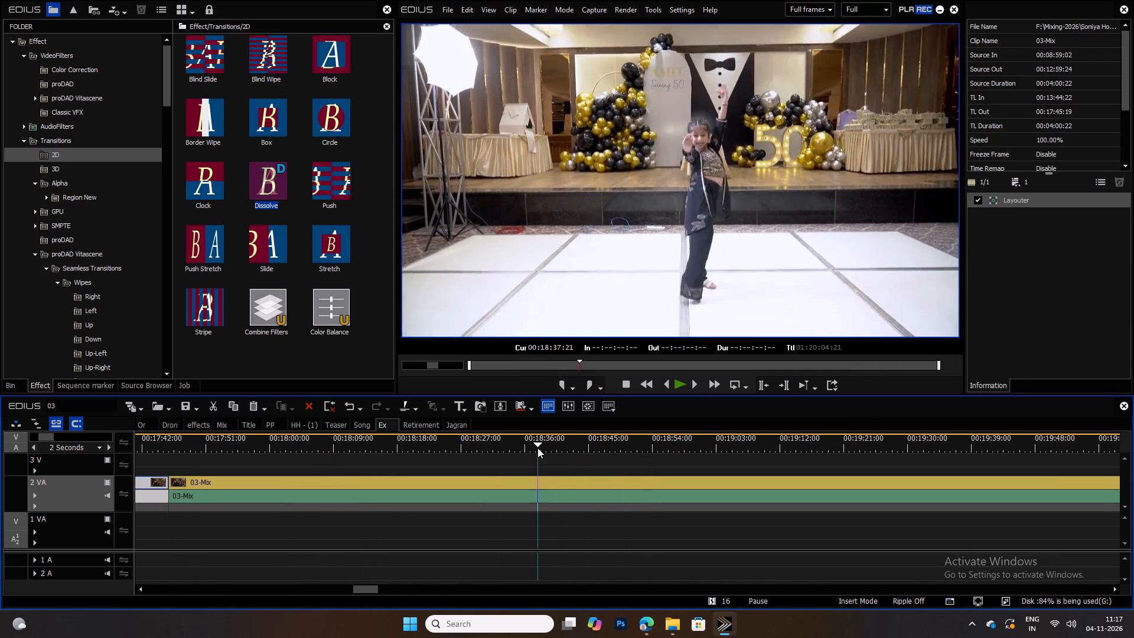
pyautogui.moveTo(537, 448); pyautogui.dragTo(388, 453)
pyautogui.press('space')
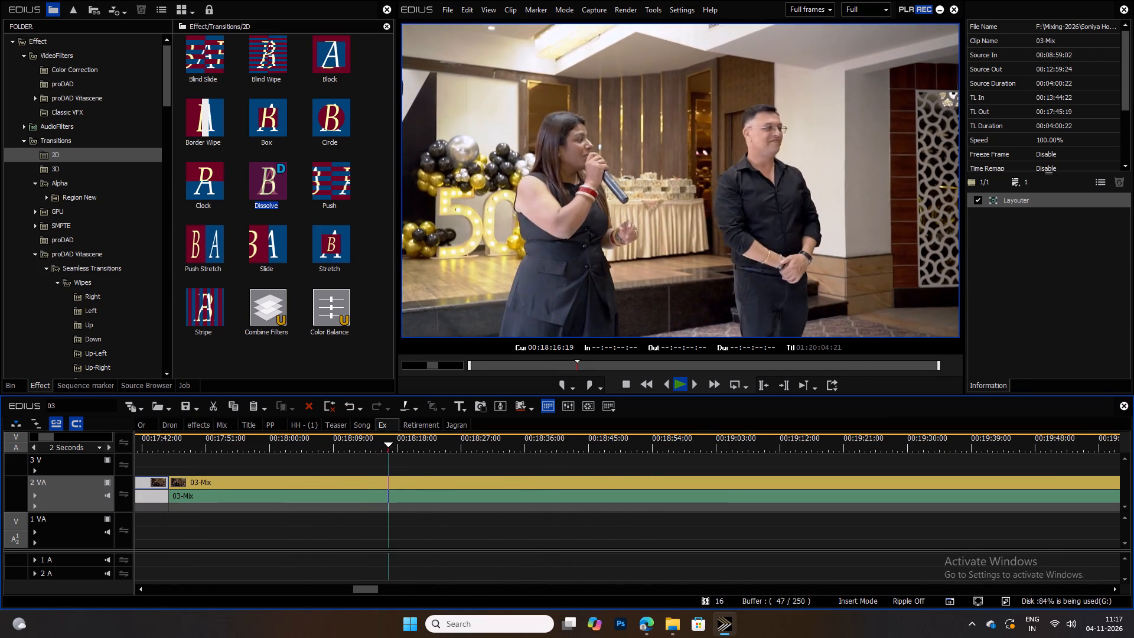
pyautogui.keyDown('ctrl'); pyautogui.scroll(-2, 407, 455); pyautogui.keyUp('ctrl')
pyautogui.moveTo(433, 437); pyautogui.dragTo(494, 442)
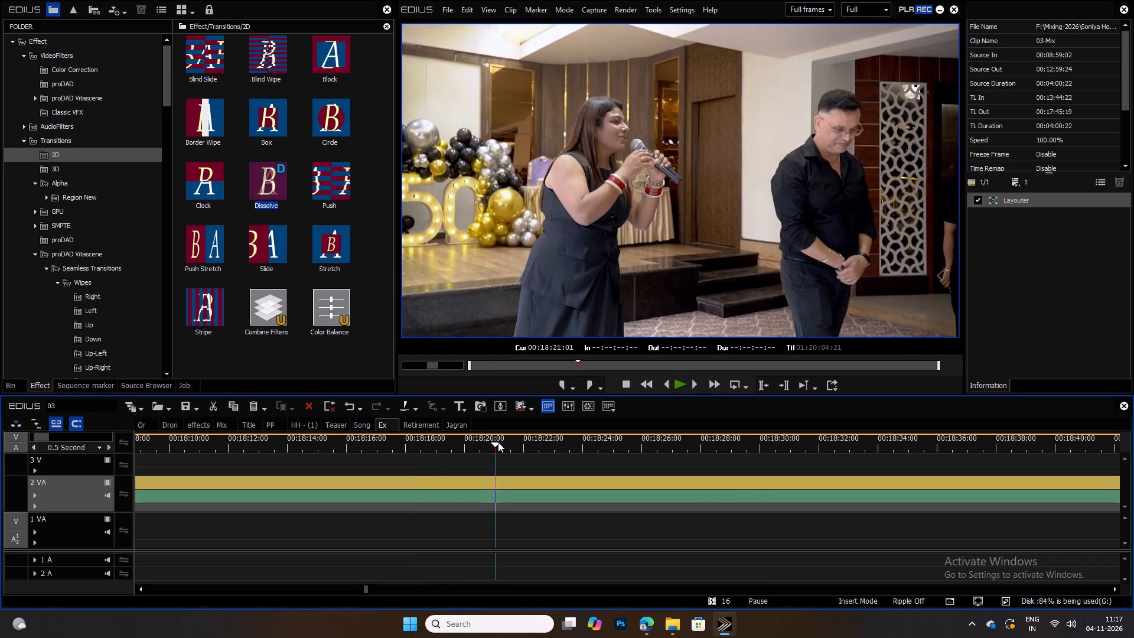
pyautogui.press('space')
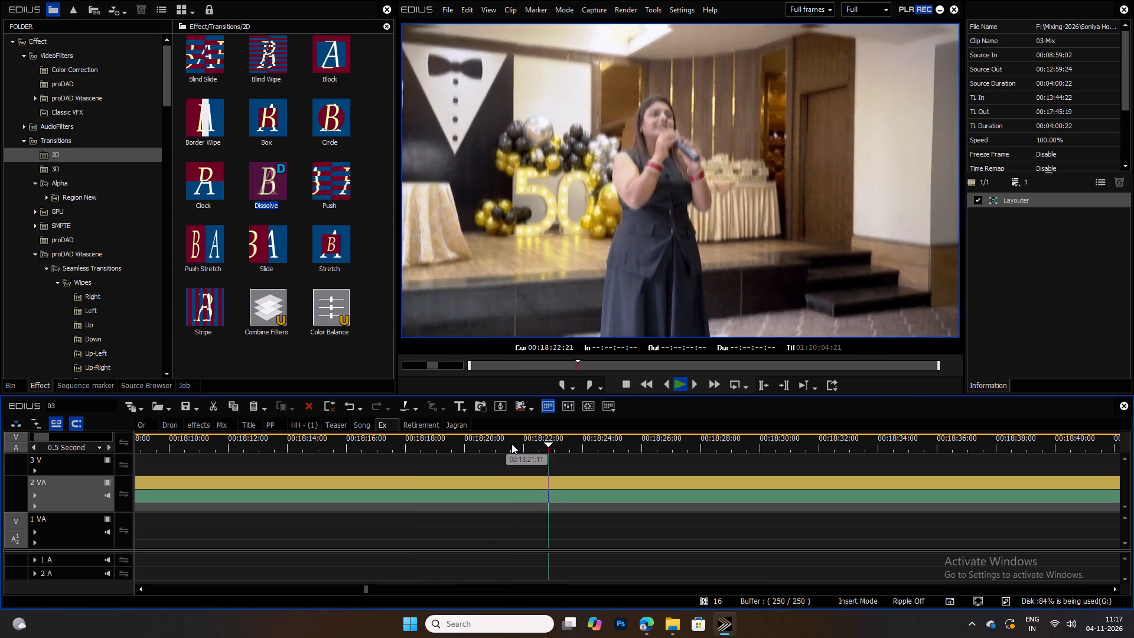
pyautogui.press('space')
pyautogui.scroll(8, 573, 461)
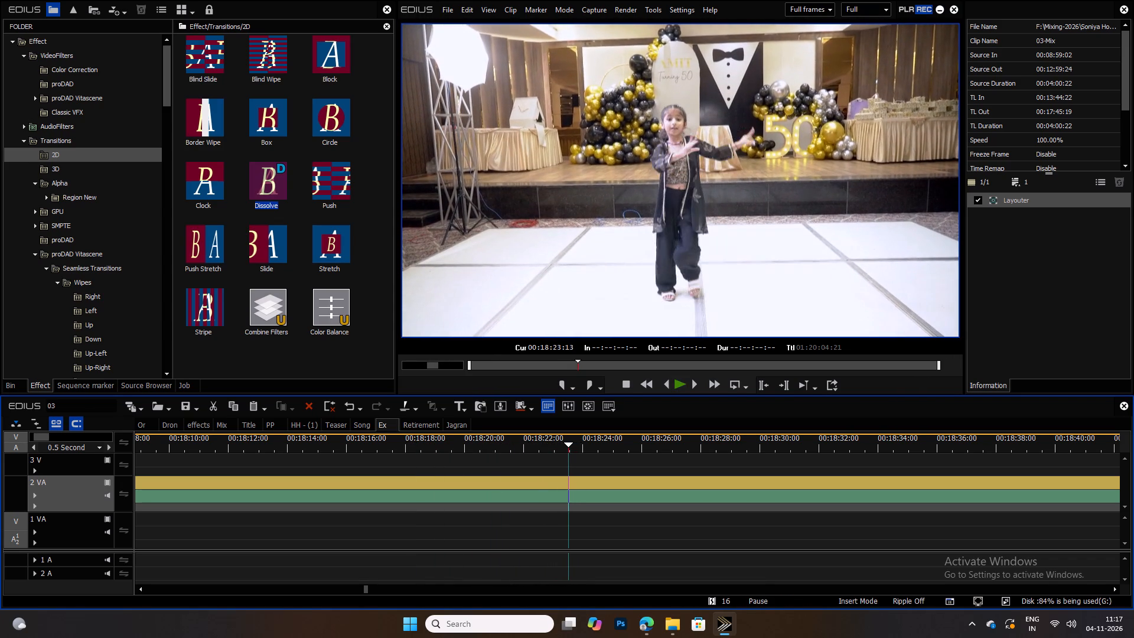
pyautogui.scroll(2, 573, 461)
pyautogui.press('n')
pyautogui.press('space')
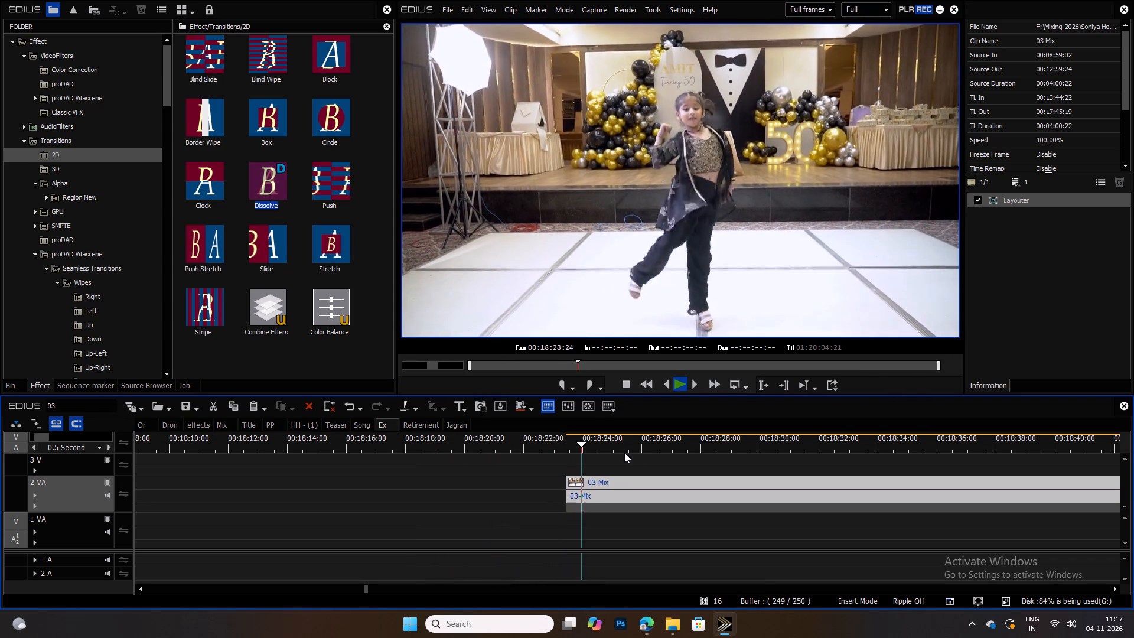
# Move the trimmed 03-Mix part with the girl's dance earlier on track 2 VA so it starts at 00:17:55:16.
pyautogui.keyDown('ctrl'); pyautogui.scroll(2, 677, 434); pyautogui.keyUp('ctrl')
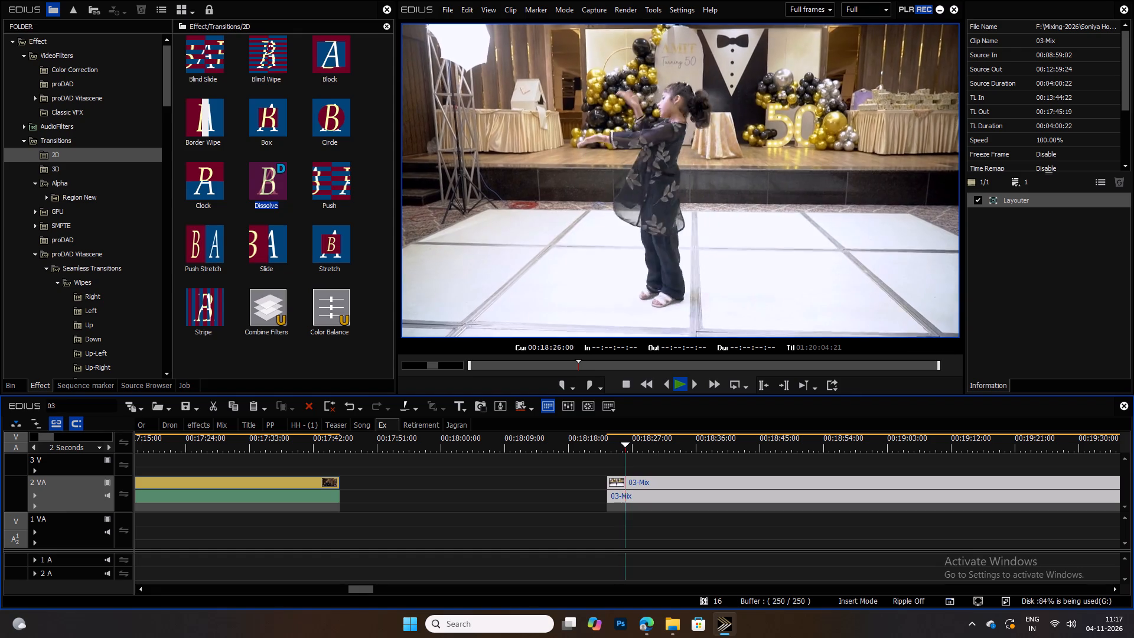
pyautogui.press('space')
pyautogui.moveTo(690, 485); pyautogui.dragTo(498, 489)
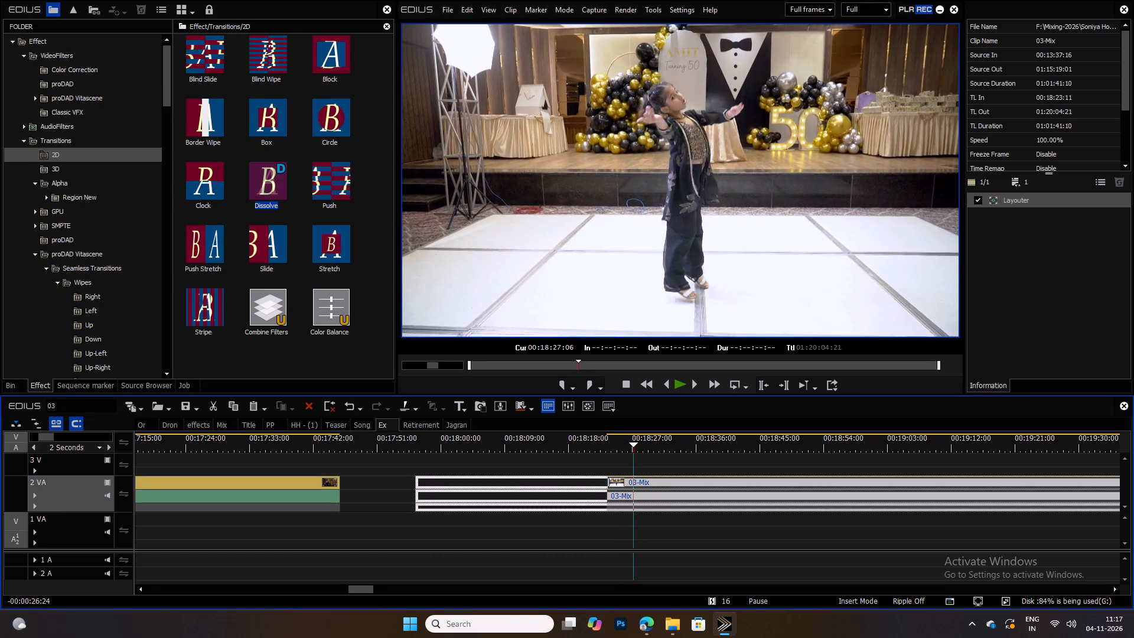
pyautogui.moveTo(498, 489); pyautogui.dragTo(493, 489)
# Sample the girl's dance in the moved 03-Mix part from about 00:19:01 to 00:19:23 to look for its end.
pyautogui.moveTo(495, 440); pyautogui.dragTo(872, 457)
pyautogui.press('space')
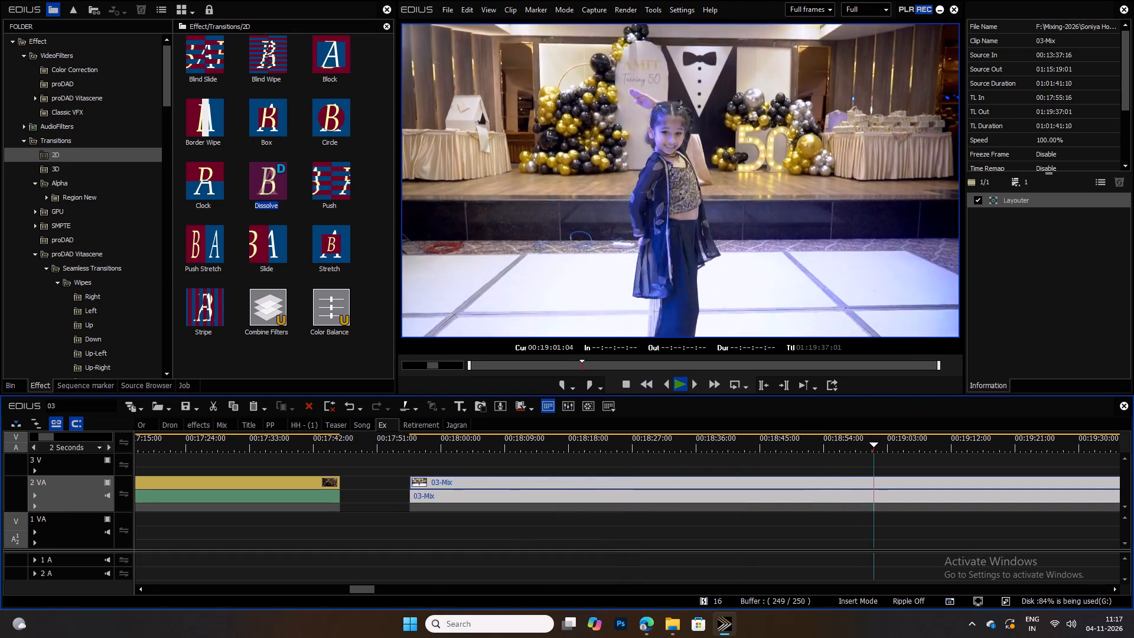
pyautogui.keyDown('ctrl'); pyautogui.scroll(4, 980, 460); pyautogui.keyUp('ctrl')
pyautogui.keyDown('ctrl'); pyautogui.scroll(3, 661, 422); pyautogui.keyUp('ctrl')
pyautogui.keyDown('ctrl'); pyautogui.scroll(-10, 387, 442); pyautogui.keyUp('ctrl')
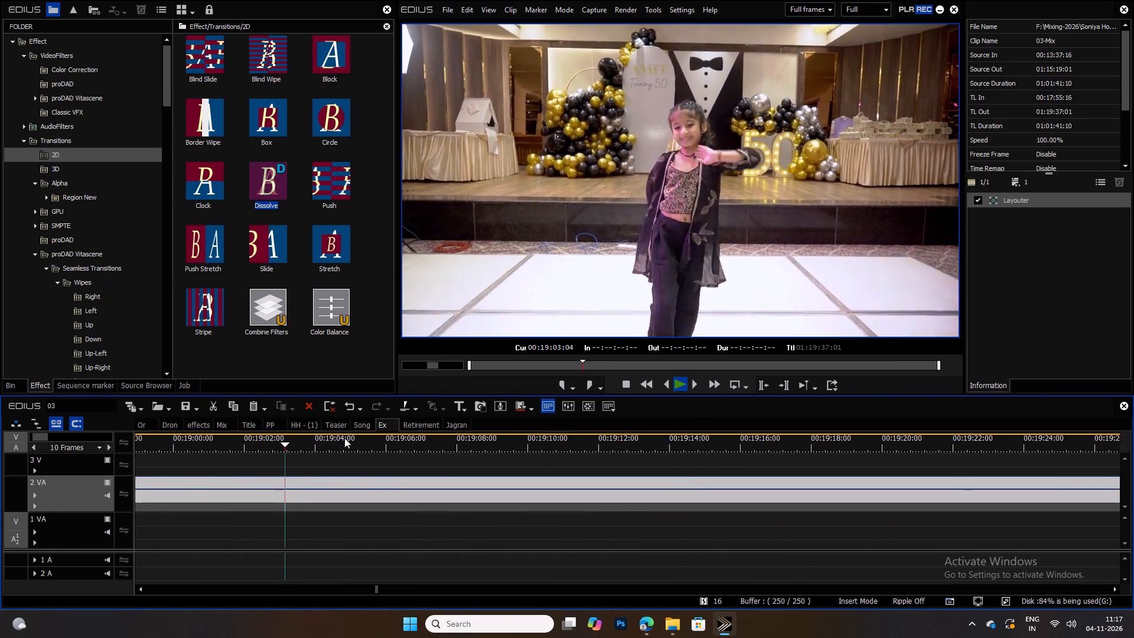
pyautogui.moveTo(325, 438); pyautogui.dragTo(676, 429)
pyautogui.press('space')
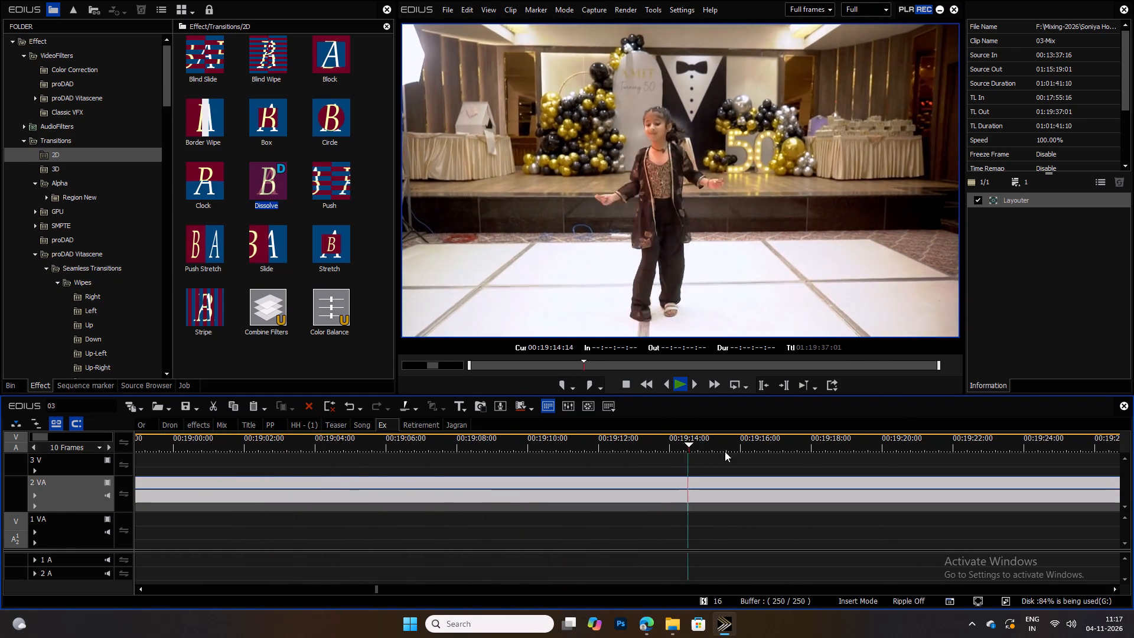
pyautogui.moveTo(728, 442); pyautogui.dragTo(992, 434)
pyautogui.press('space')
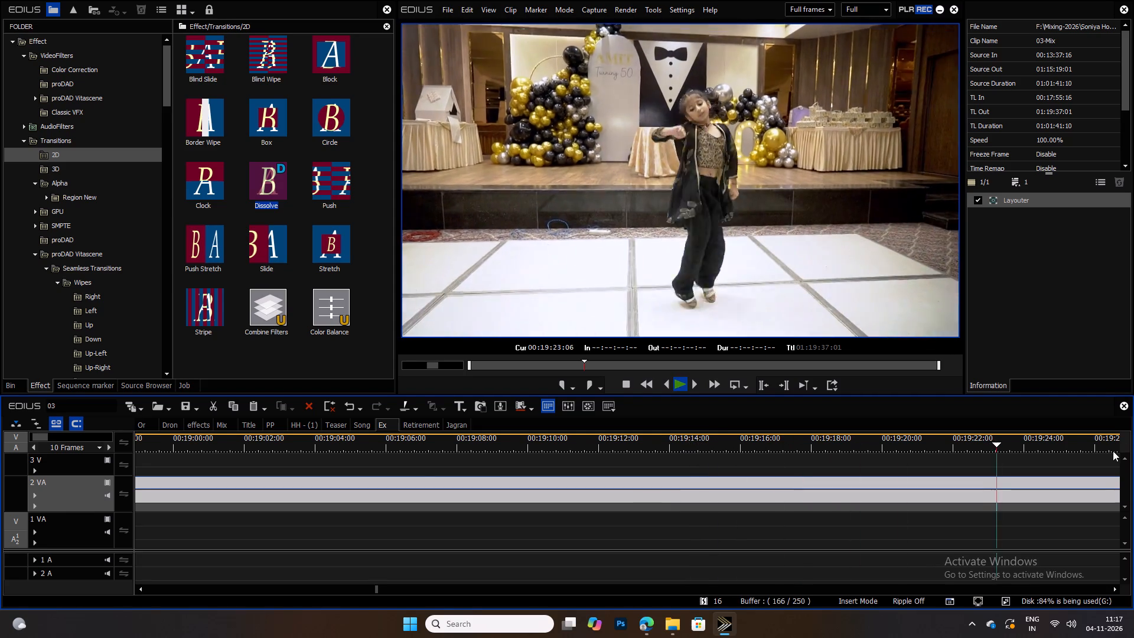
pyautogui.keyDown('ctrl'); pyautogui.scroll(8, 1106, 453); pyautogui.keyUp('ctrl')
pyautogui.keyDown('ctrl'); pyautogui.scroll(-7, 435, 448); pyautogui.keyUp('ctrl')
# Find where the girl's dance with the man ends and split 03-Mix at 00:19:45:03, as they walk off the floor.
pyautogui.moveTo(436, 445); pyautogui.dragTo(441, 445)
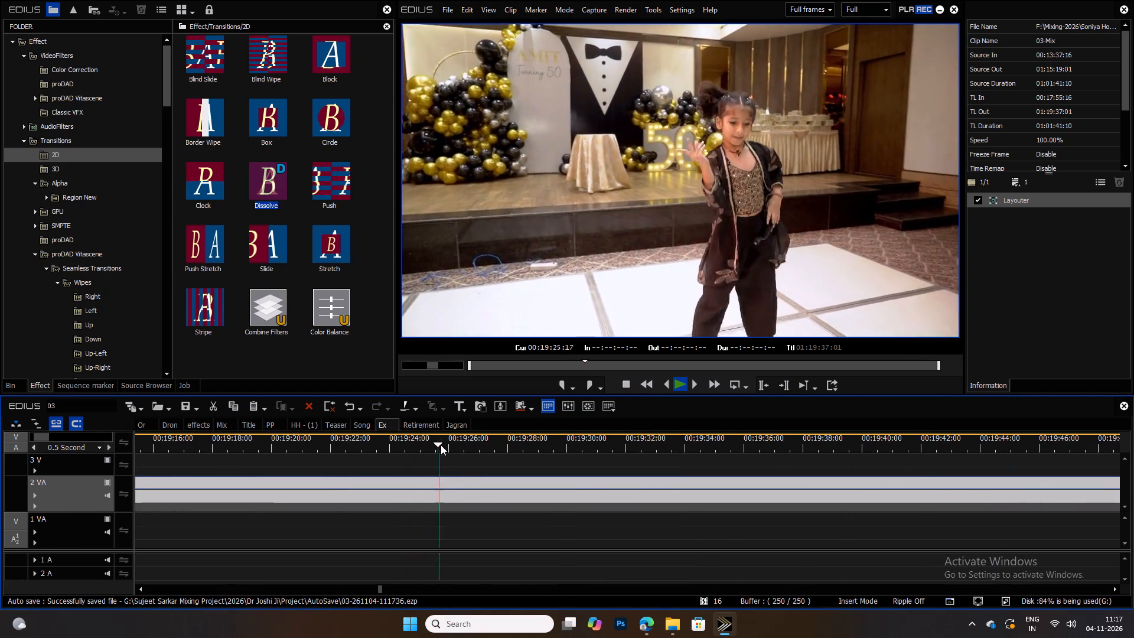
pyautogui.moveTo(441, 445); pyautogui.dragTo(610, 445)
pyautogui.press('space')
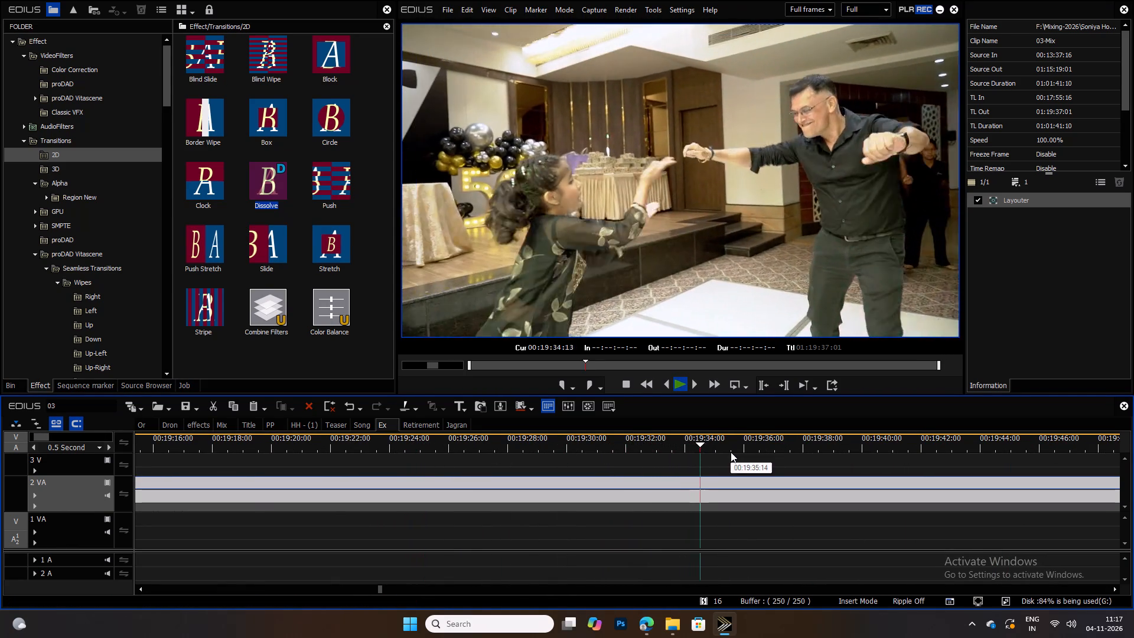
pyautogui.press('space')
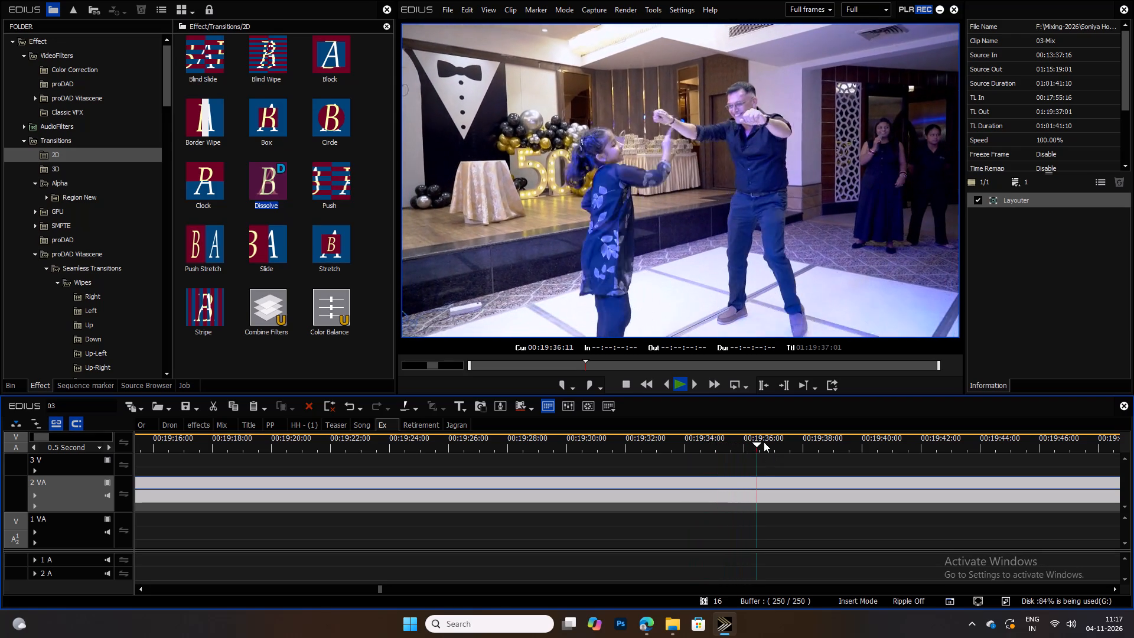
pyautogui.moveTo(770, 442); pyautogui.dragTo(823, 437)
pyautogui.press('space')
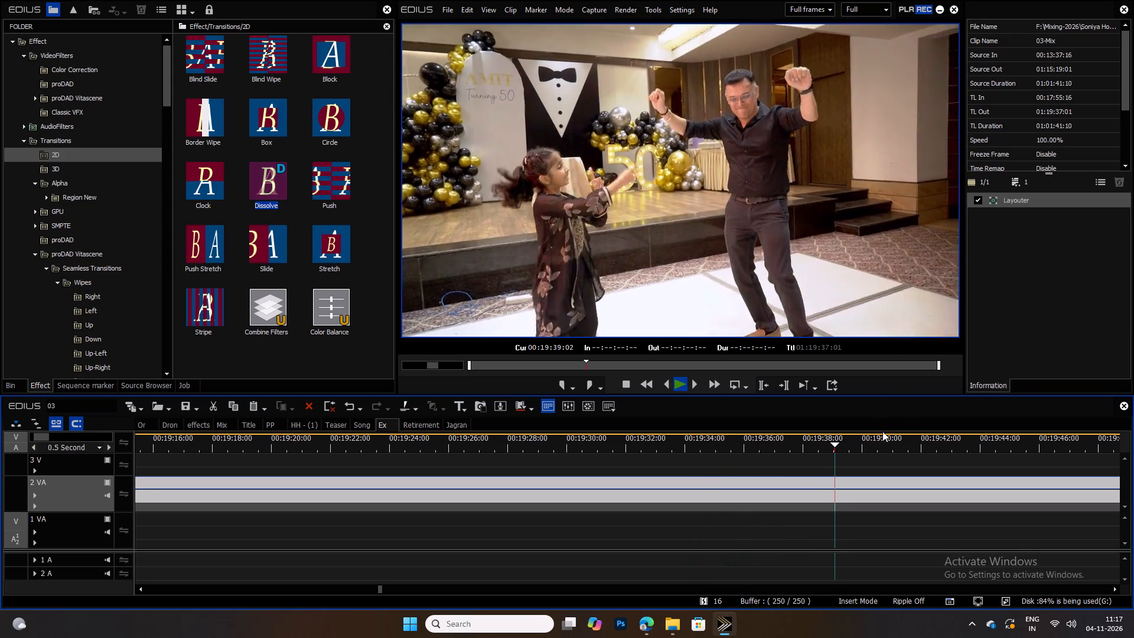
pyautogui.keyDown('ctrl'); pyautogui.scroll(8, 928, 453); pyautogui.keyUp('ctrl')
pyautogui.keyDown('ctrl'); pyautogui.scroll(-9, 285, 469); pyautogui.keyUp('ctrl')
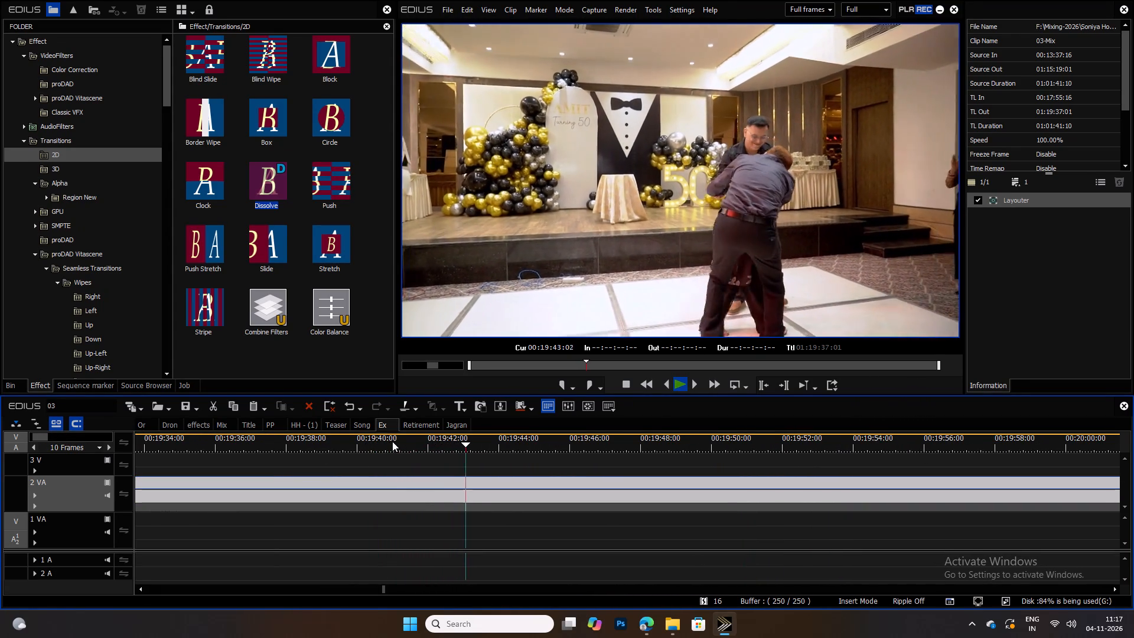
pyautogui.press('space')
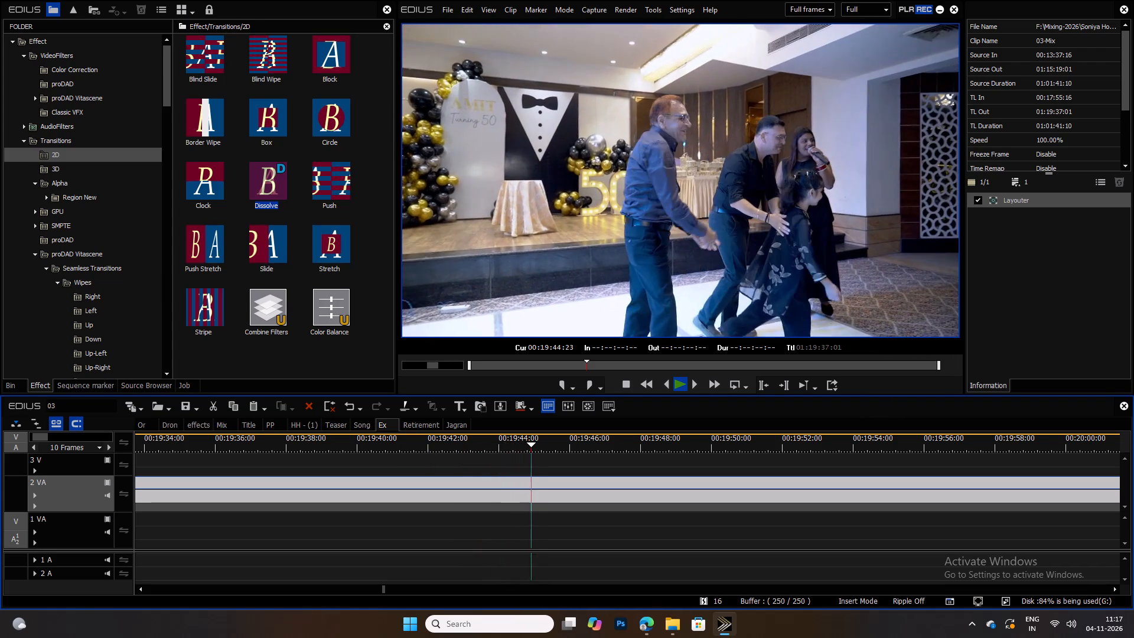
pyautogui.press('c')
pyautogui.press('space')
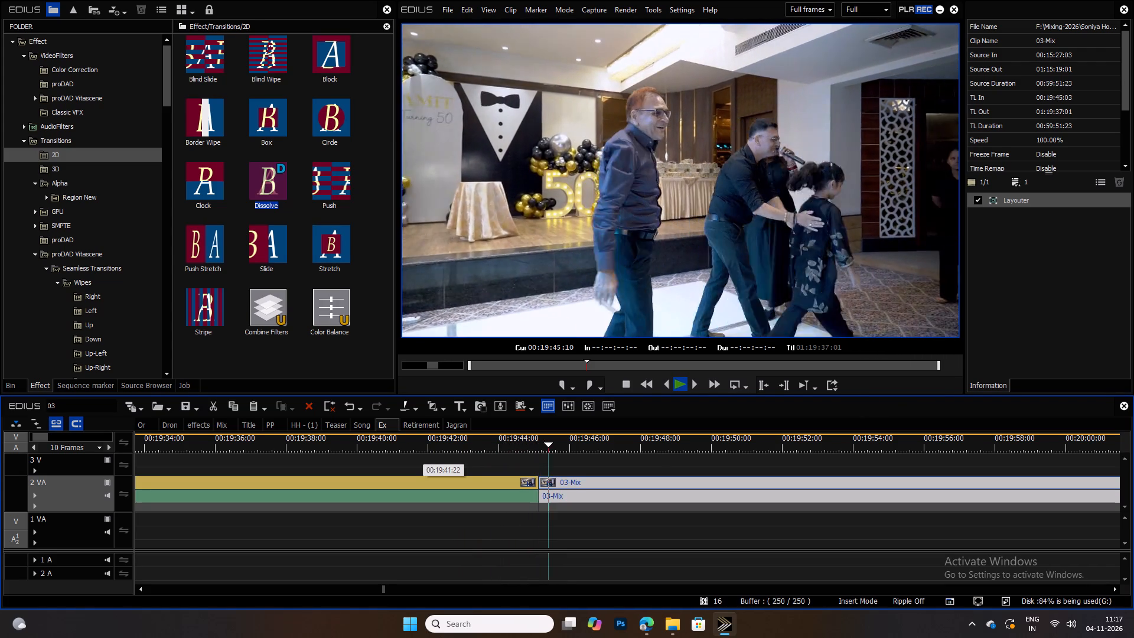
# Move the 03-Mix part after the dance further along track 2 VA so it starts at 00:27:49:11.
pyautogui.keyDown('ctrl'); pyautogui.scroll(2, 661, 452); pyautogui.keyUp('ctrl')
pyautogui.press('space')
pyautogui.moveTo(591, 440); pyautogui.dragTo(775, 447)
pyautogui.keyDown('ctrl'); pyautogui.scroll(4, 707, 469); pyautogui.keyUp('ctrl')
pyautogui.keyDown('ctrl'); pyautogui.scroll(3, 764, 481); pyautogui.keyUp('ctrl')
pyautogui.moveTo(549, 481); pyautogui.dragTo(630, 484)
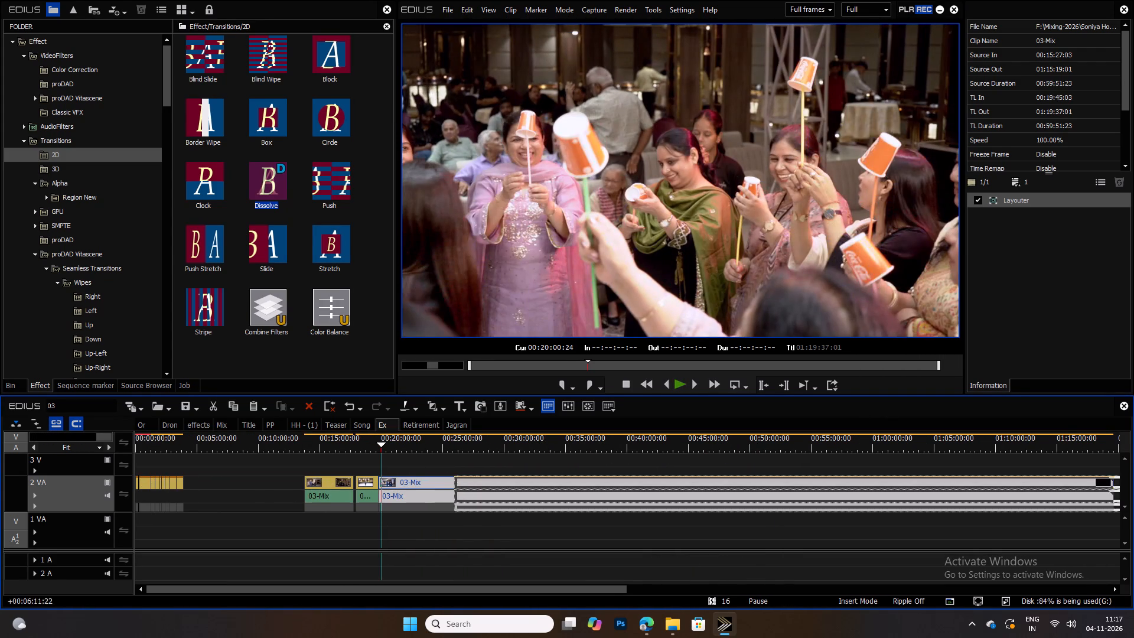
pyautogui.moveTo(630, 484); pyautogui.dragTo(649, 484)
# Skim the remaining 03-Mix part between about 00:29:27 and 00:51:30 for the couple's speech, playing a sample around 00:44:03.
pyautogui.click(367, 440)
pyautogui.keyDown('ctrl'); pyautogui.scroll(-4, 363, 437); pyautogui.keyUp('ctrl')
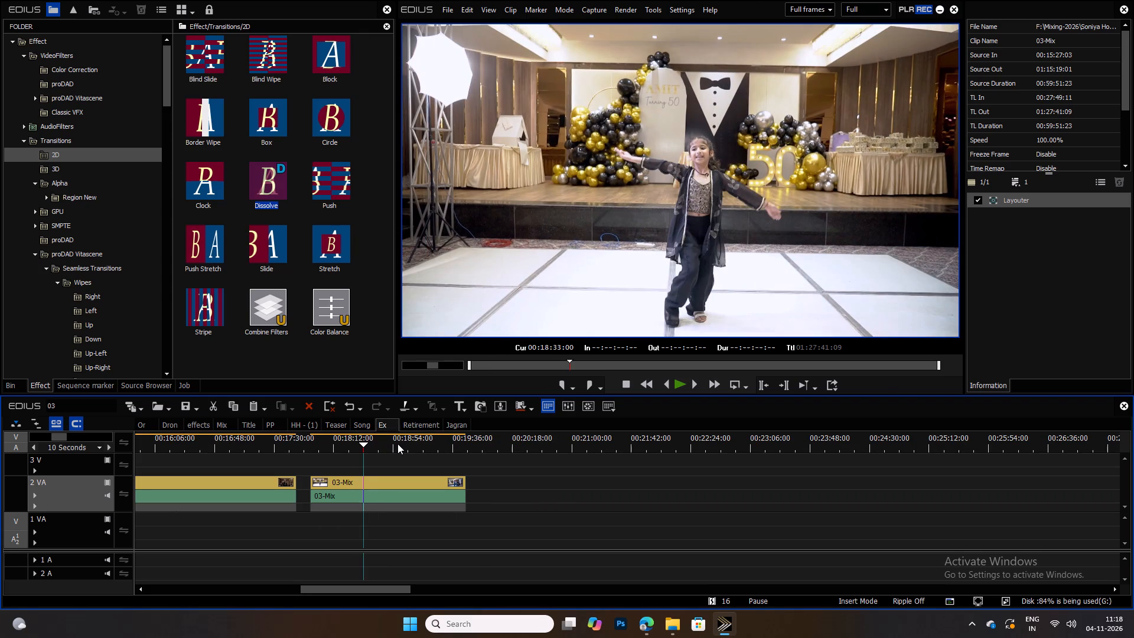
pyautogui.keyDown('ctrl'); pyautogui.scroll(3, 419, 445); pyautogui.keyUp('ctrl')
pyautogui.moveTo(517, 438); pyautogui.dragTo(519, 438)
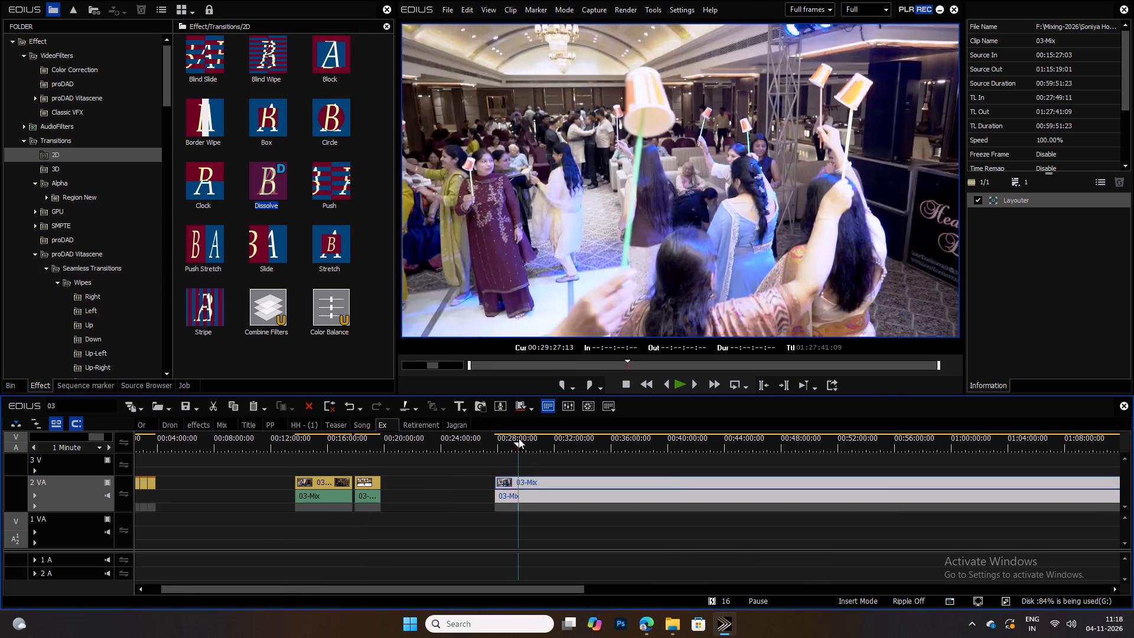
pyautogui.moveTo(519, 438); pyautogui.dragTo(725, 437)
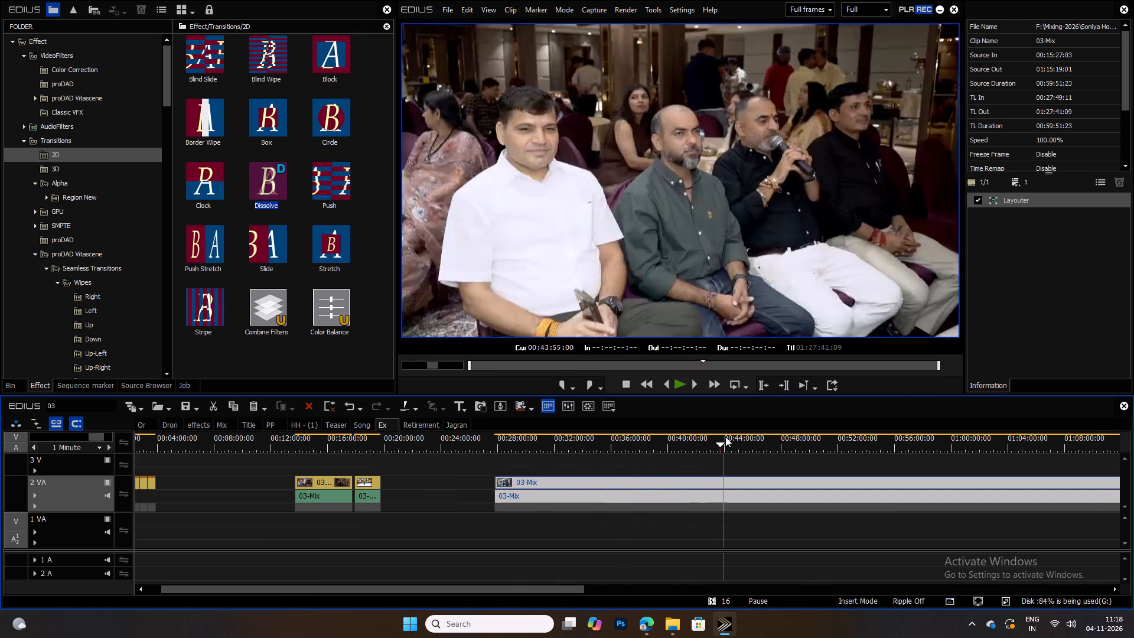
pyautogui.moveTo(725, 437); pyautogui.dragTo(830, 442)
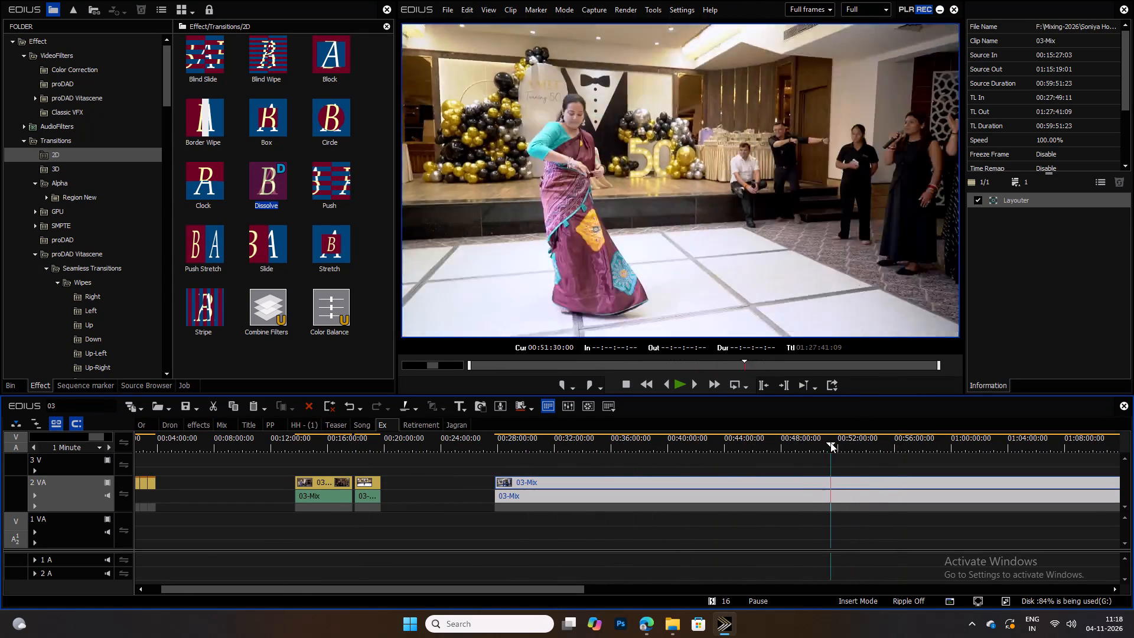
pyautogui.moveTo(830, 442); pyautogui.dragTo(732, 442)
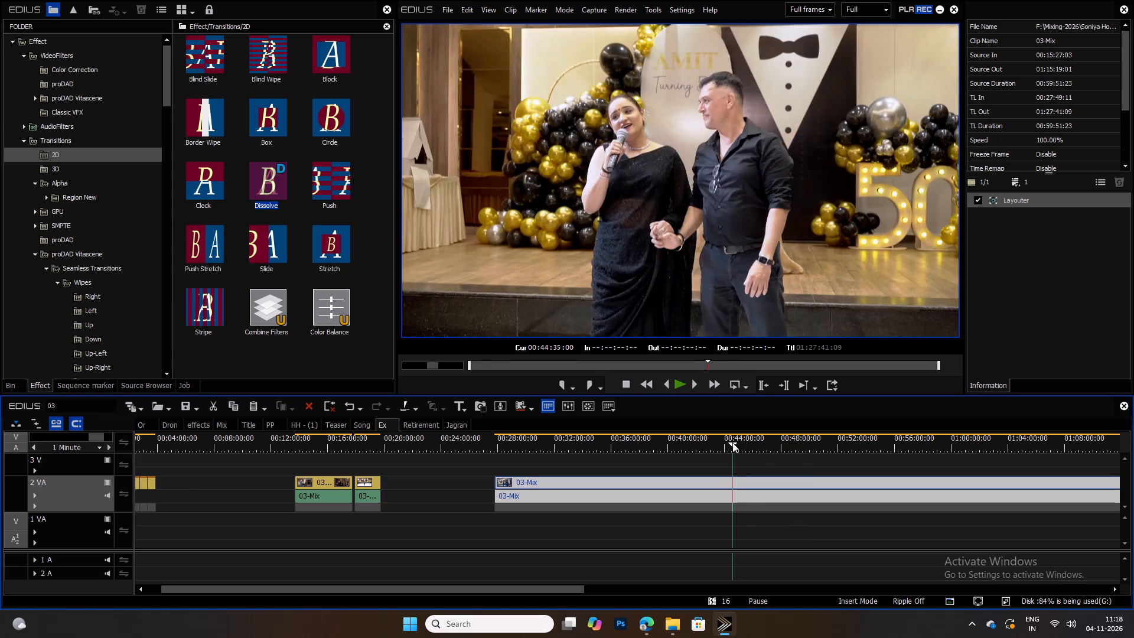
pyautogui.moveTo(732, 442); pyautogui.dragTo(725, 442)
pyautogui.press('space')
pyautogui.keyDown('ctrl'); pyautogui.scroll(-2, 754, 448); pyautogui.keyUp('ctrl')
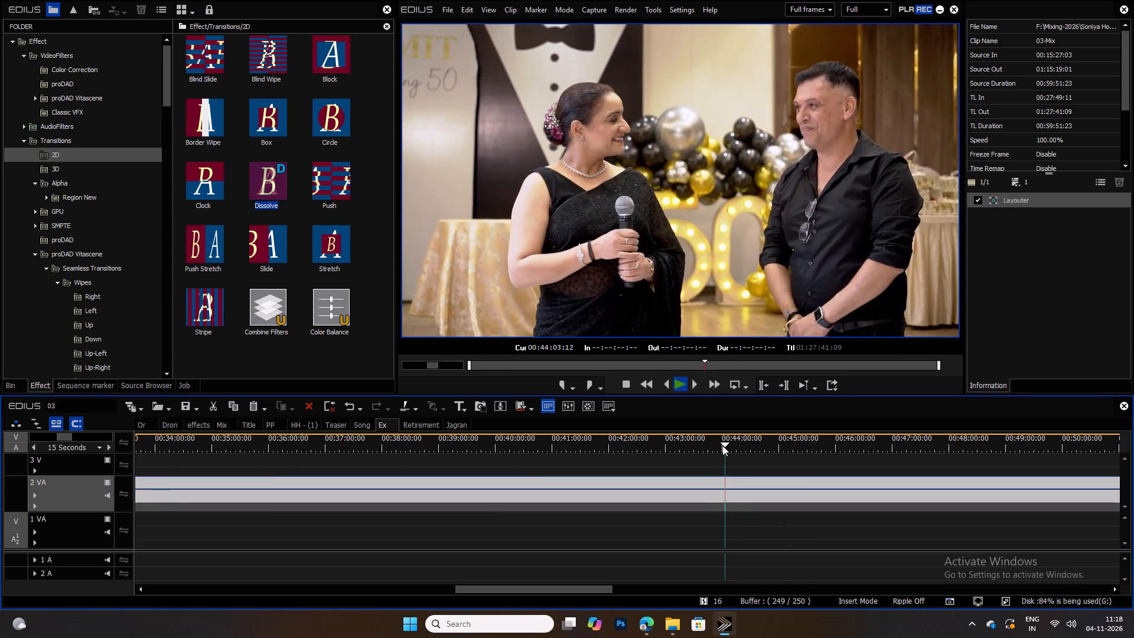
pyautogui.press('space')
# Check the seated guests' microphone remarks before the couple's speech, sampling 03-Mix up to about 00:43:06.
pyautogui.moveTo(659, 438); pyautogui.dragTo(564, 435)
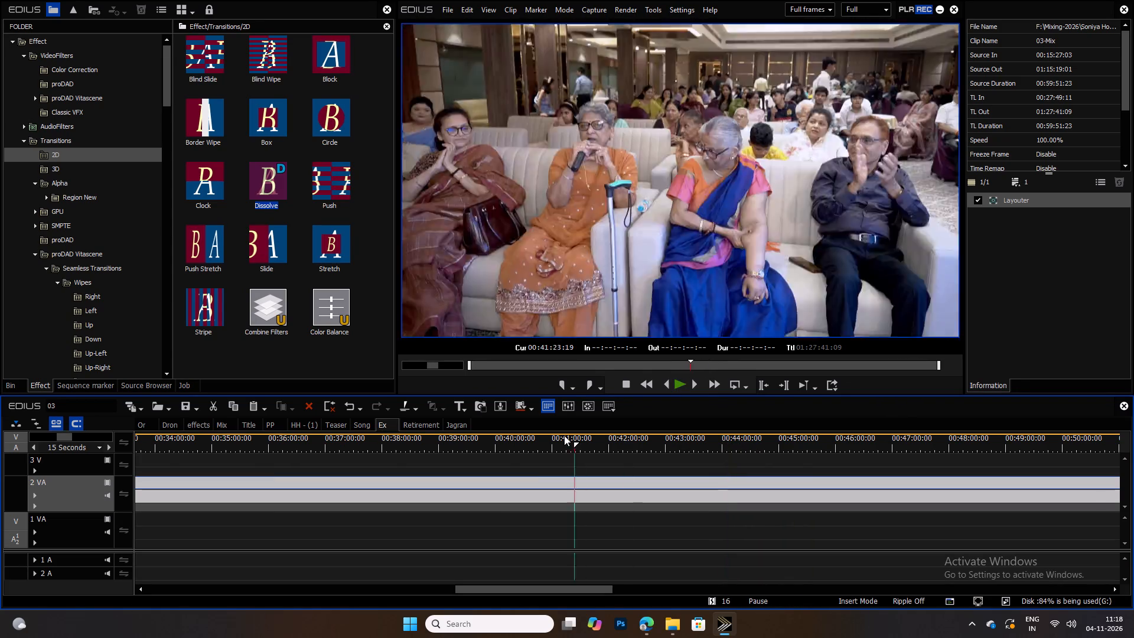
pyautogui.moveTo(564, 435); pyautogui.dragTo(511, 434)
pyautogui.press('space')
pyautogui.moveTo(550, 444); pyautogui.dragTo(615, 444)
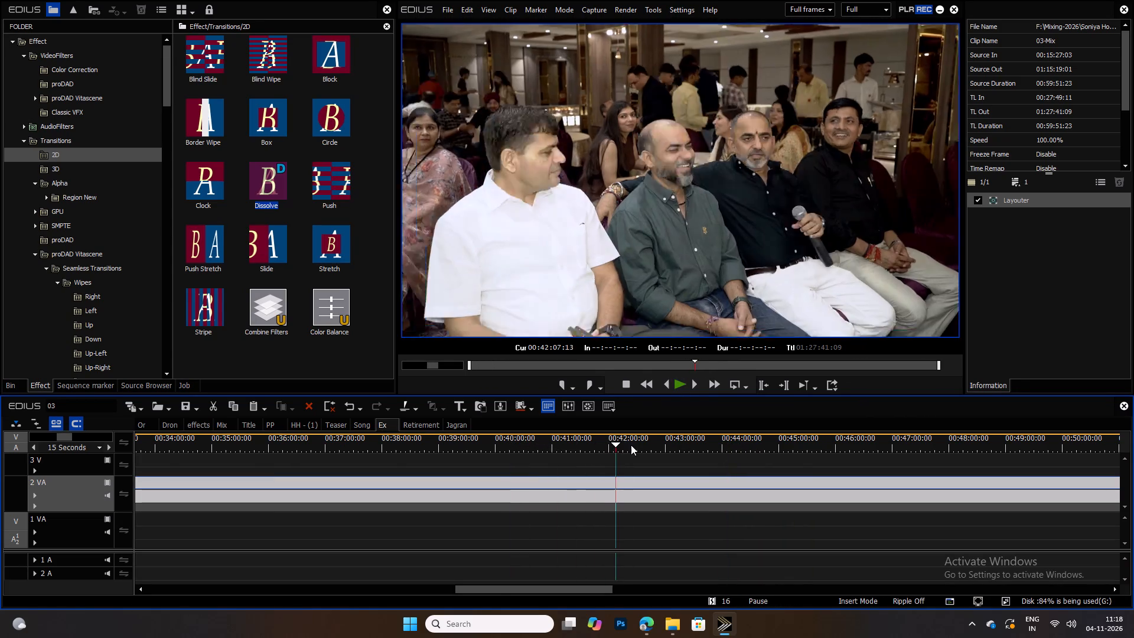
pyautogui.press('space')
pyautogui.keyDown('ctrl'); pyautogui.scroll(-2, 642, 442); pyautogui.keyUp('ctrl')
pyautogui.moveTo(635, 440); pyautogui.dragTo(704, 442)
pyautogui.press('space')
pyautogui.keyDown('ctrl'); pyautogui.scroll(4, 791, 452); pyautogui.keyUp('ctrl')
pyautogui.keyDown('ctrl'); pyautogui.scroll(-5, 660, 480); pyautogui.keyUp('ctrl')
pyautogui.moveTo(734, 441); pyautogui.dragTo(776, 442)
pyautogui.press('space')
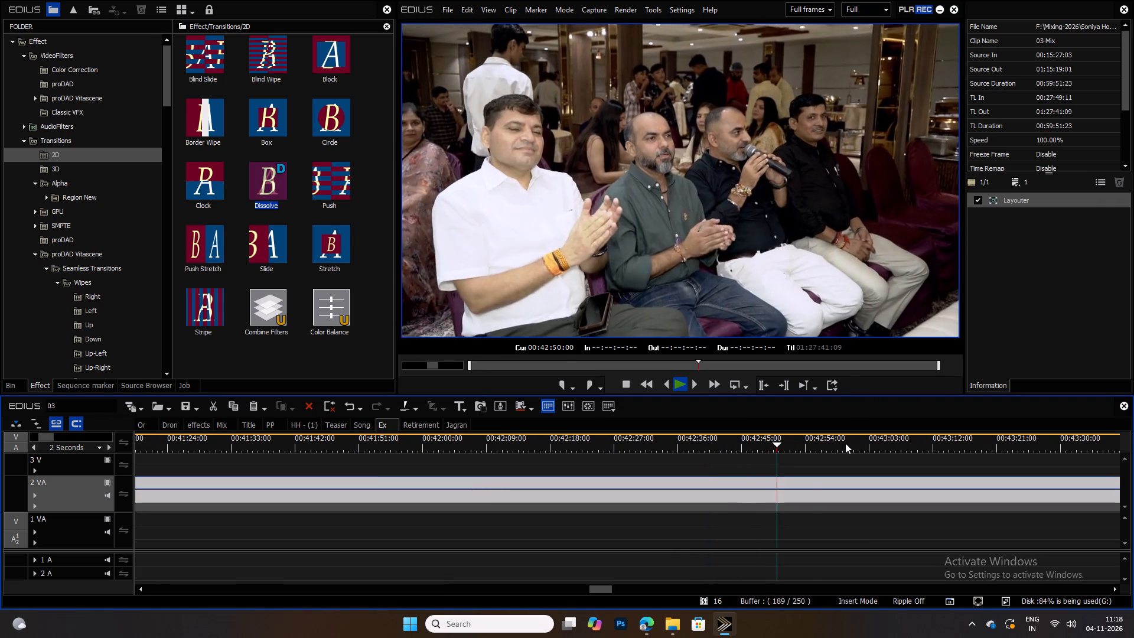
pyautogui.moveTo(805, 441); pyautogui.dragTo(841, 451)
pyautogui.press('space')
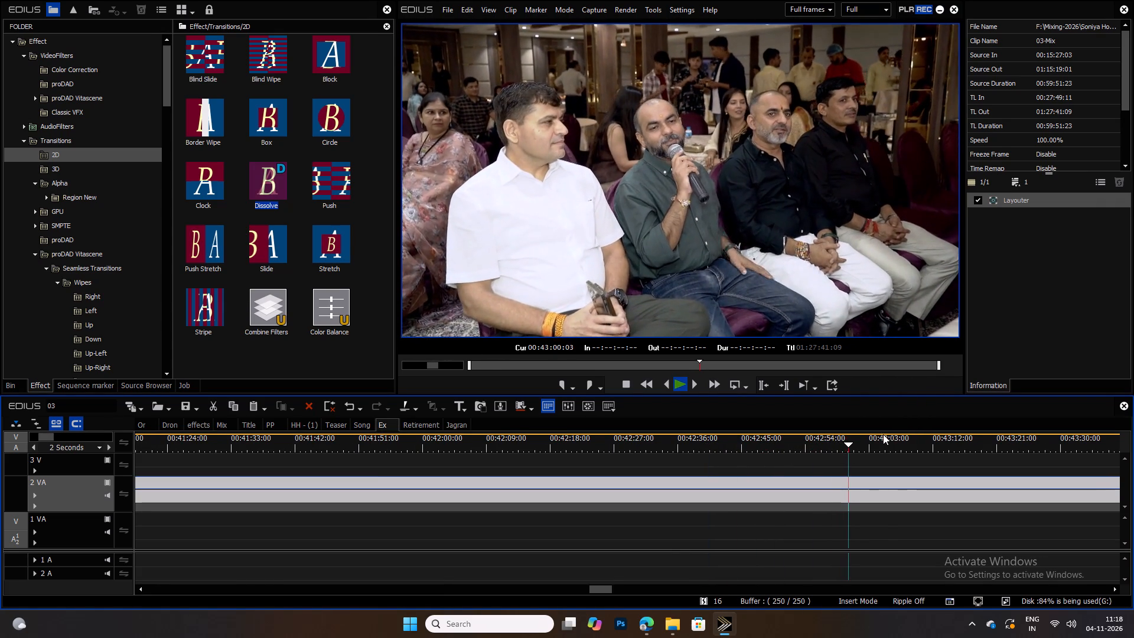
pyautogui.moveTo(880, 442); pyautogui.dragTo(886, 442)
pyautogui.press('space')
pyautogui.keyDown('ctrl'); pyautogui.scroll(5, 977, 455); pyautogui.keyUp('ctrl')
pyautogui.keyDown('ctrl'); pyautogui.scroll(-5, 768, 437); pyautogui.keyUp('ctrl')
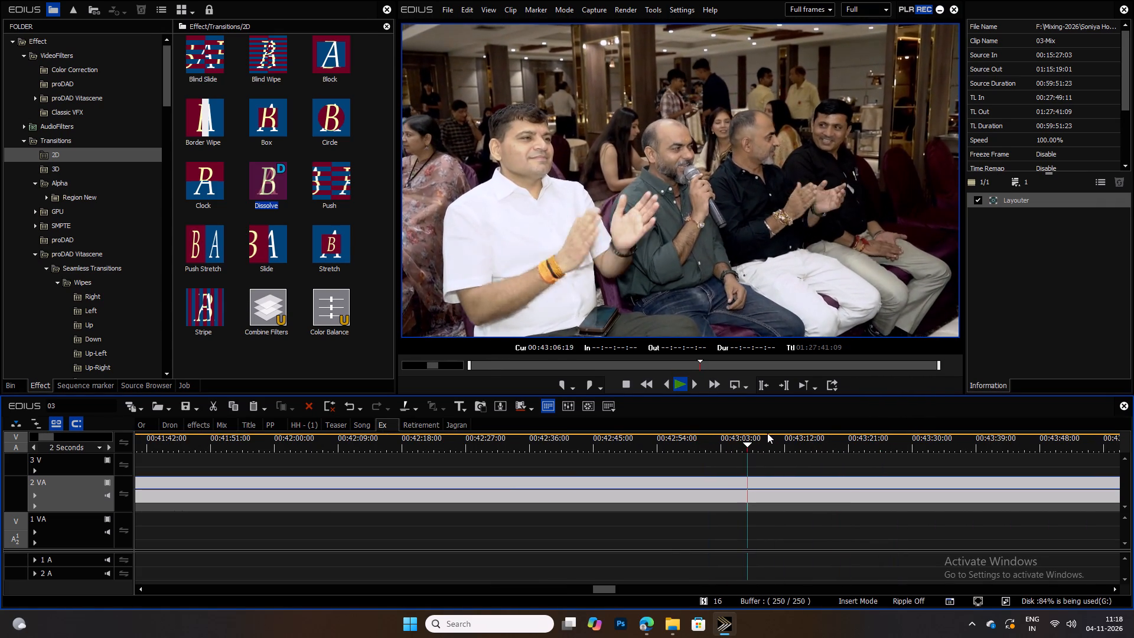
# Trim the start of the remaining 03-Mix part to 00:43:24:04, where the woman in black speaks beside the man.
pyautogui.moveTo(751, 442); pyautogui.dragTo(872, 431)
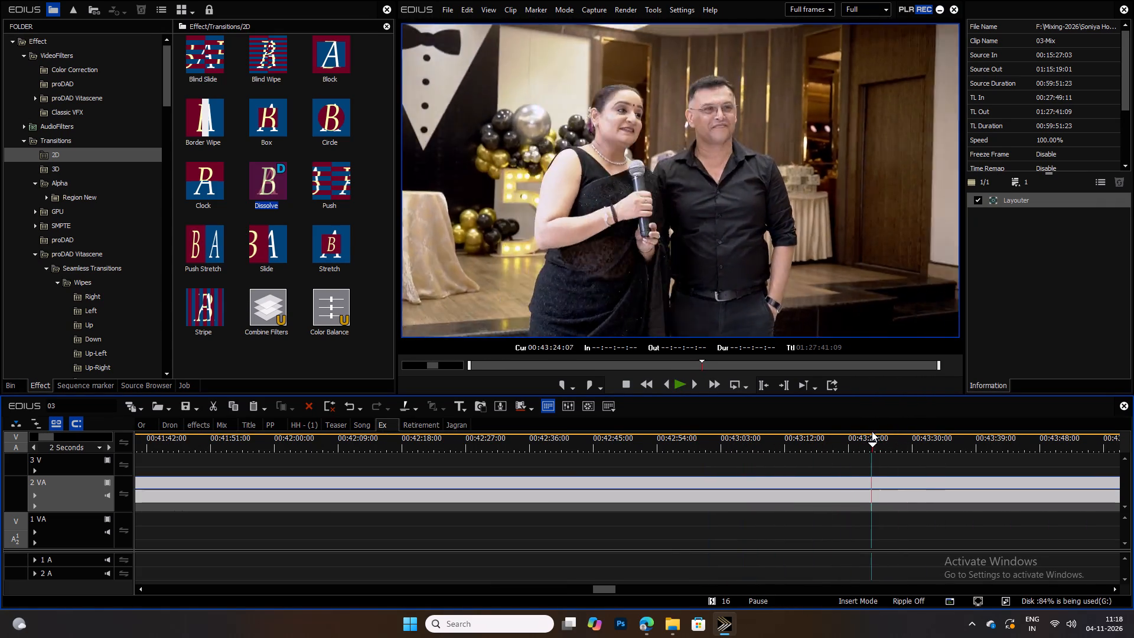
pyautogui.moveTo(872, 431); pyautogui.dragTo(863, 431)
pyautogui.press('space')
pyautogui.keyDown('ctrl'); pyautogui.scroll(-5, 883, 431); pyautogui.keyUp('ctrl')
pyautogui.press('space')
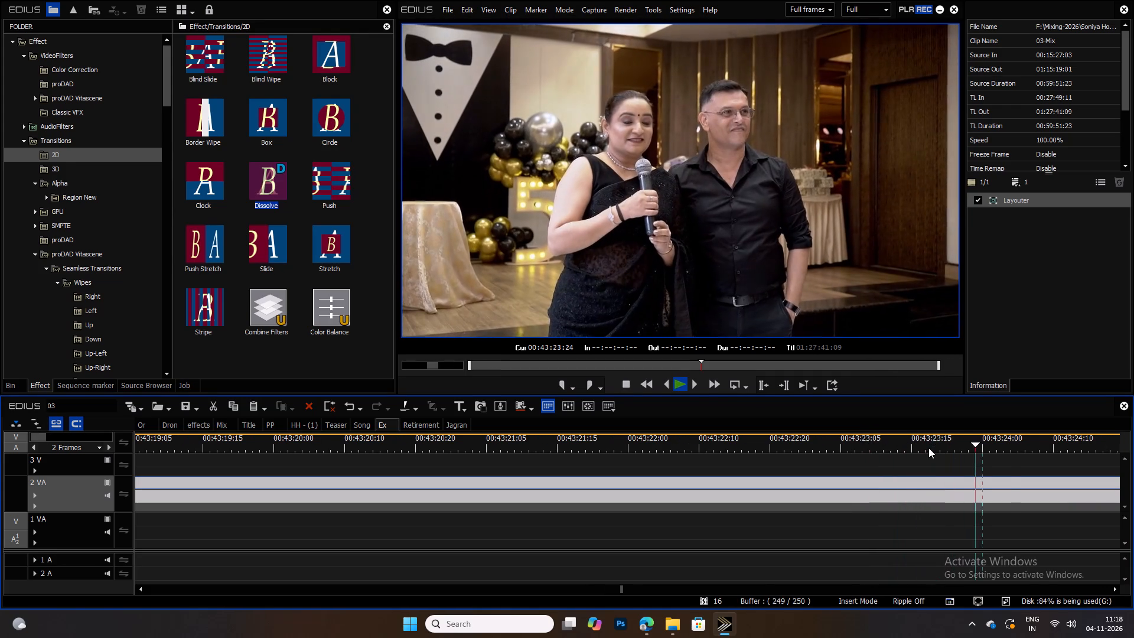
pyautogui.press('n')
pyautogui.keyDown('ctrl'); pyautogui.scroll(4, 1071, 489); pyautogui.keyUp('ctrl')
pyautogui.press('space')
pyautogui.keyDown('ctrl'); pyautogui.scroll(2, 1041, 486); pyautogui.keyUp('ctrl')
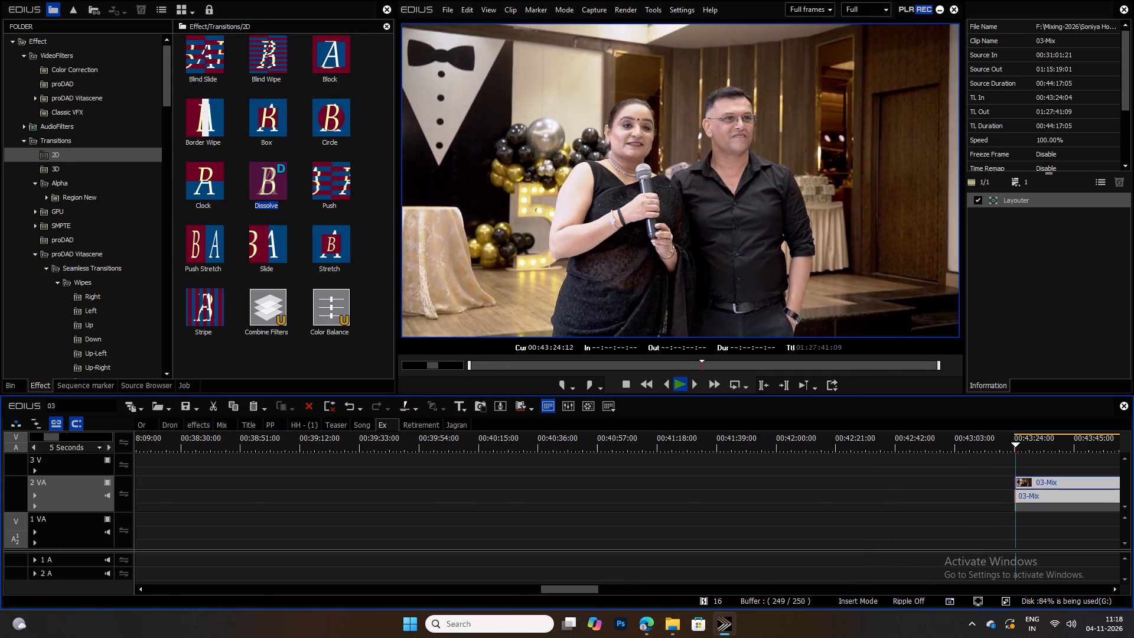
pyautogui.keyDown('ctrl'); pyautogui.scroll(2, 1042, 486); pyautogui.keyUp('ctrl')
pyautogui.press('space')
# Delete the gap on track 2 VA between the girl's dance clip and the couple's speech clip.
pyautogui.keyDown('ctrl'); pyautogui.scroll(3, 1014, 490); pyautogui.keyUp('ctrl')
pyautogui.rightClick(500, 500)
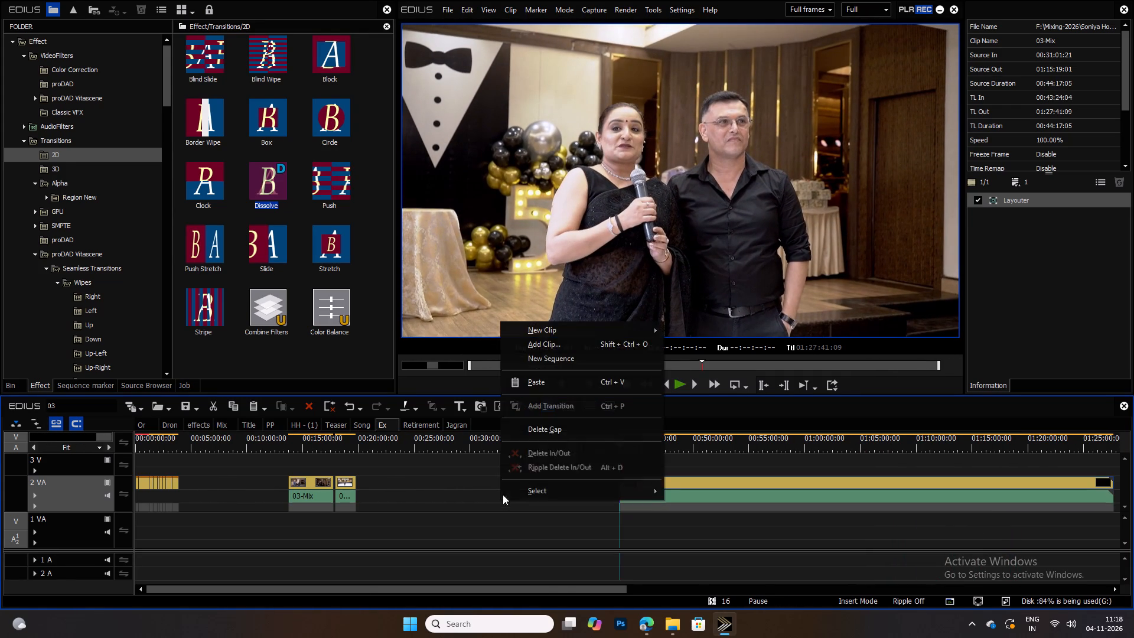
pyautogui.click(565, 432)
# Play the join after the girl's dance and the opening of the couple's speech clip.
pyautogui.click(367, 440)
pyautogui.keyDown('ctrl'); pyautogui.scroll(-4, 358, 440); pyautogui.keyUp('ctrl')
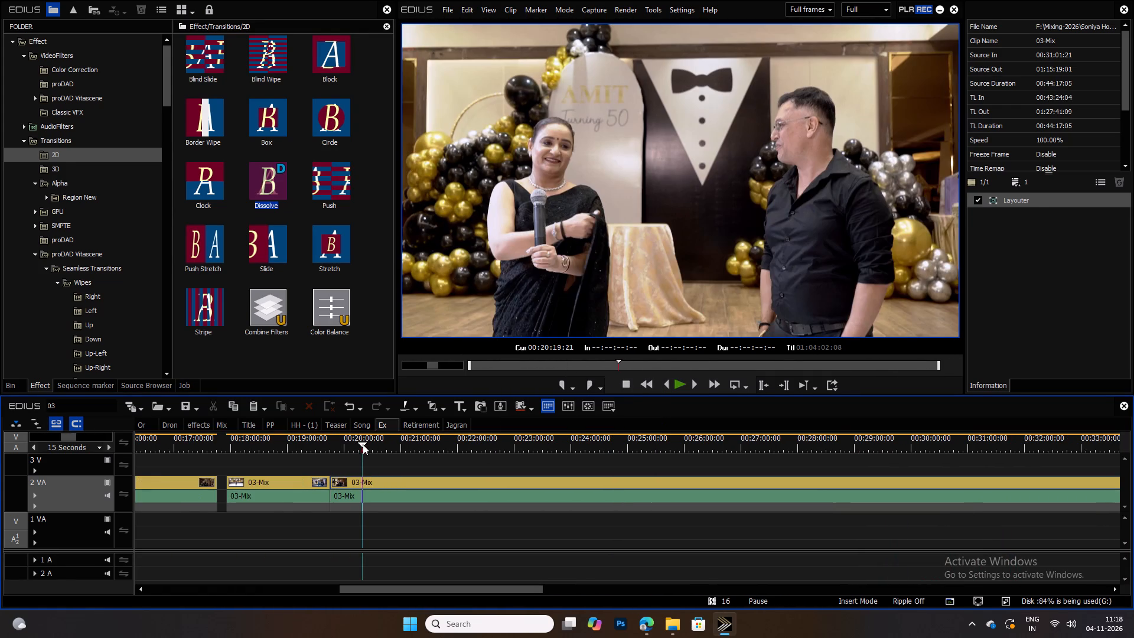
pyautogui.press('space')
pyautogui.keyDown('ctrl'); pyautogui.scroll(-2, 341, 447); pyautogui.keyUp('ctrl')
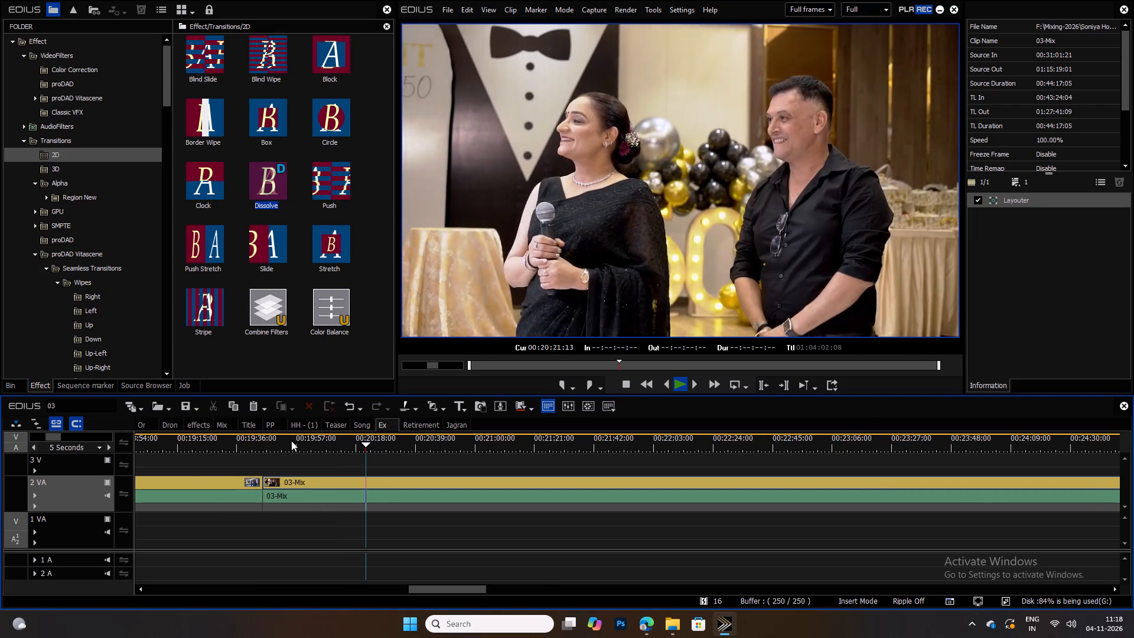
pyautogui.press('space')
pyautogui.moveTo(302, 441); pyautogui.dragTo(268, 446)
pyautogui.press('space')
pyautogui.keyDown('ctrl'); pyautogui.scroll(-3, 292, 444); pyautogui.keyUp('ctrl')
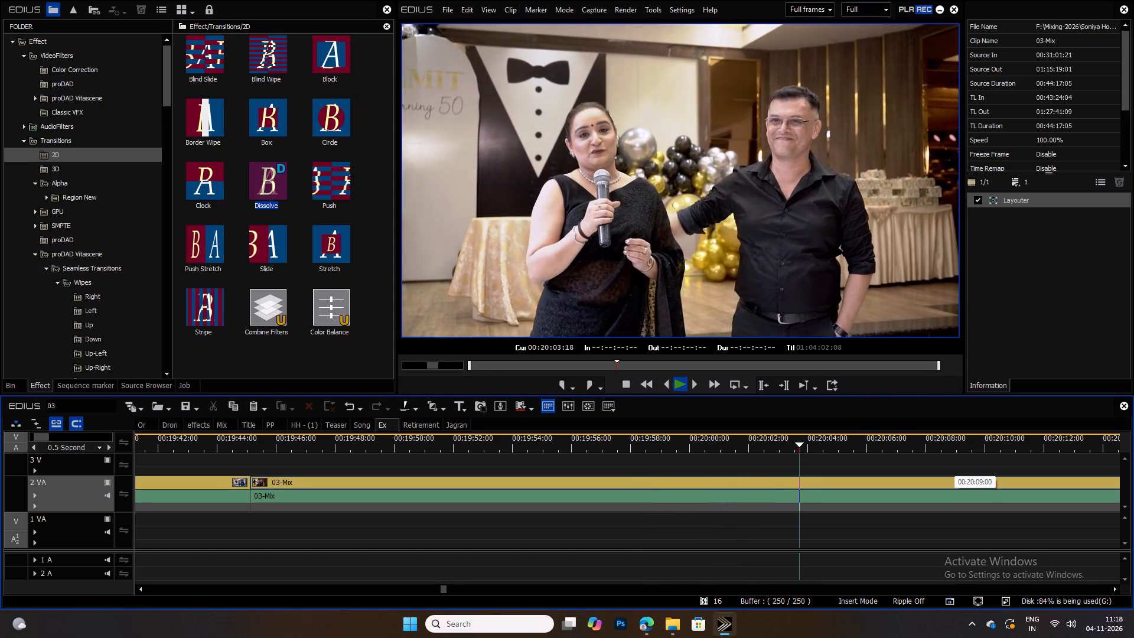
# Check the opening of the couple's speech clip, sampling it from about 00:20:03 to about 00:20:32.
pyautogui.keyDown('ctrl'); pyautogui.scroll(4, 943, 461); pyautogui.keyUp('ctrl')
pyautogui.keyDown('ctrl'); pyautogui.scroll(3, 838, 441); pyautogui.keyUp('ctrl')
pyautogui.keyDown('ctrl'); pyautogui.scroll(-4, 584, 486); pyautogui.keyUp('ctrl')
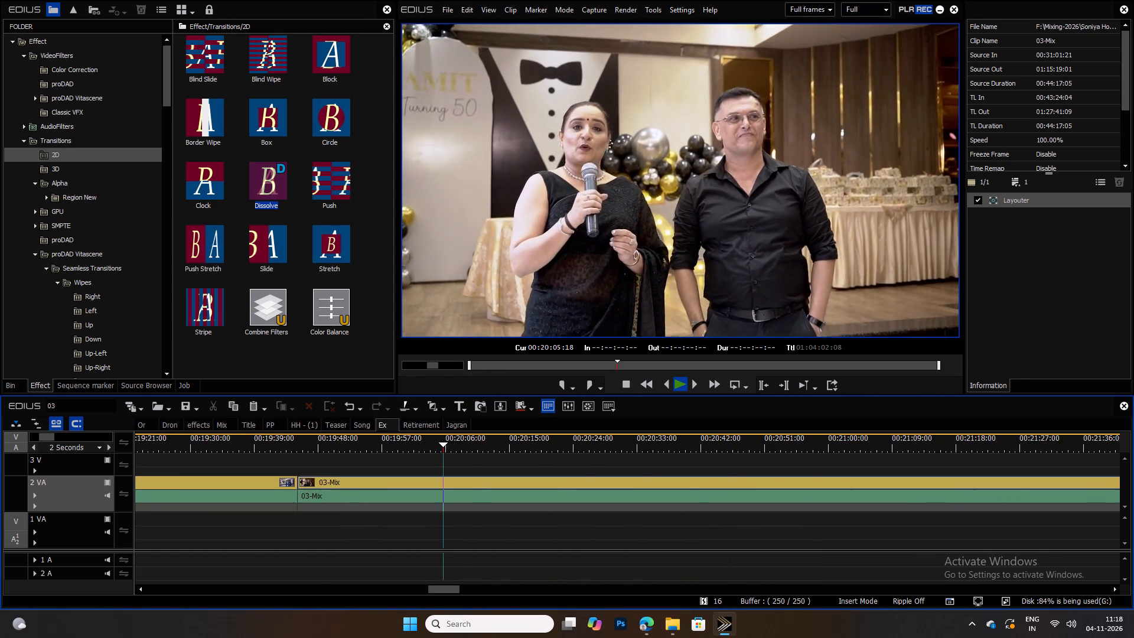
pyautogui.keyDown('ctrl'); pyautogui.scroll(-4, 565, 468); pyautogui.keyUp('ctrl')
pyautogui.moveTo(527, 439); pyautogui.dragTo(563, 438)
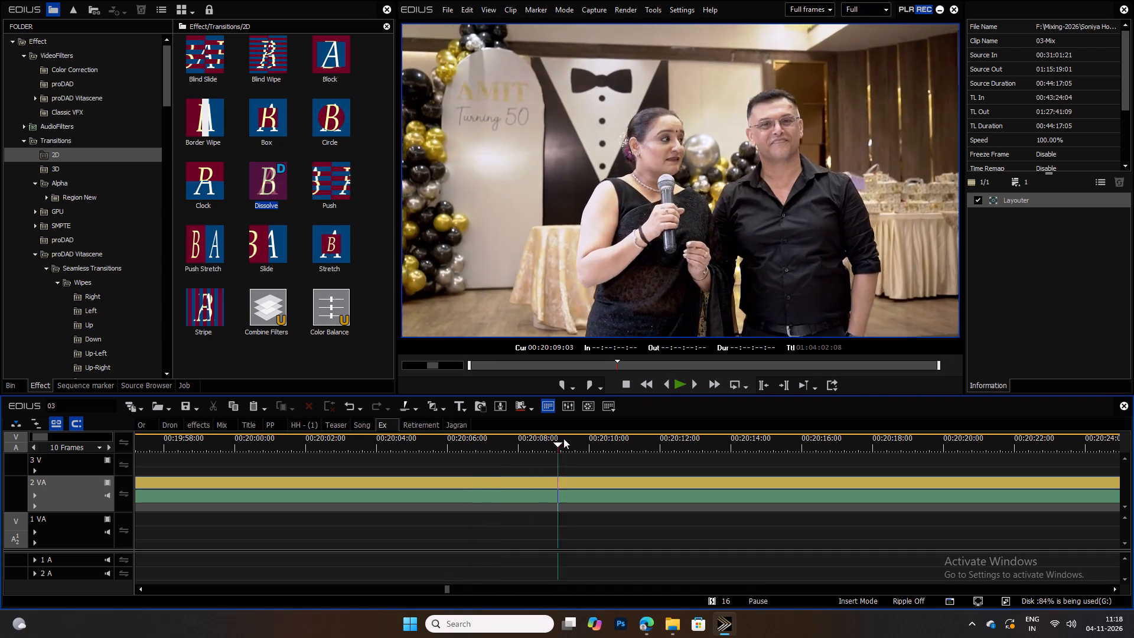
pyautogui.moveTo(563, 438); pyautogui.dragTo(711, 442)
pyautogui.press('space')
pyautogui.keyDown('ctrl'); pyautogui.scroll(2, 806, 447); pyautogui.keyUp('ctrl')
pyautogui.moveTo(749, 441); pyautogui.dragTo(771, 442)
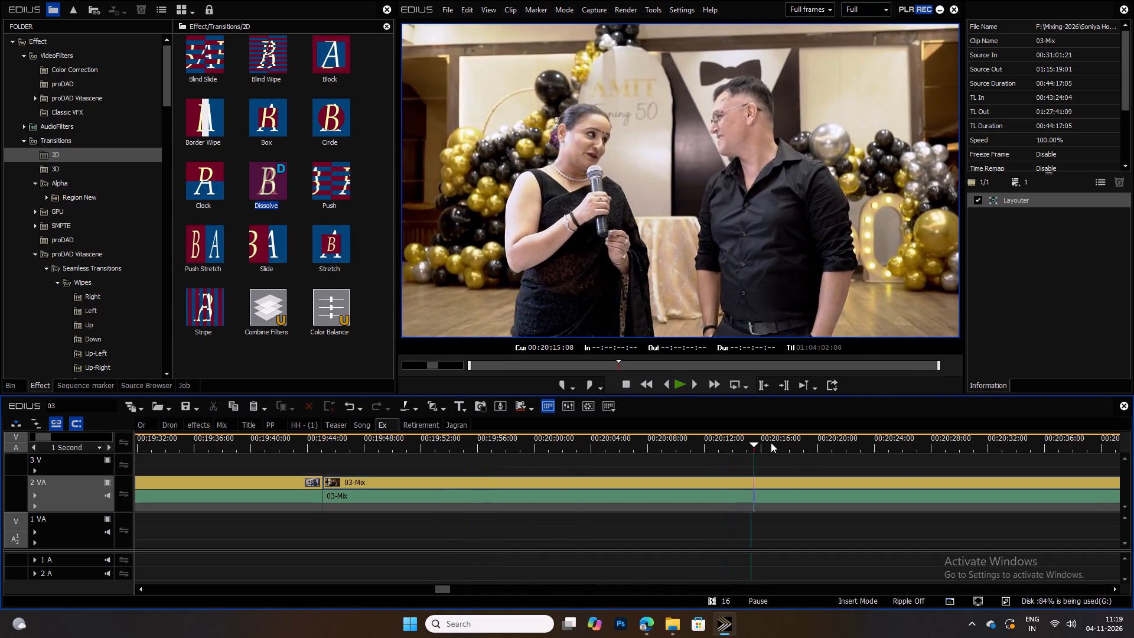
pyautogui.moveTo(771, 442); pyautogui.dragTo(907, 442)
pyautogui.press('space')
pyautogui.keyDown('ctrl'); pyautogui.scroll(8, 980, 450); pyautogui.keyUp('ctrl')
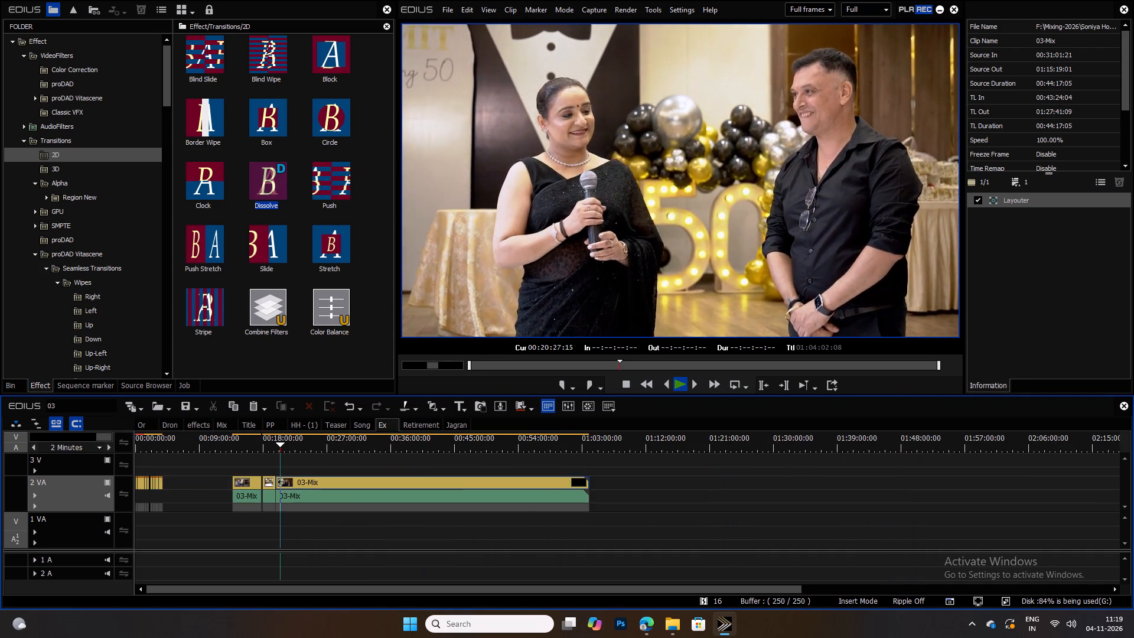
pyautogui.keyDown('ctrl'); pyautogui.scroll(-11, 324, 468); pyautogui.keyUp('ctrl')
pyautogui.moveTo(332, 441); pyautogui.dragTo(442, 441)
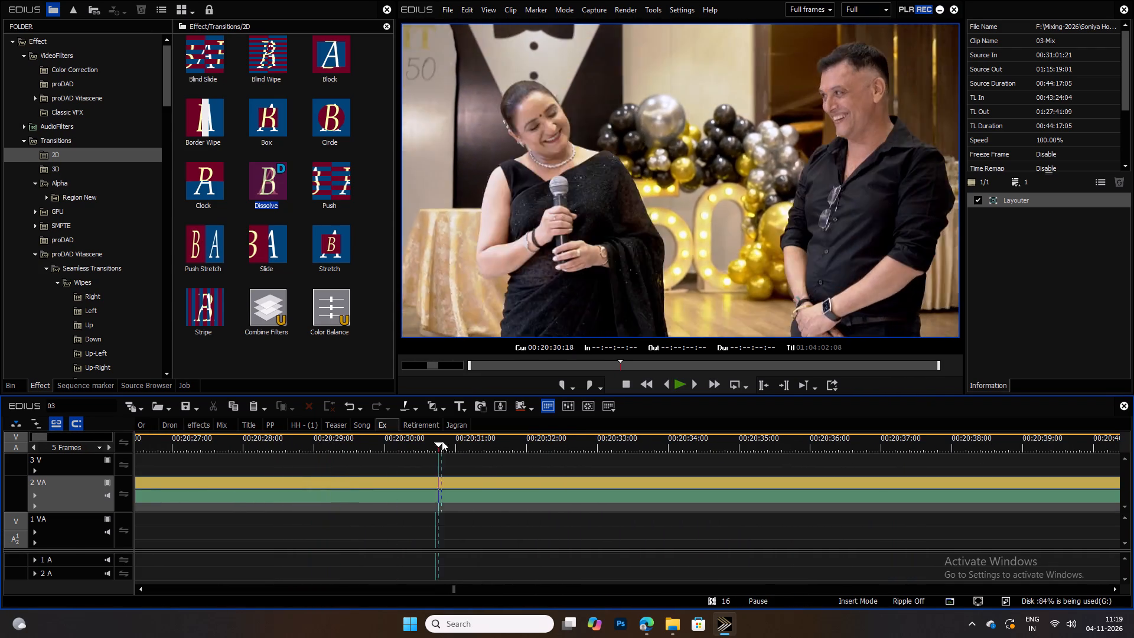
pyautogui.moveTo(442, 441); pyautogui.dragTo(516, 441)
pyautogui.press('space')
# Check the part of the speech where the couple hold hands, sampling 03-Mix from about 00:20:38 to 00:22:01.
pyautogui.keyDown('ctrl'); pyautogui.scroll(2, 604, 437); pyautogui.keyUp('ctrl')
pyautogui.moveTo(563, 441); pyautogui.dragTo(723, 441)
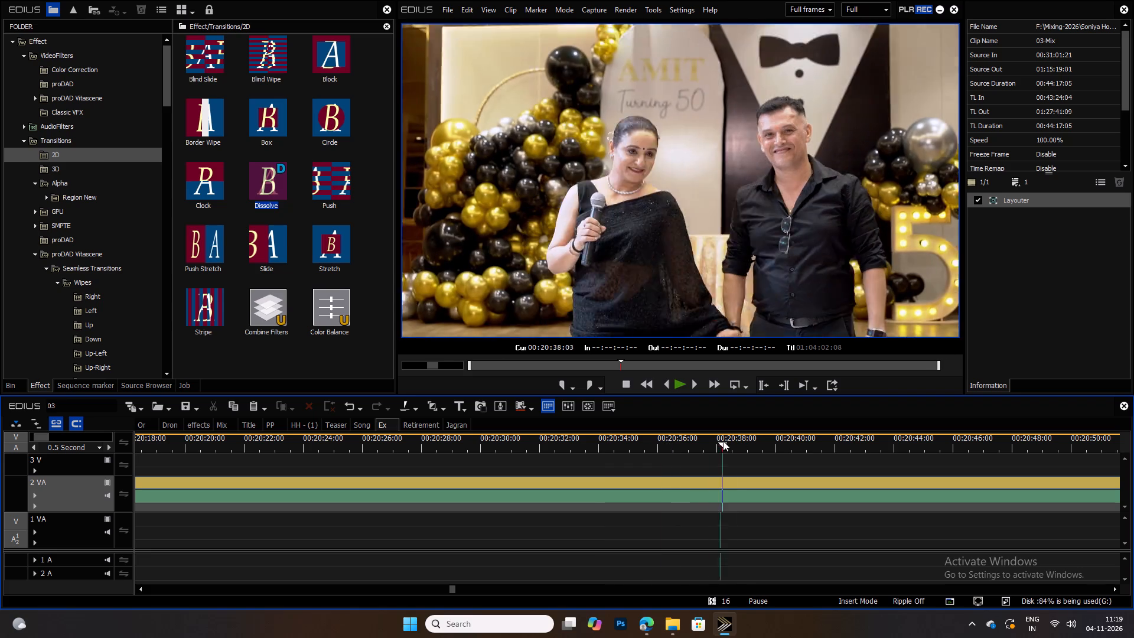
pyautogui.moveTo(723, 441); pyautogui.dragTo(734, 441)
pyautogui.press('space')
pyautogui.keyDown('ctrl'); pyautogui.scroll(8, 846, 441); pyautogui.keyUp('ctrl')
pyautogui.keyDown('ctrl'); pyautogui.scroll(-8, 341, 454); pyautogui.keyUp('ctrl')
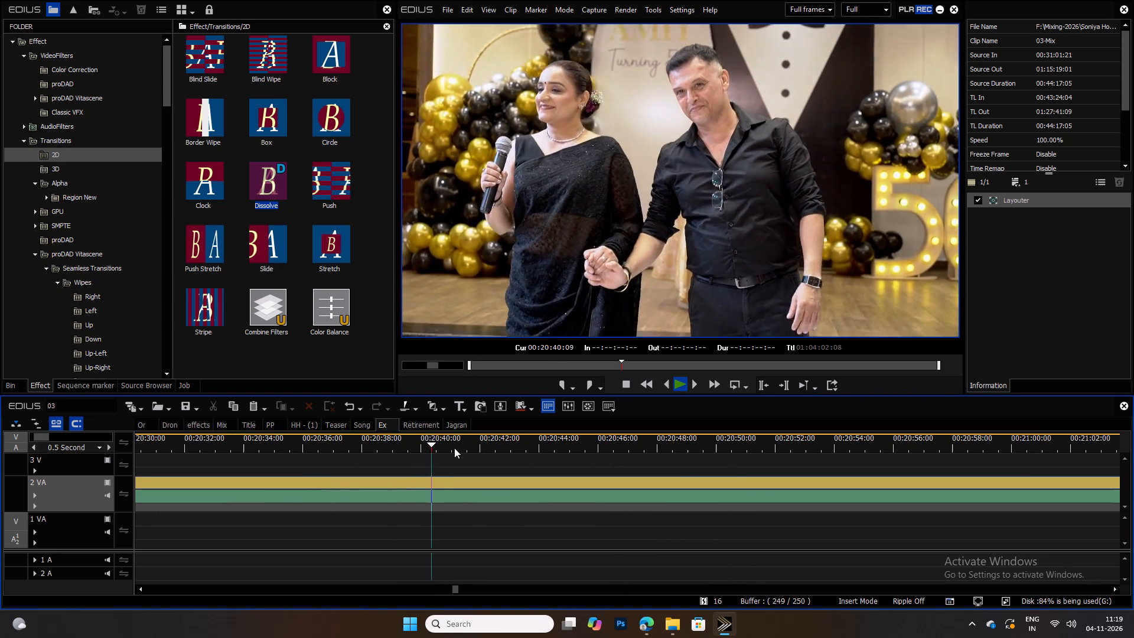
pyautogui.moveTo(448, 443); pyautogui.dragTo(691, 437)
pyautogui.press('space')
pyautogui.keyDown('ctrl'); pyautogui.scroll(3, 784, 437); pyautogui.keyUp('ctrl')
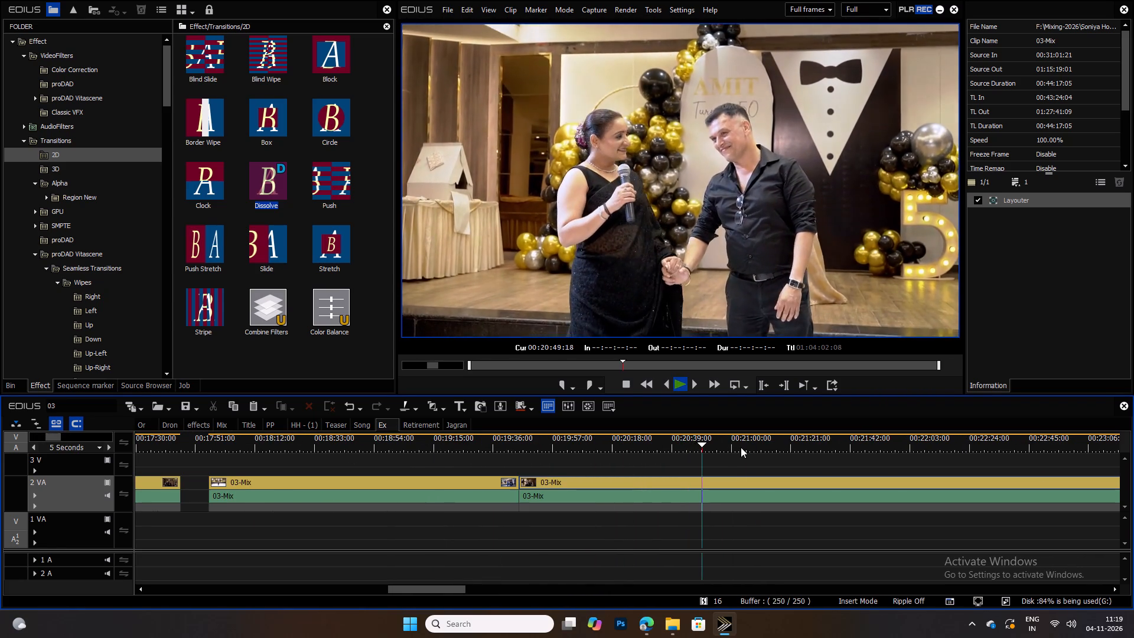
pyautogui.moveTo(717, 441); pyautogui.dragTo(797, 443)
pyautogui.press('space')
pyautogui.keyDown('ctrl'); pyautogui.scroll(2, 862, 447); pyautogui.keyUp('ctrl')
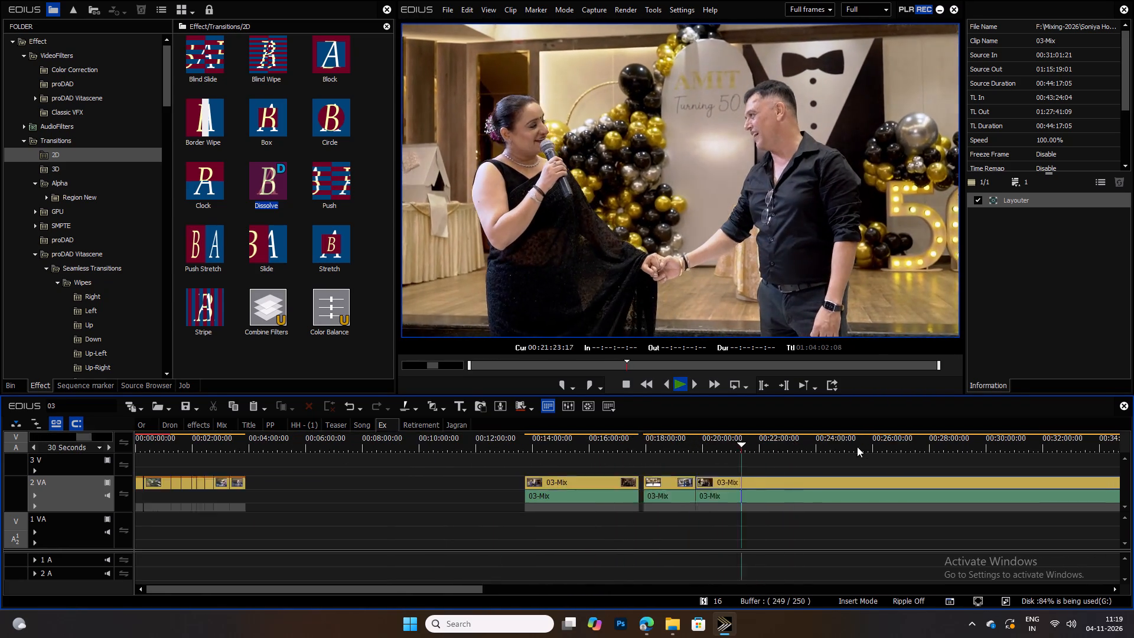
pyautogui.keyDown('ctrl'); pyautogui.scroll(6, 857, 447); pyautogui.keyUp('ctrl')
pyautogui.keyDown('ctrl'); pyautogui.scroll(-9, 147, 463); pyautogui.keyUp('ctrl')
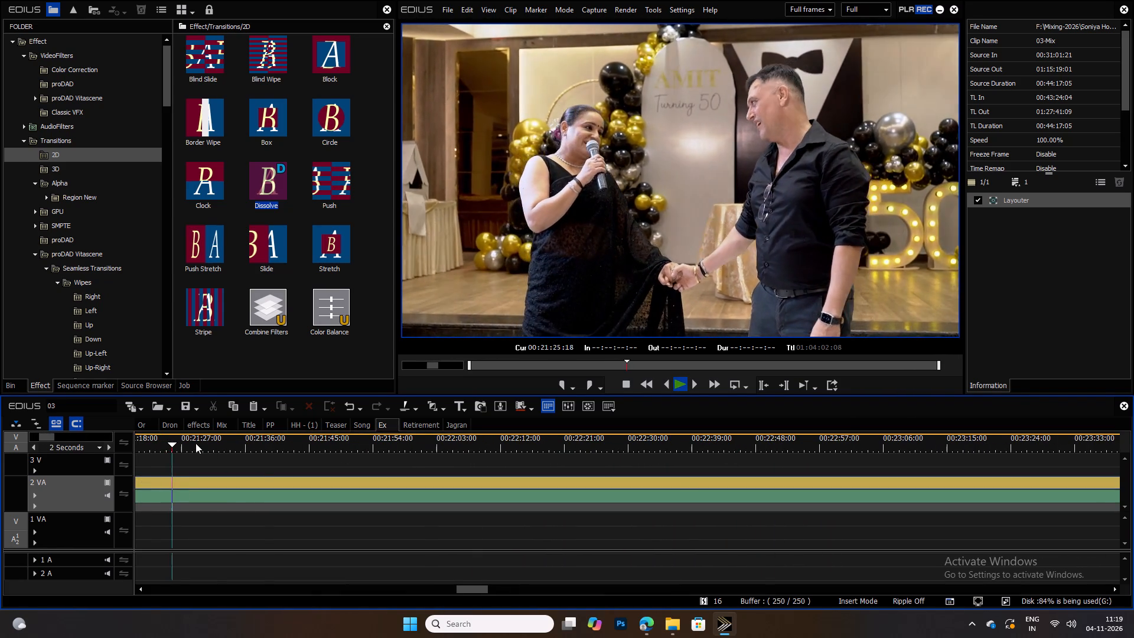
pyautogui.moveTo(195, 443); pyautogui.dragTo(422, 438)
pyautogui.press('space')
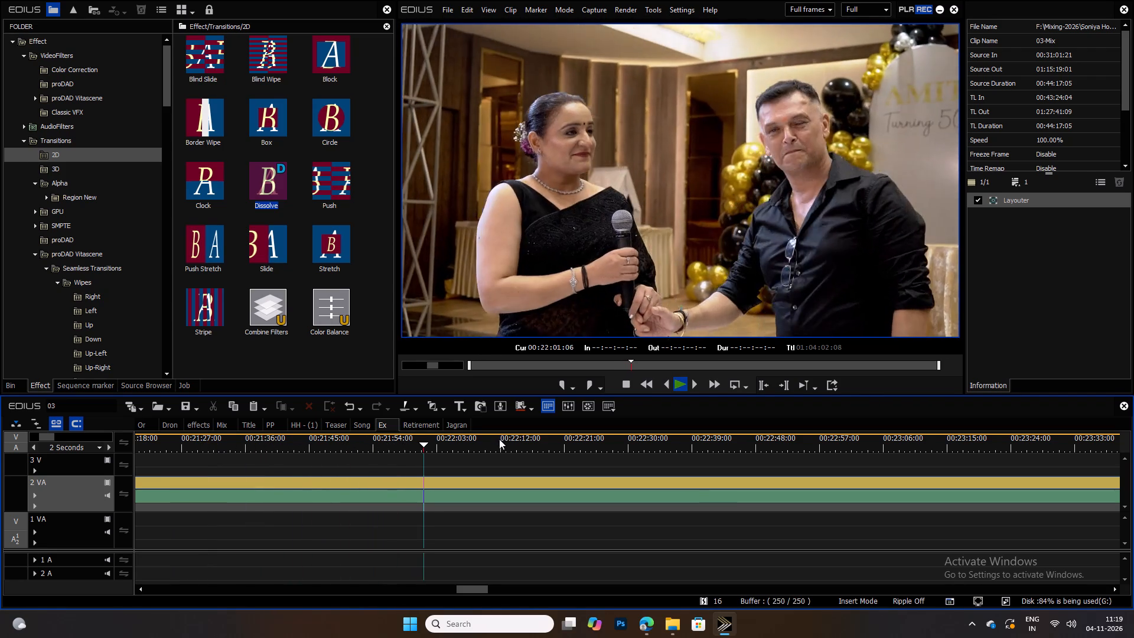
# Check the continuing hand-in-hand speech, sampling 03-Mix up to about 00:22:30.
pyautogui.keyDown('ctrl'); pyautogui.scroll(-2, 499, 439); pyautogui.keyUp('ctrl')
pyautogui.moveTo(462, 447); pyautogui.dragTo(742, 449)
pyautogui.press('space')
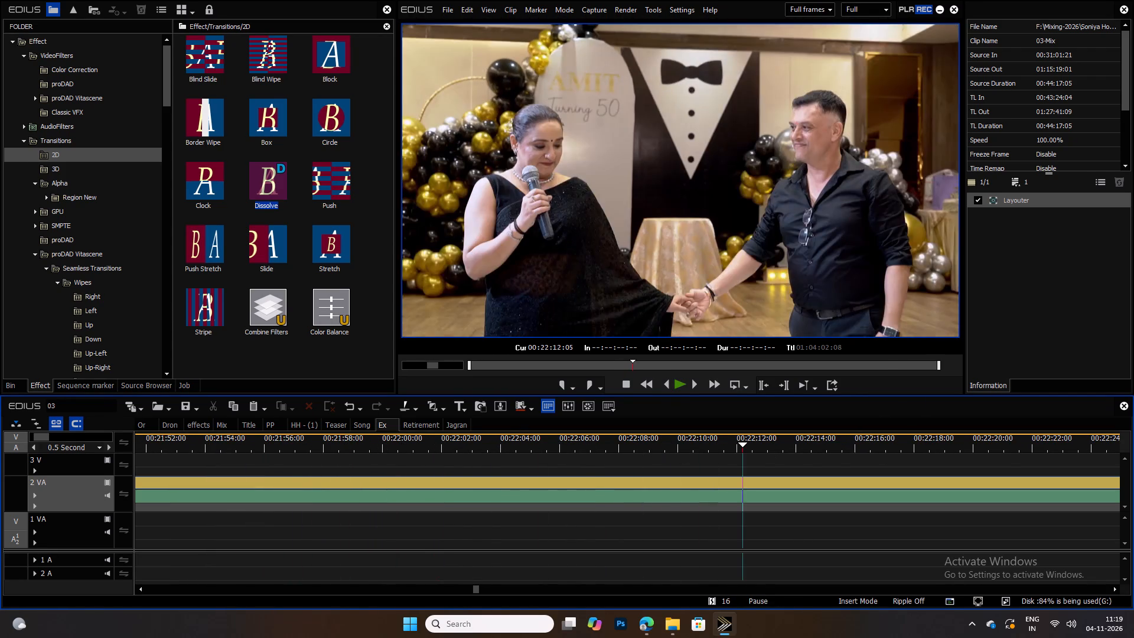
pyautogui.moveTo(773, 444); pyautogui.dragTo(982, 434)
pyautogui.press('space')
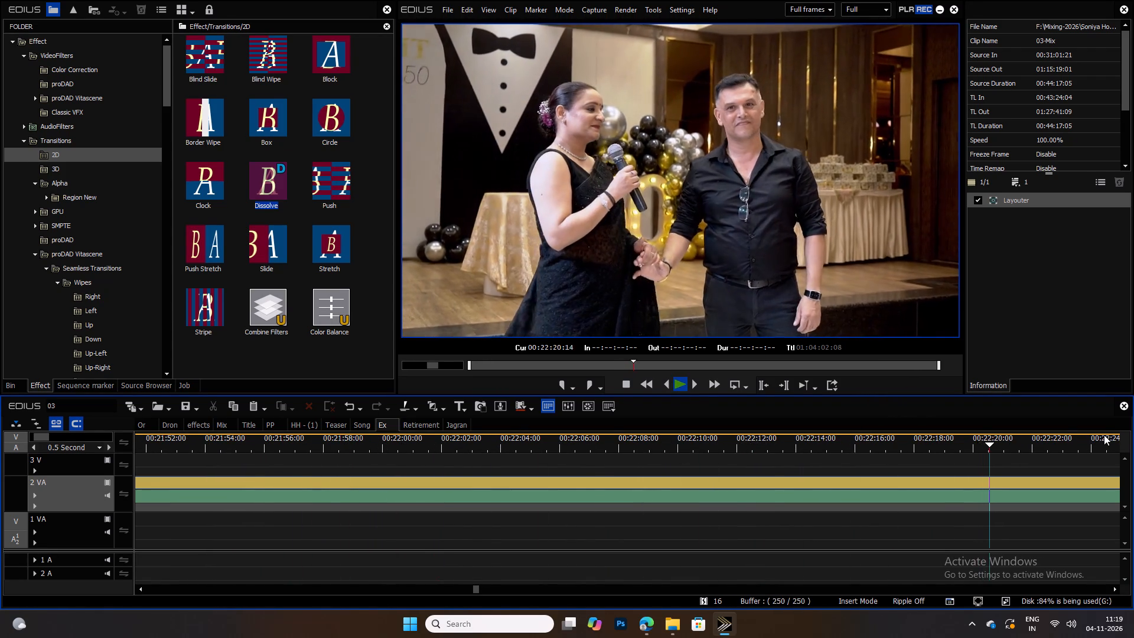
pyautogui.keyDown('ctrl'); pyautogui.scroll(8, 1099, 439); pyautogui.keyUp('ctrl')
pyautogui.keyDown('ctrl'); pyautogui.scroll(-8, 387, 468); pyautogui.keyUp('ctrl')
pyautogui.press('space')
pyautogui.moveTo(489, 444); pyautogui.dragTo(538, 444)
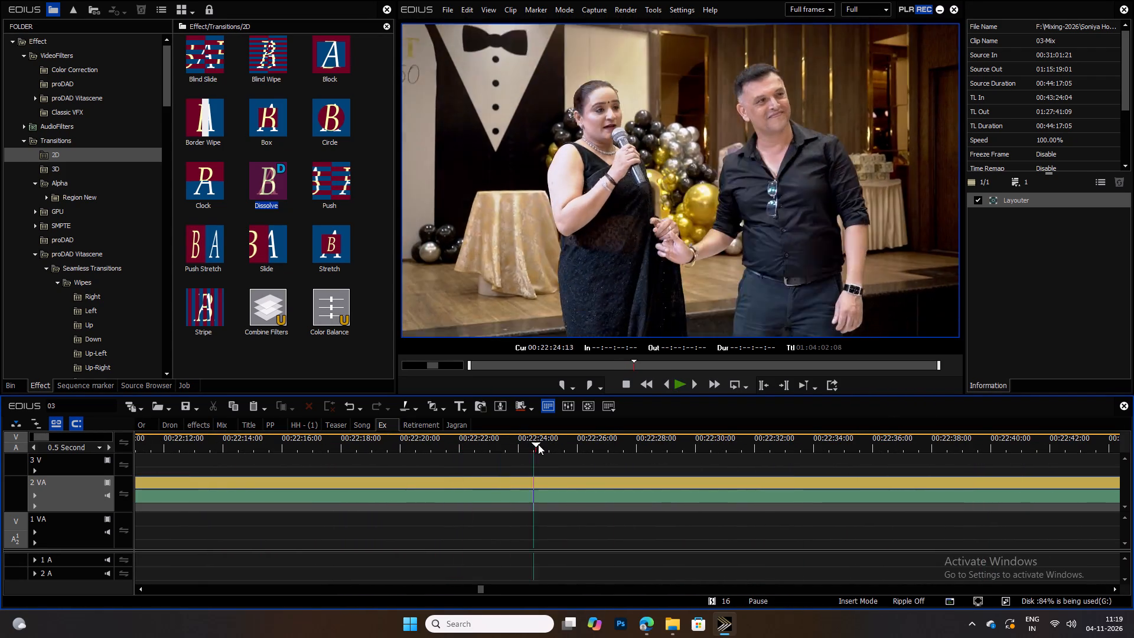
pyautogui.moveTo(538, 444); pyautogui.dragTo(654, 442)
pyautogui.press('space')
pyautogui.keyDown('ctrl'); pyautogui.scroll(3, 765, 440); pyautogui.keyUp('ctrl')
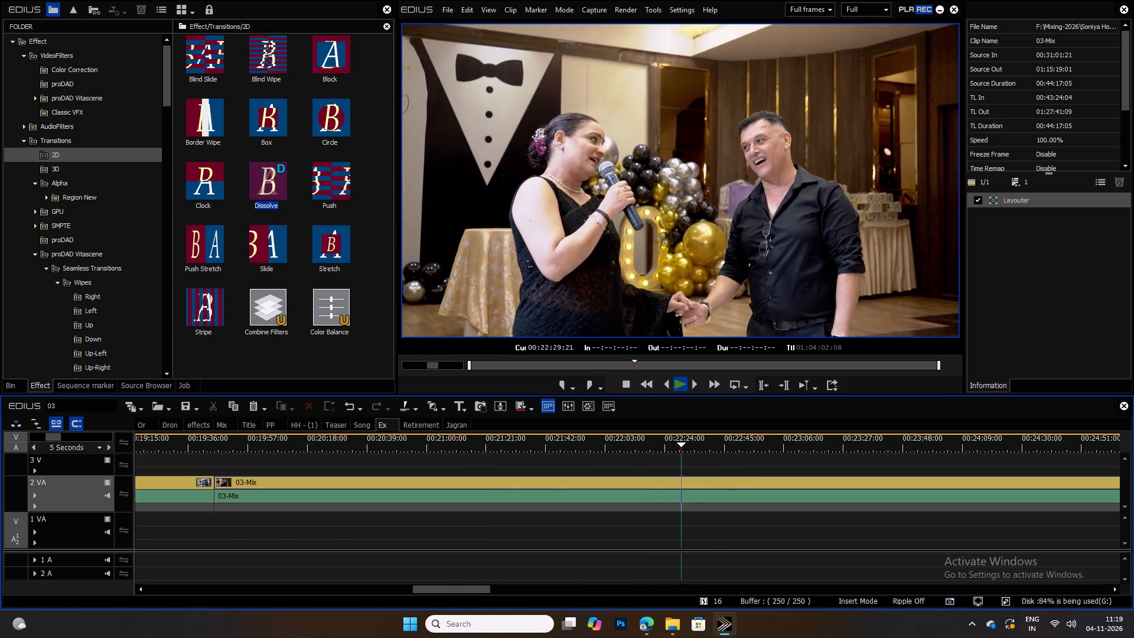
# Check the part where the couple speak in an embrace, sampling 03-Mix up to about 00:23:17.
pyautogui.keyDown('ctrl'); pyautogui.scroll(-2, 651, 453); pyautogui.keyUp('ctrl')
pyautogui.moveTo(712, 441); pyautogui.dragTo(801, 439)
pyautogui.press('space')
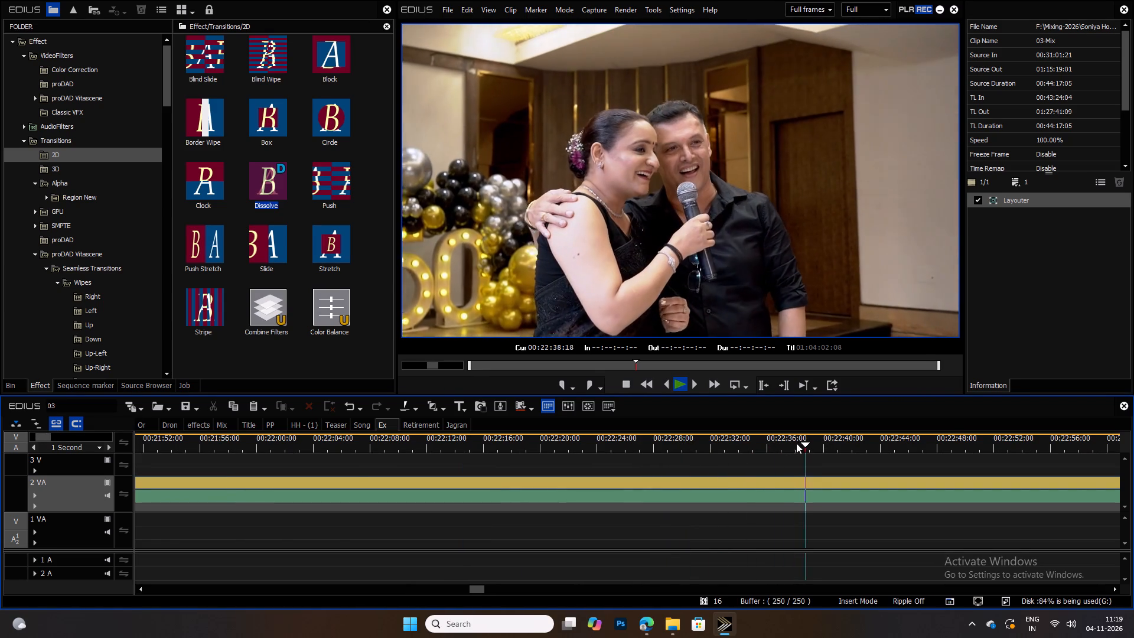
pyautogui.keyDown('ctrl'); pyautogui.scroll(5, 836, 445); pyautogui.keyUp('ctrl')
pyautogui.keyDown('ctrl'); pyautogui.scroll(-4, 758, 447); pyautogui.keyUp('ctrl')
pyautogui.moveTo(801, 437); pyautogui.dragTo(826, 440)
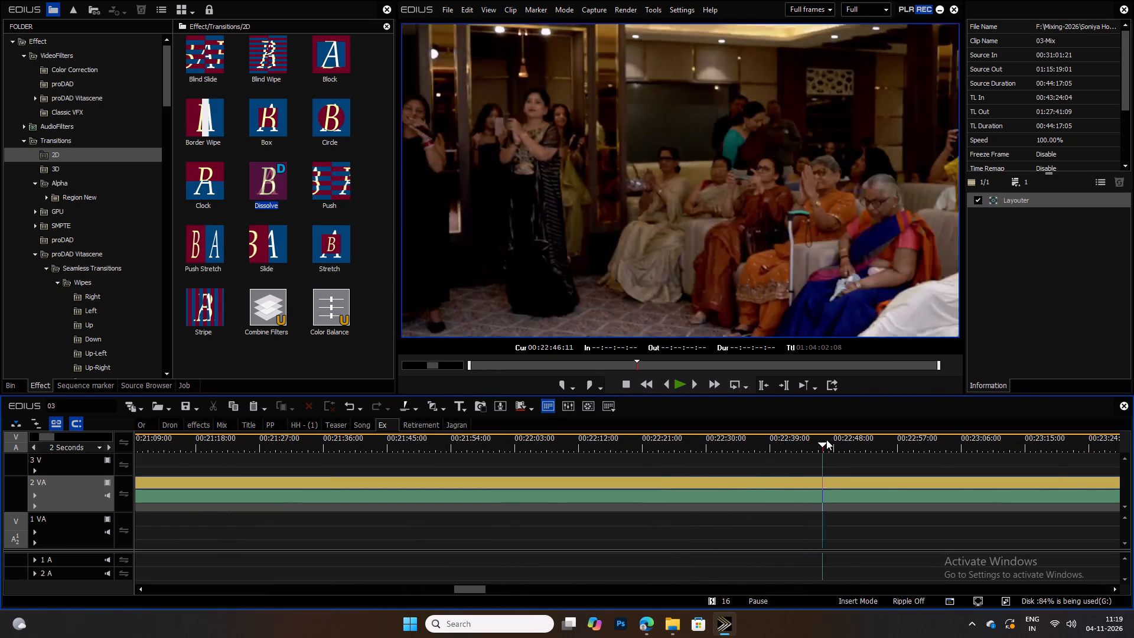
pyautogui.moveTo(826, 440); pyautogui.dragTo(881, 437)
pyautogui.press('space')
pyautogui.keyDown('ctrl'); pyautogui.scroll(7, 976, 448); pyautogui.keyUp('ctrl')
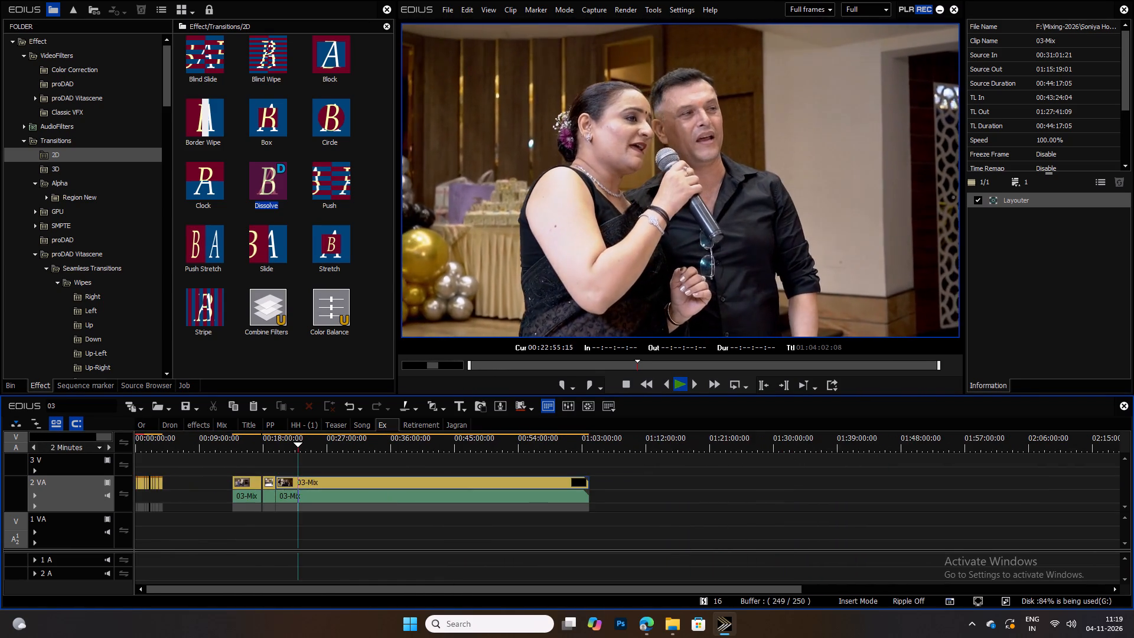
pyautogui.keyDown('ctrl'); pyautogui.scroll(-8, 383, 493); pyautogui.keyUp('ctrl')
pyautogui.moveTo(321, 440); pyautogui.dragTo(593, 453)
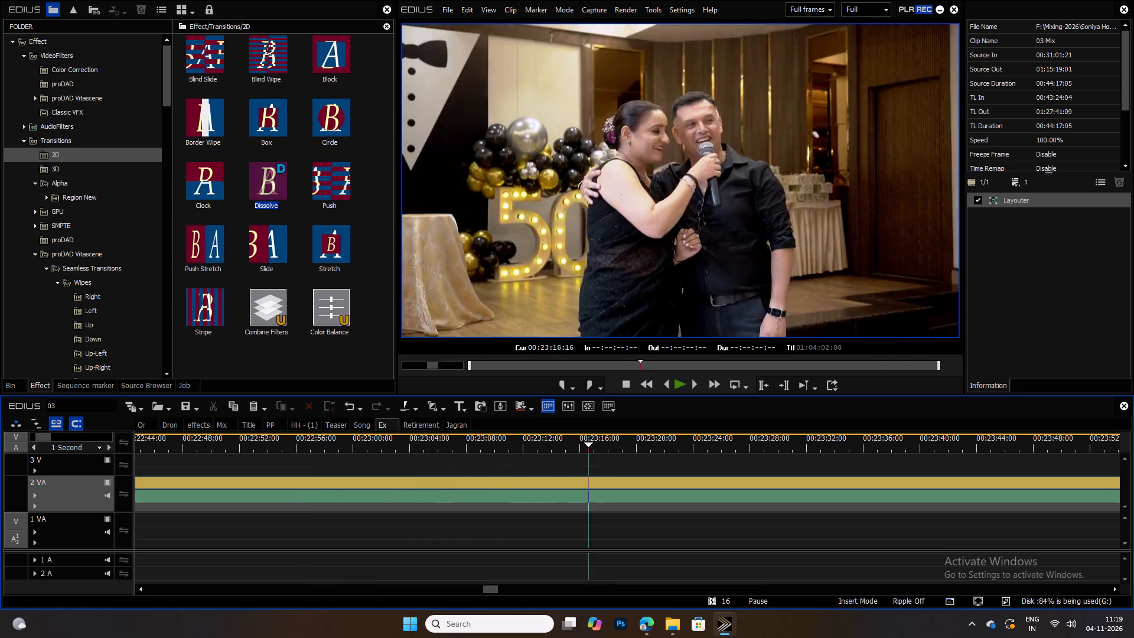
pyautogui.moveTo(593, 453); pyautogui.dragTo(602, 453)
pyautogui.press('space')
# Locate the end of the couple's speech and split 03-Mix at 00:23:29:09, as the woman holds the microphone out beside the man.
pyautogui.moveTo(627, 445); pyautogui.dragTo(840, 445)
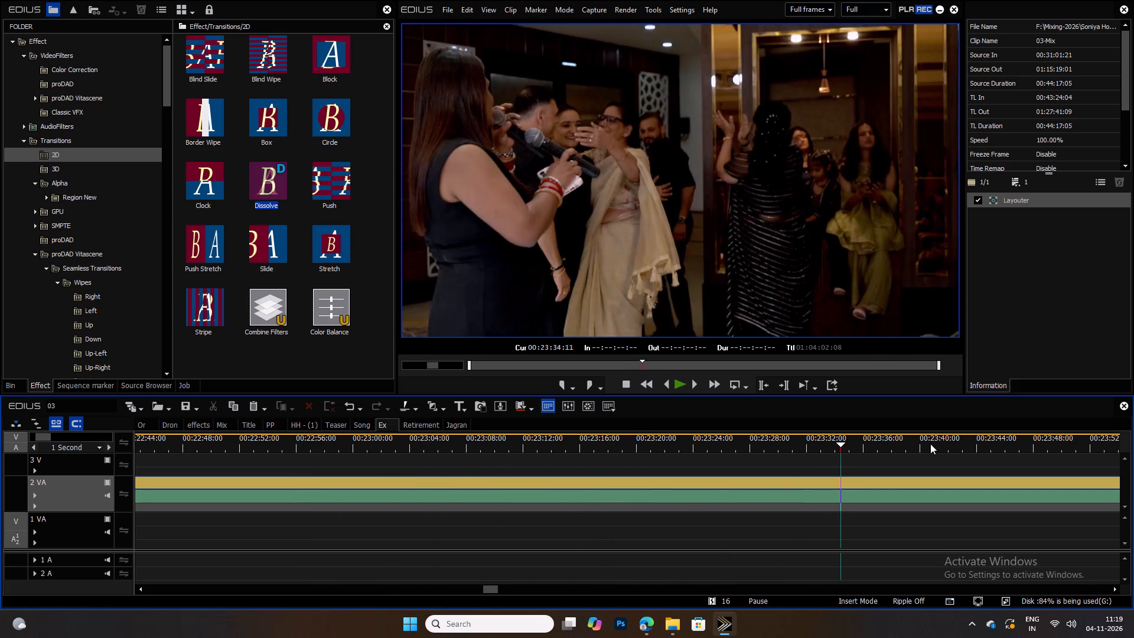
pyautogui.press('space')
pyautogui.moveTo(784, 441); pyautogui.dragTo(680, 443)
pyautogui.press('space')
pyautogui.keyDown('ctrl'); pyautogui.scroll(-3, 726, 443); pyautogui.keyUp('ctrl')
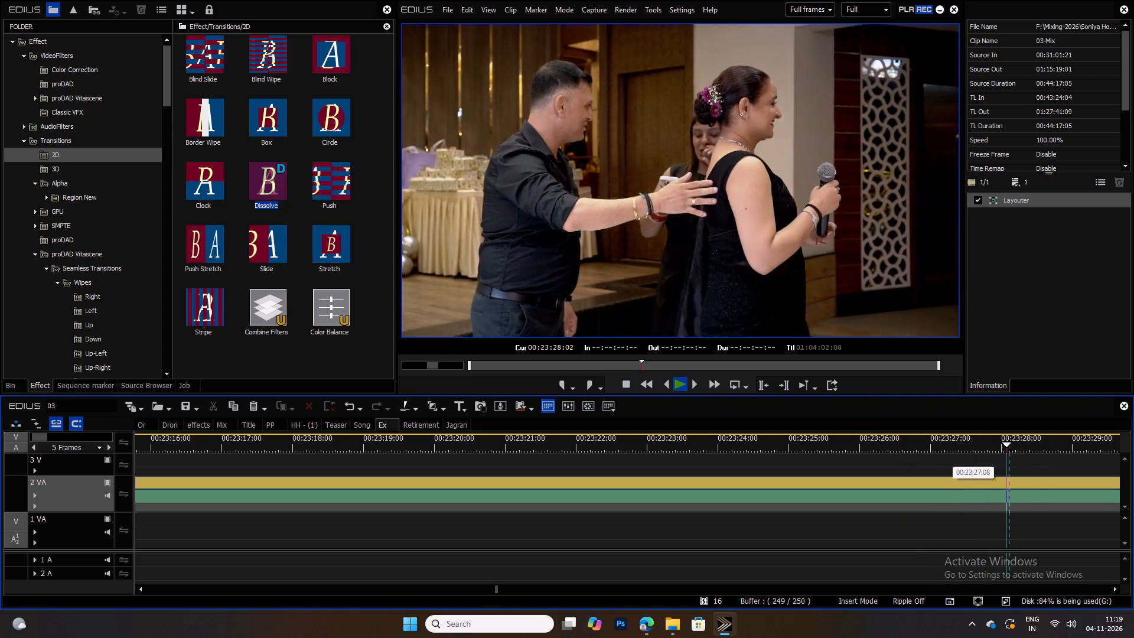
pyautogui.press('space')
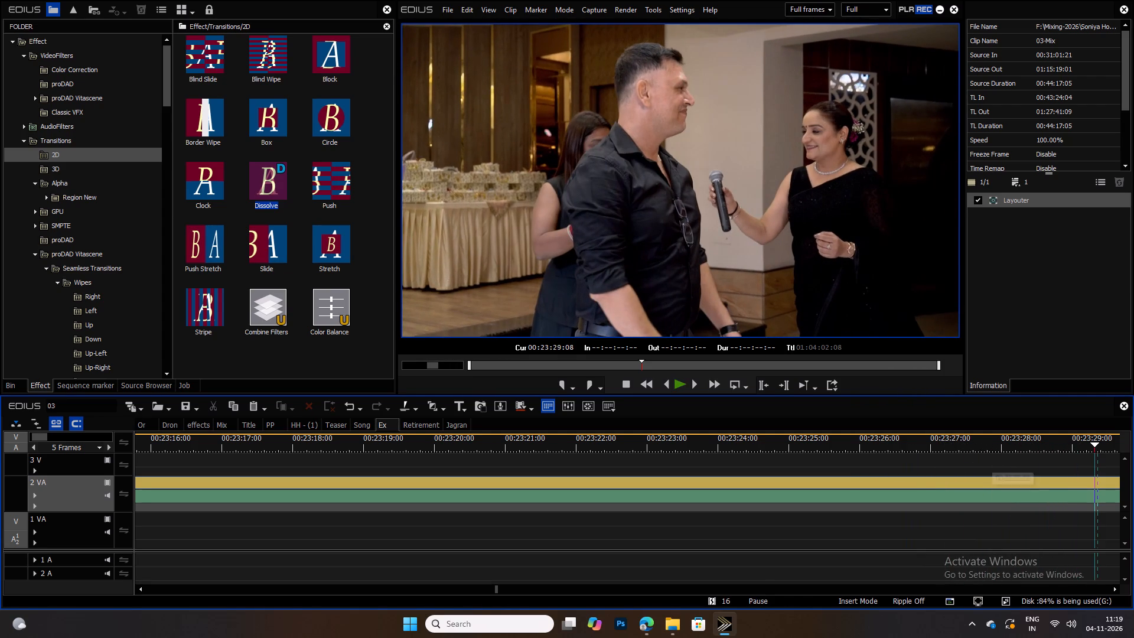
pyautogui.scroll(-1, 1013, 471)
pyautogui.press('c')
# Trim the start of the remaining 03-Mix part to 00:23:44:13, where three dancers stand with their backs to the camera.
pyautogui.keyDown('ctrl'); pyautogui.scroll(8, 1125, 486); pyautogui.keyUp('ctrl')
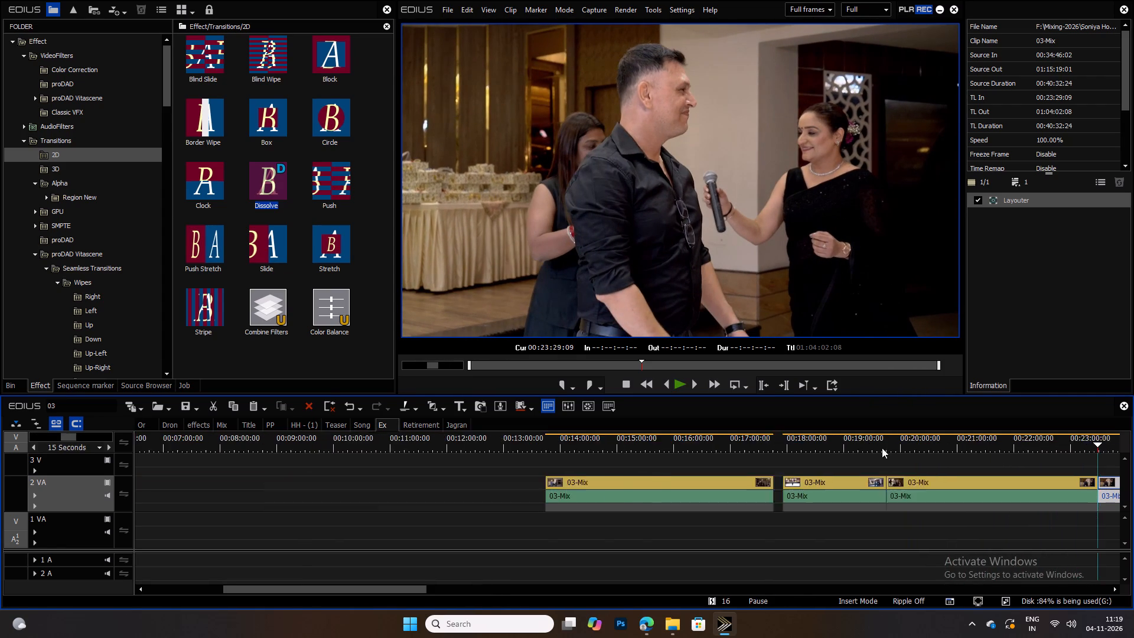
pyautogui.keyDown('ctrl'); pyautogui.scroll(3, 882, 448); pyautogui.keyUp('ctrl')
pyautogui.keyDown('ctrl'); pyautogui.scroll(-3, 402, 473); pyautogui.keyUp('ctrl')
pyautogui.moveTo(322, 440); pyautogui.dragTo(370, 444)
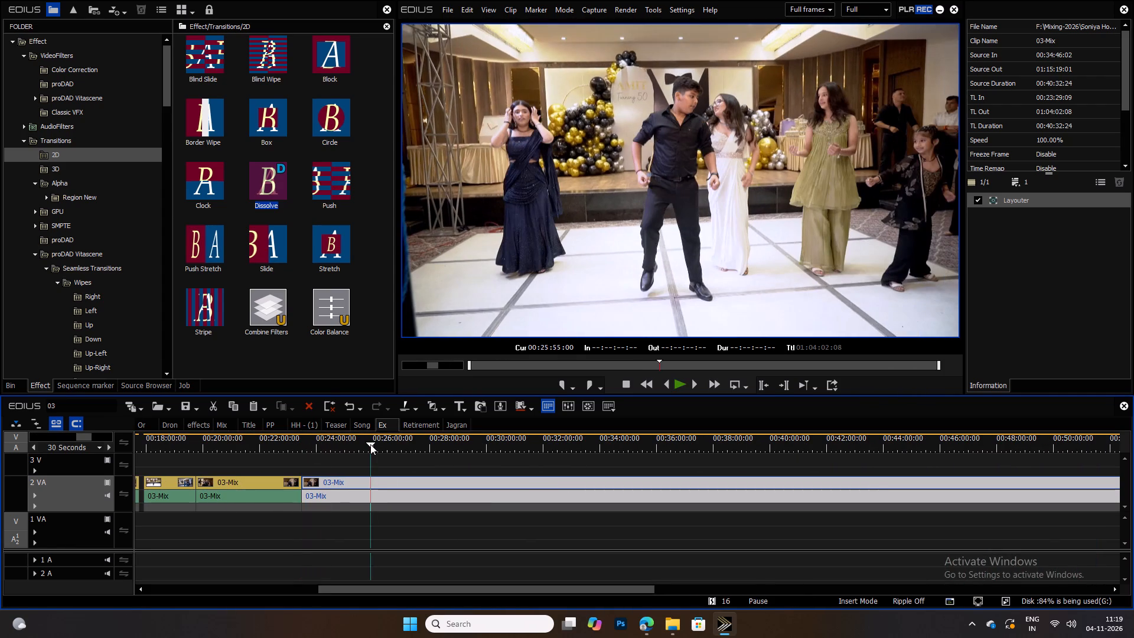
pyautogui.moveTo(370, 444); pyautogui.dragTo(342, 444)
pyautogui.keyDown('ctrl'); pyautogui.scroll(-3, 345, 445); pyautogui.keyUp('ctrl')
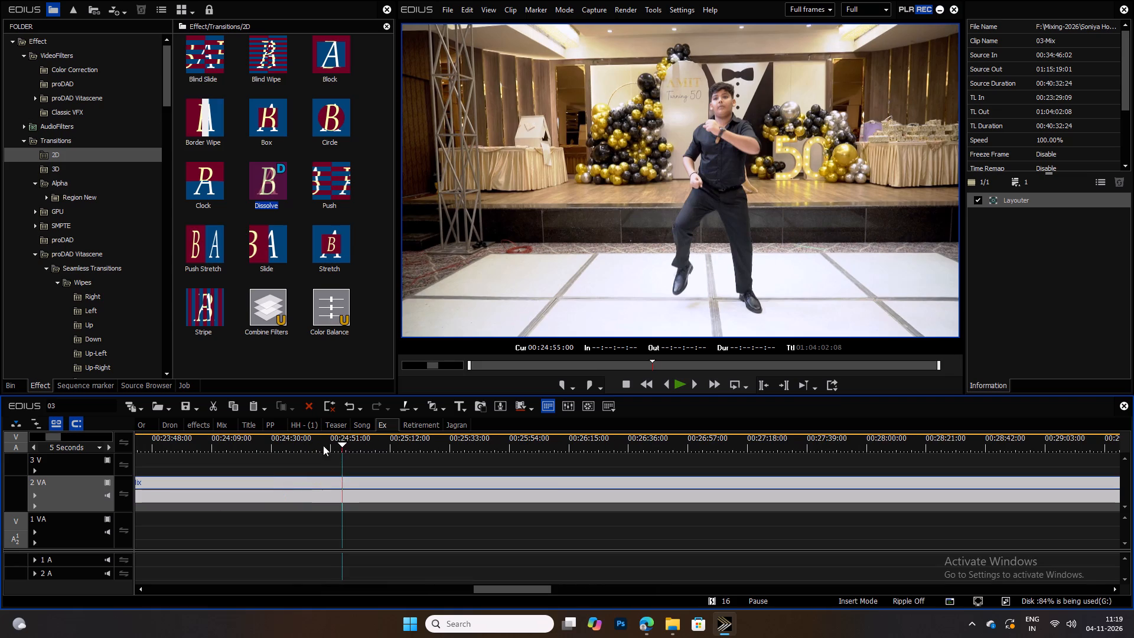
pyautogui.moveTo(318, 445); pyautogui.dragTo(281, 445)
pyautogui.press('space')
pyautogui.keyDown('ctrl'); pyautogui.scroll(2, 338, 442); pyautogui.keyUp('ctrl')
pyautogui.moveTo(241, 445); pyautogui.dragTo(235, 447)
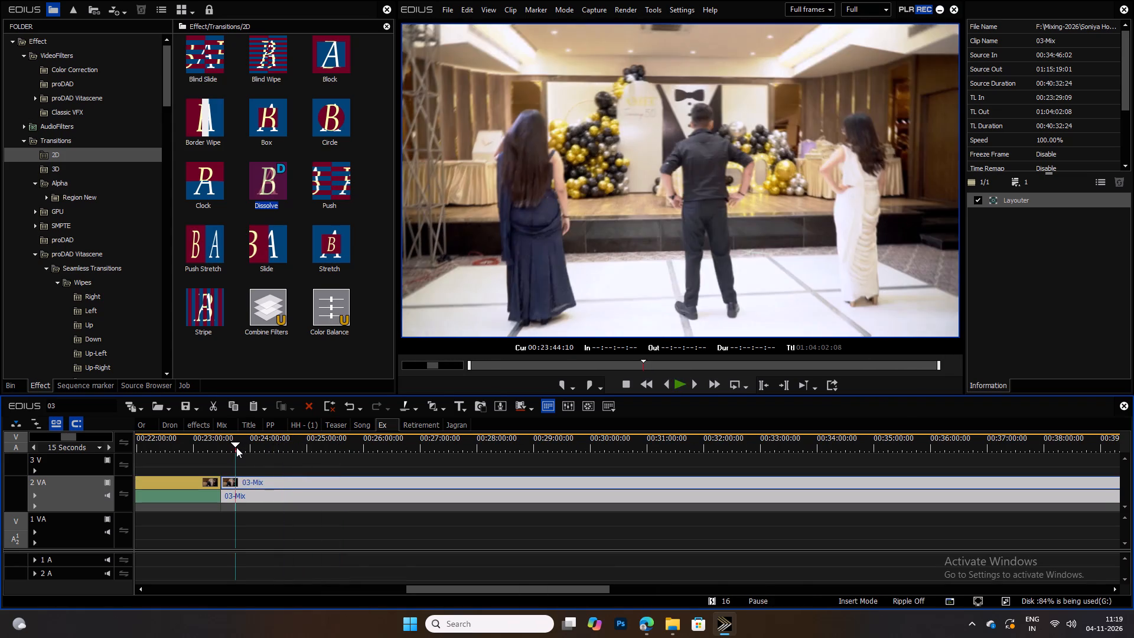
pyautogui.press('space')
pyautogui.keyDown('ctrl'); pyautogui.scroll(-4, 240, 447); pyautogui.keyUp('ctrl')
pyautogui.click(203, 442)
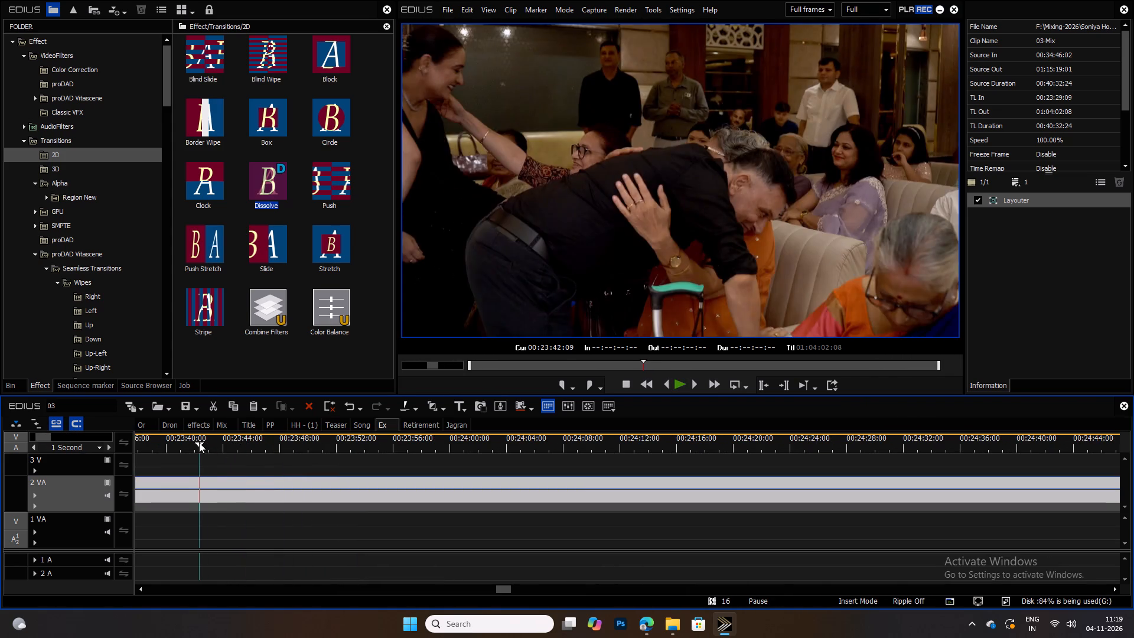
pyautogui.press('space')
pyautogui.keyDown('ctrl'); pyautogui.scroll(-2, 214, 441); pyautogui.keyUp('ctrl')
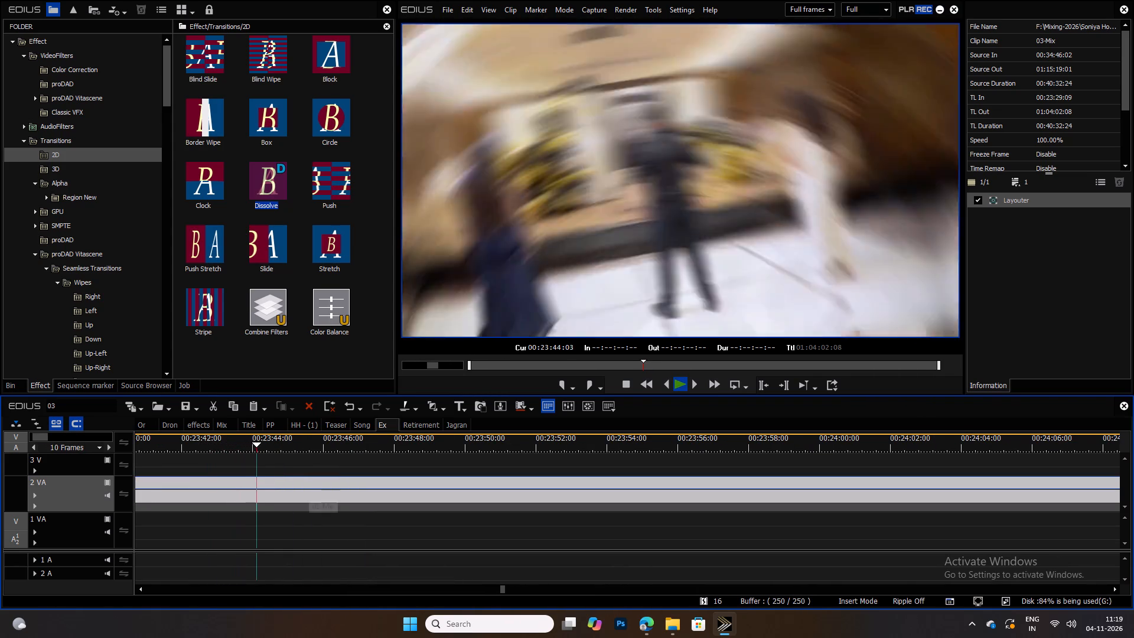
pyautogui.press('space')
pyautogui.write('n')
# Check the dance that opens with three dancers facing away, sampling 03-Mix from 00:23:44 to about 00:25:11.
pyautogui.press('space')
pyautogui.keyDown('ctrl'); pyautogui.scroll(2, 353, 471); pyautogui.keyUp('ctrl')
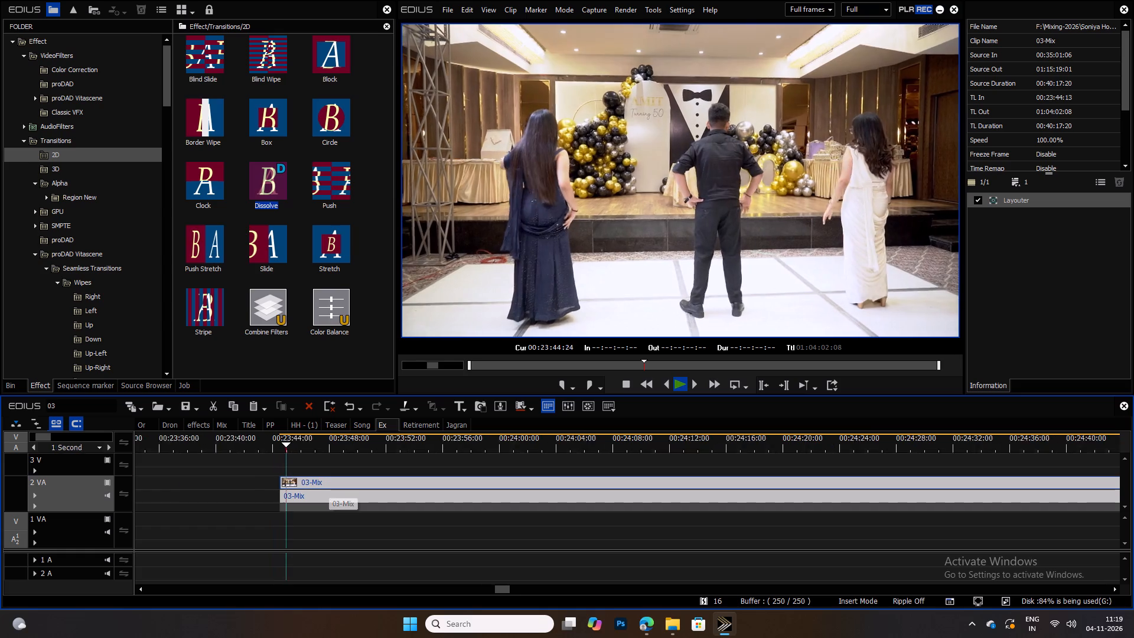
pyautogui.keyDown('ctrl'); pyautogui.scroll(1, 354, 468); pyautogui.keyUp('ctrl')
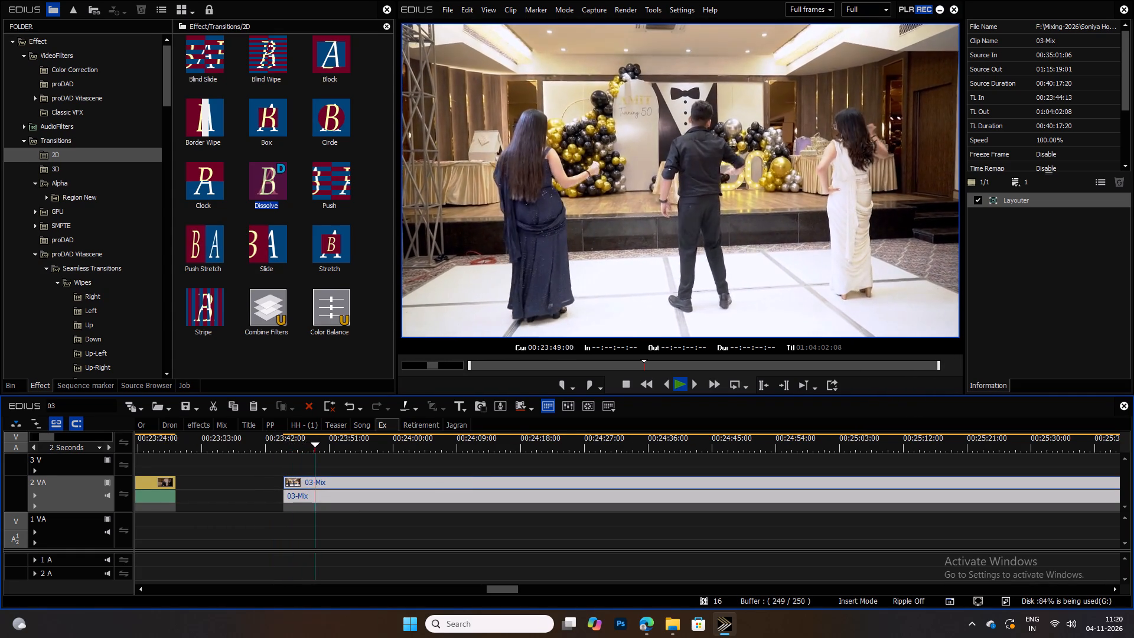
pyautogui.moveTo(362, 442); pyautogui.dragTo(649, 444)
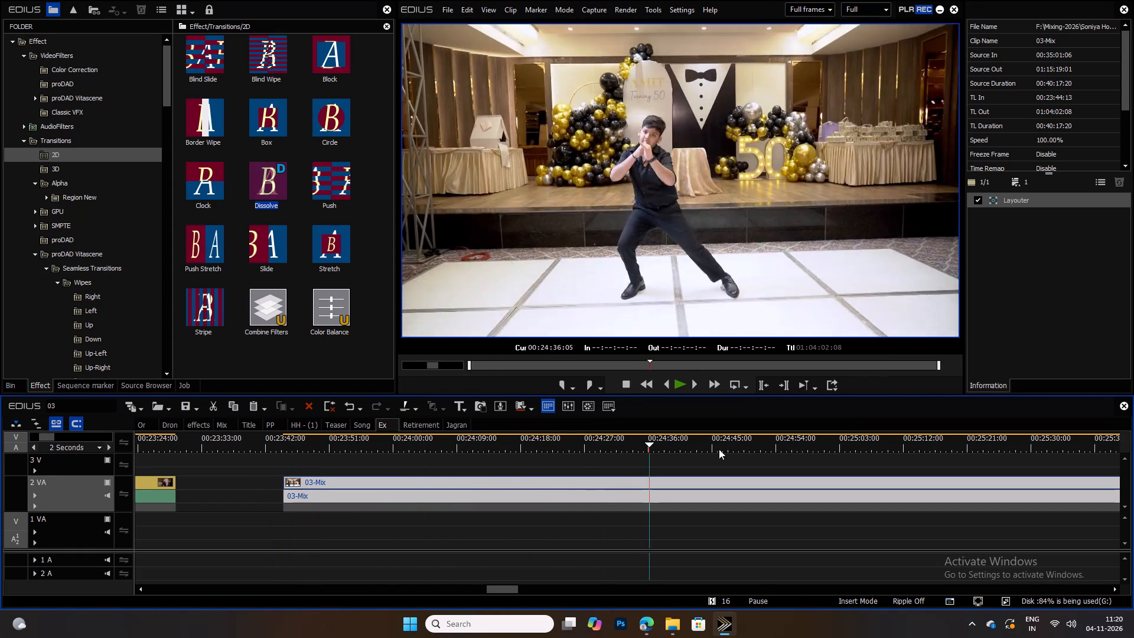
pyautogui.press('space')
pyautogui.moveTo(651, 438); pyautogui.dragTo(887, 435)
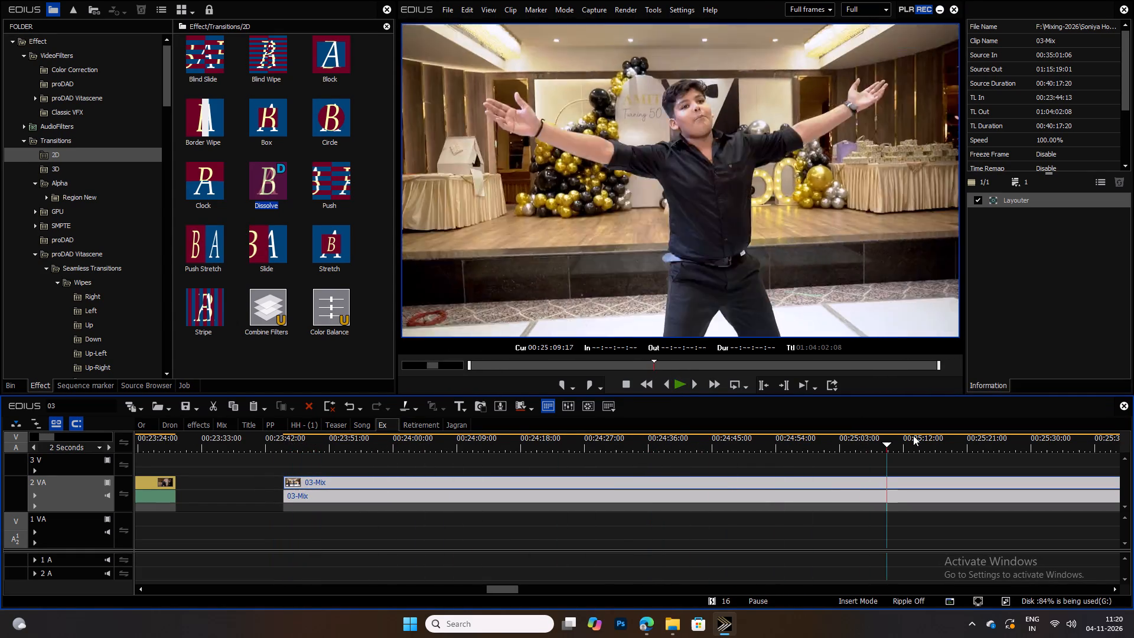
pyautogui.press('space')
pyautogui.keyDown('ctrl'); pyautogui.scroll(4, 976, 445); pyautogui.keyUp('ctrl')
pyautogui.keyDown('ctrl'); pyautogui.scroll(3, 787, 448); pyautogui.keyUp('ctrl')
pyautogui.keyDown('ctrl'); pyautogui.scroll(-5, 313, 493); pyautogui.keyUp('ctrl')
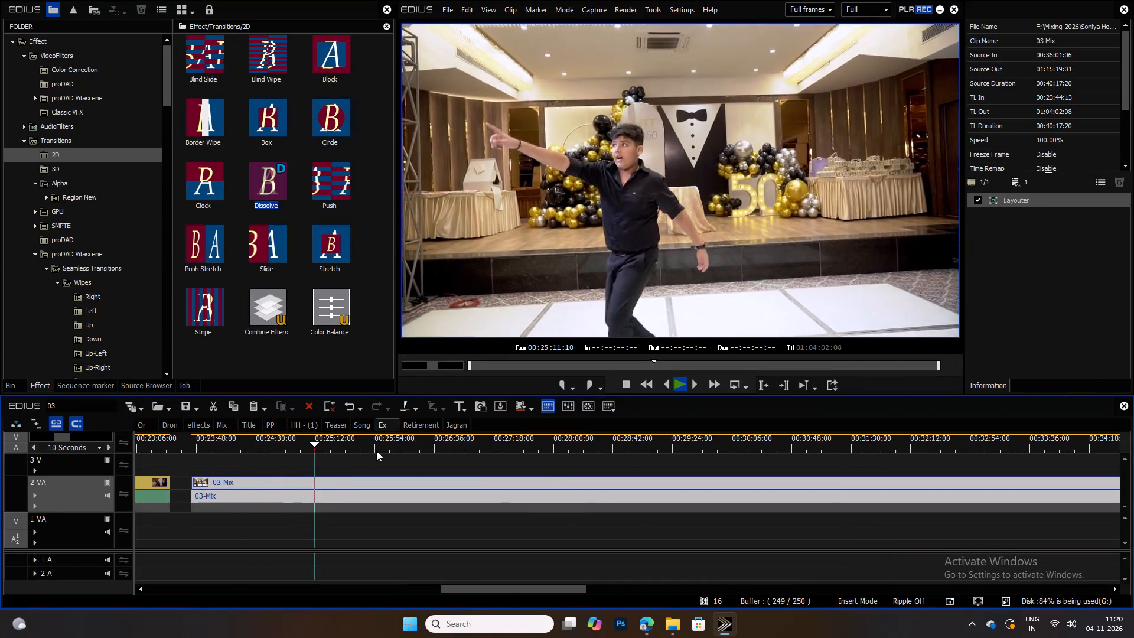
# Check the boy's dance and the part where others join him, sampling 03-Mix up to about 00:25:50.
pyautogui.keyDown('ctrl'); pyautogui.scroll(-2, 376, 451); pyautogui.keyUp('ctrl')
pyautogui.moveTo(333, 444); pyautogui.dragTo(477, 444)
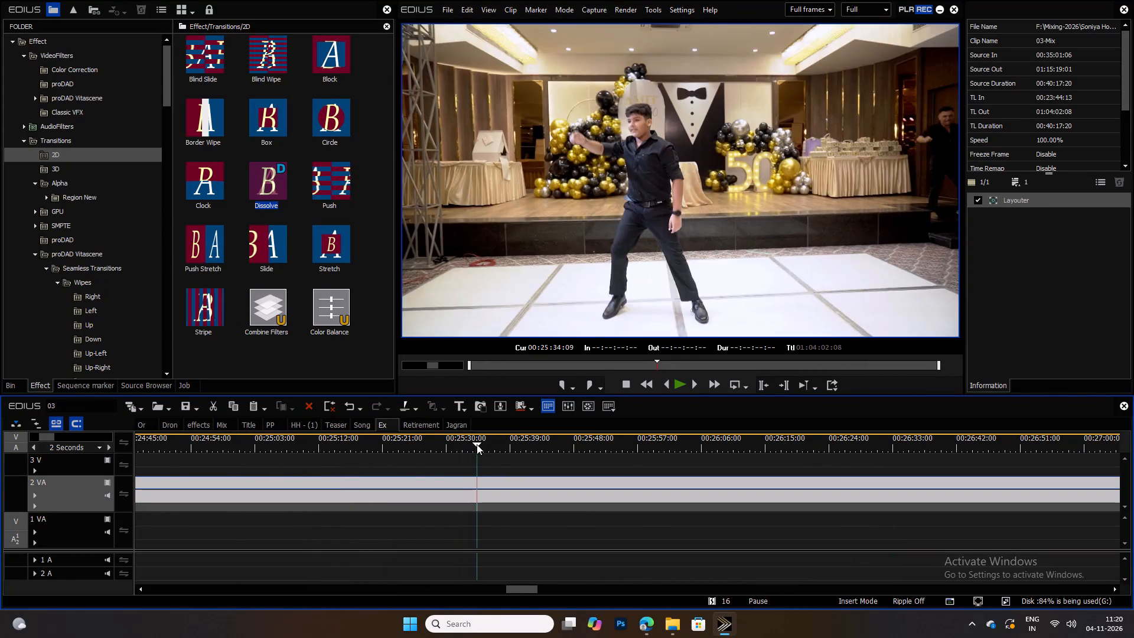
pyautogui.moveTo(477, 444); pyautogui.dragTo(497, 442)
pyautogui.press('space')
pyautogui.keyDown('ctrl'); pyautogui.scroll(-3, 581, 440); pyautogui.keyUp('ctrl')
pyautogui.moveTo(533, 445); pyautogui.dragTo(559, 445)
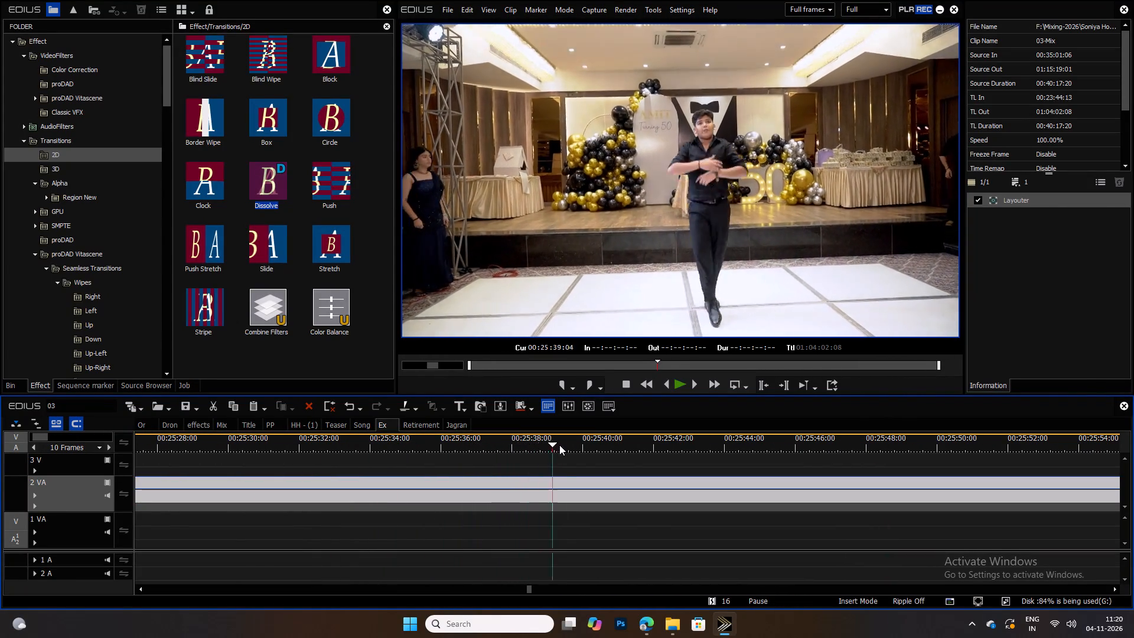
pyautogui.moveTo(559, 445); pyautogui.dragTo(650, 445)
pyautogui.press('space')
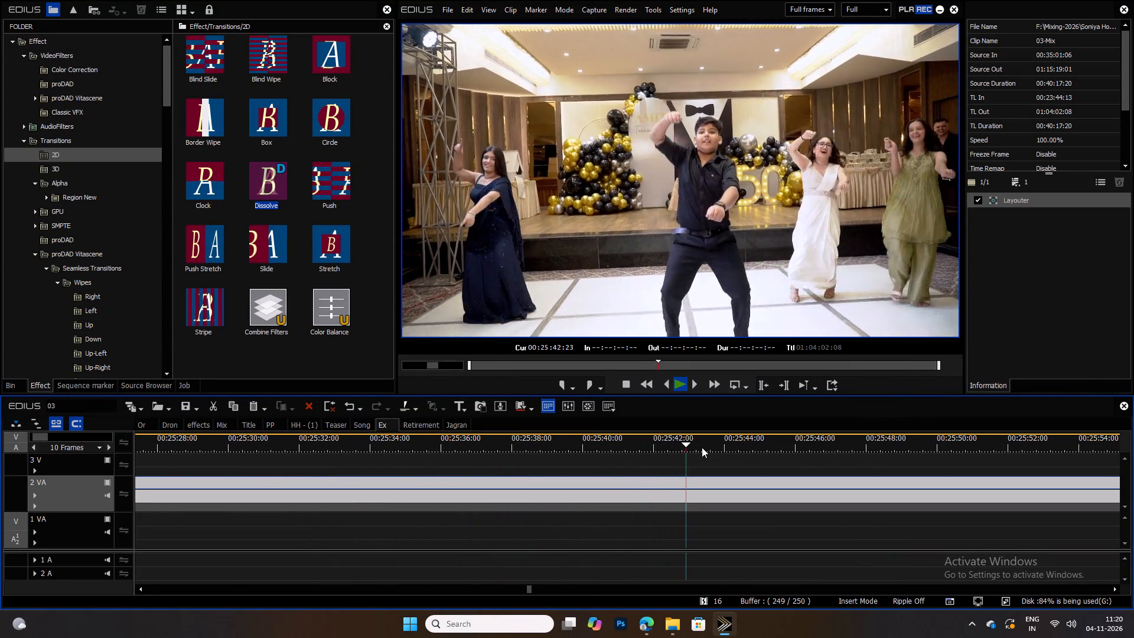
pyautogui.moveTo(756, 443); pyautogui.dragTo(897, 436)
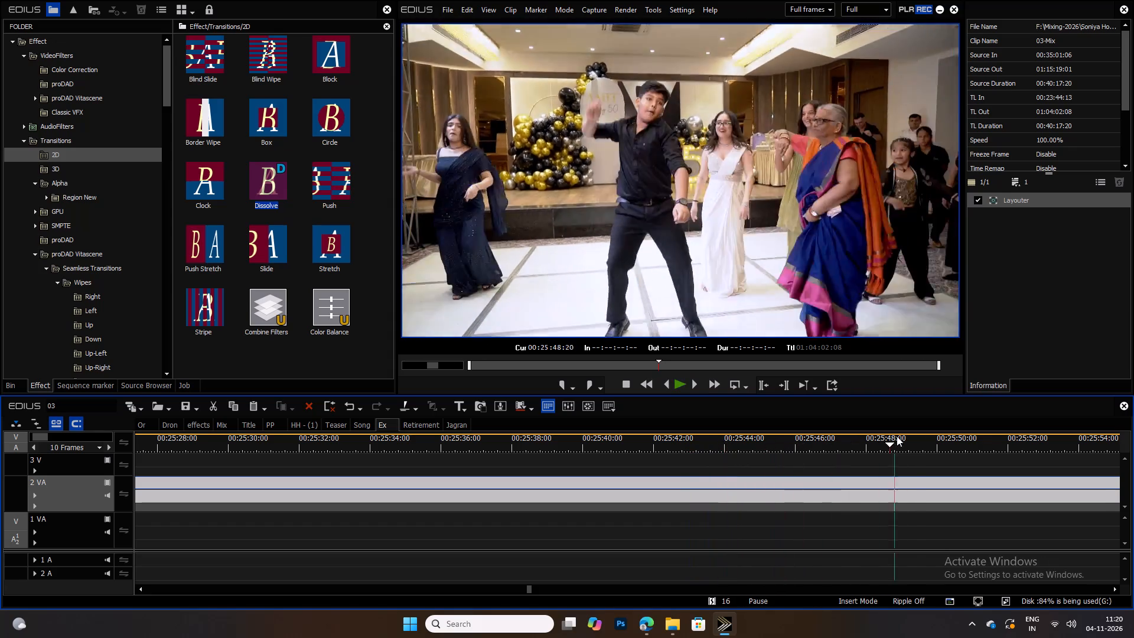
pyautogui.moveTo(897, 436); pyautogui.dragTo(915, 433)
pyautogui.press('space')
# Check the following dance by three women, sampling 03-Mix up to about 00:26:33.
pyautogui.keyDown('ctrl'); pyautogui.scroll(10, 1133, 435); pyautogui.keyUp('ctrl')
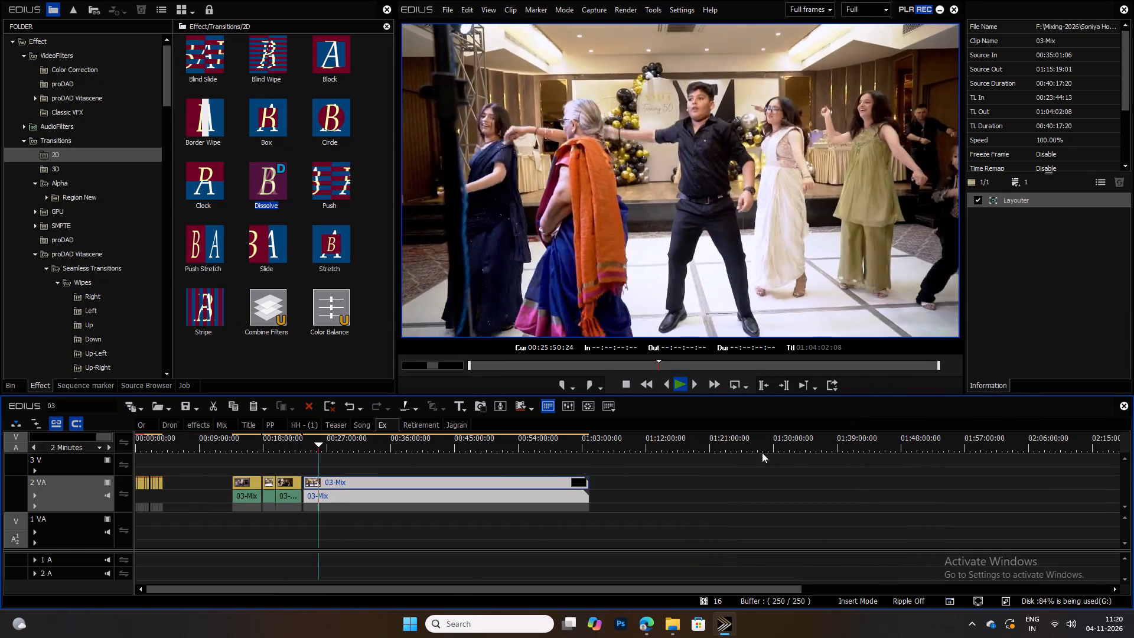
pyautogui.keyDown('ctrl'); pyautogui.scroll(-9, 422, 467); pyautogui.keyUp('ctrl')
pyautogui.moveTo(347, 444); pyautogui.dragTo(702, 444)
pyautogui.press('space')
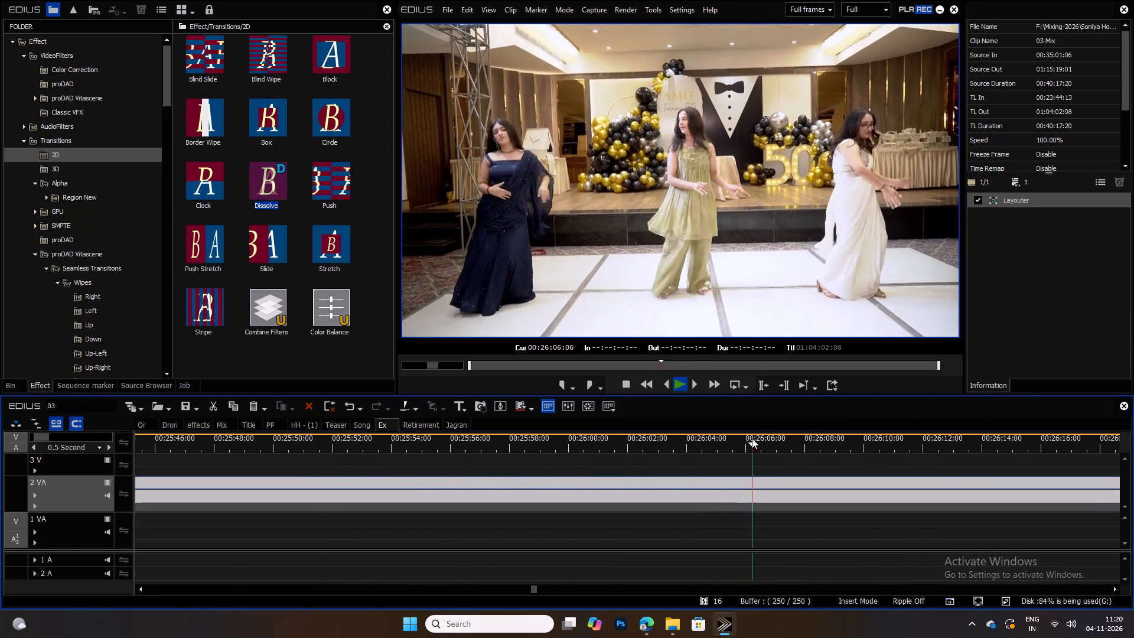
pyautogui.press('space')
pyautogui.moveTo(768, 442); pyautogui.dragTo(868, 433)
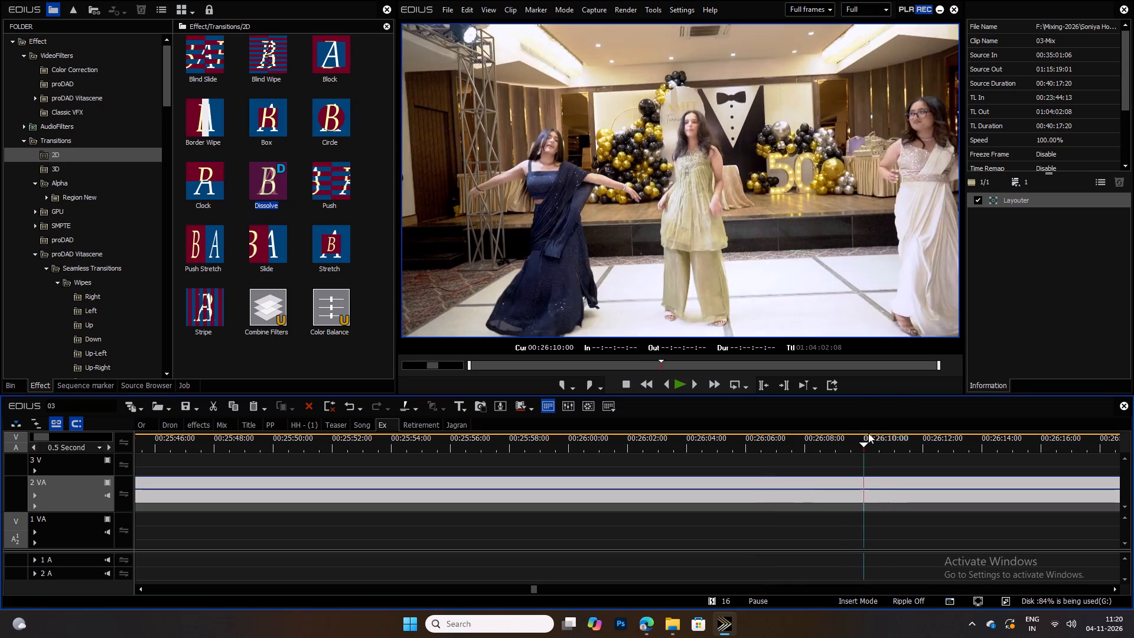
pyautogui.moveTo(868, 433); pyautogui.dragTo(984, 429)
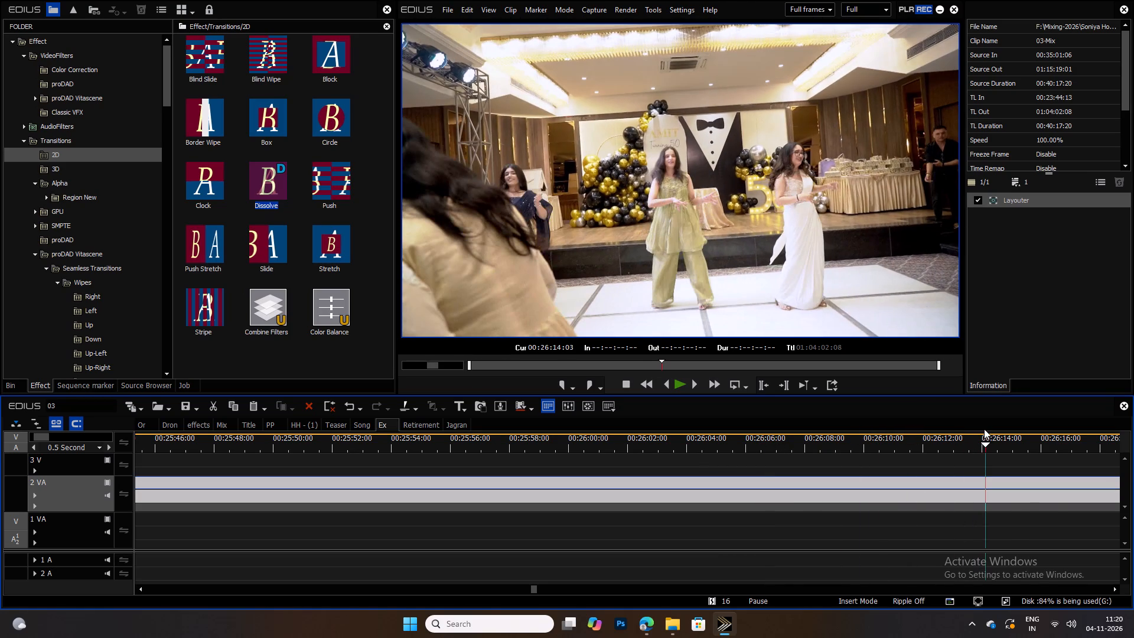
pyautogui.moveTo(984, 429); pyautogui.dragTo(1056, 421)
pyautogui.press('space')
pyautogui.keyDown('ctrl'); pyautogui.scroll(8, 1133, 434); pyautogui.keyUp('ctrl')
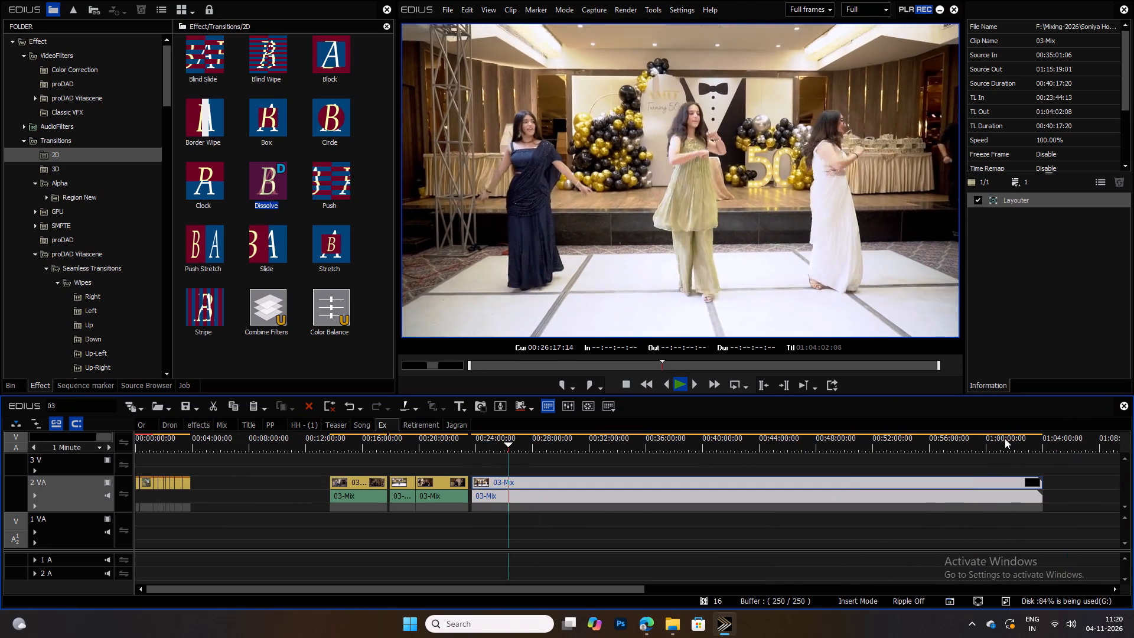
pyautogui.keyDown('ctrl'); pyautogui.scroll(-5, 661, 475); pyautogui.keyUp('ctrl')
pyautogui.press('space')
pyautogui.keyDown('ctrl'); pyautogui.scroll(-1, 527, 444); pyautogui.keyUp('ctrl')
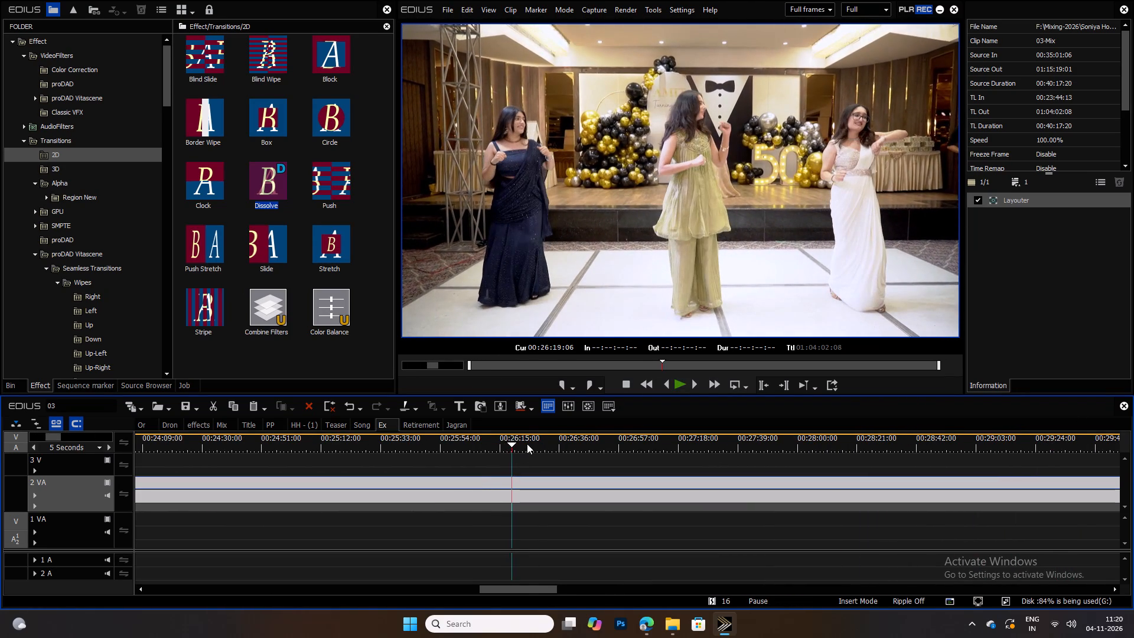
pyautogui.keyDown('ctrl'); pyautogui.scroll(-2, 527, 444); pyautogui.keyUp('ctrl')
pyautogui.moveTo(527, 442); pyautogui.dragTo(593, 445)
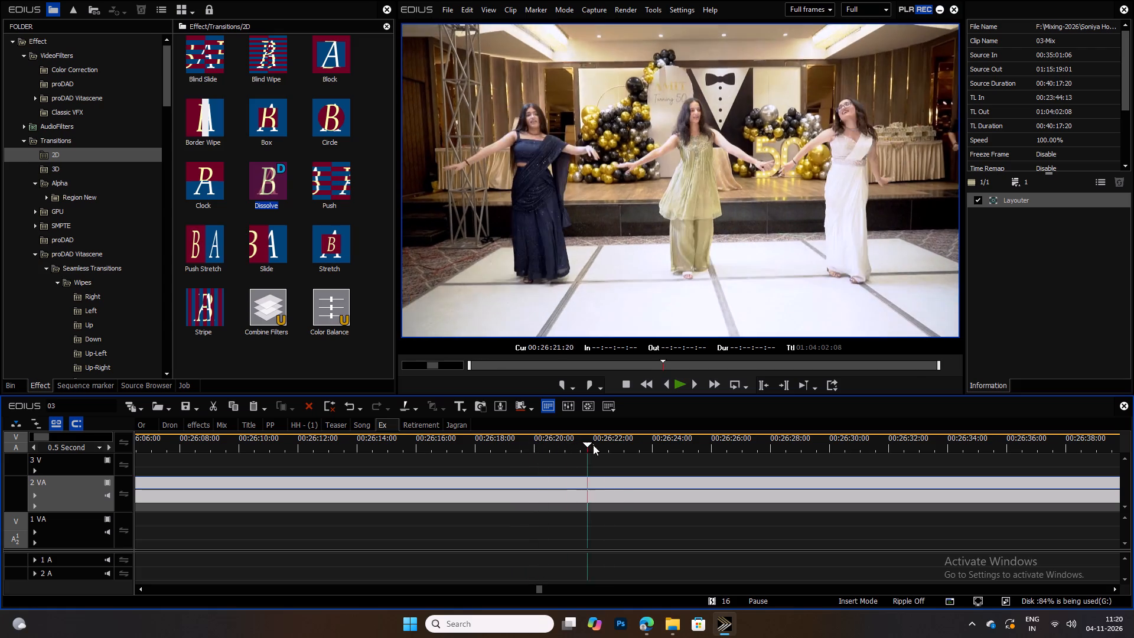
pyautogui.moveTo(593, 445); pyautogui.dragTo(913, 448)
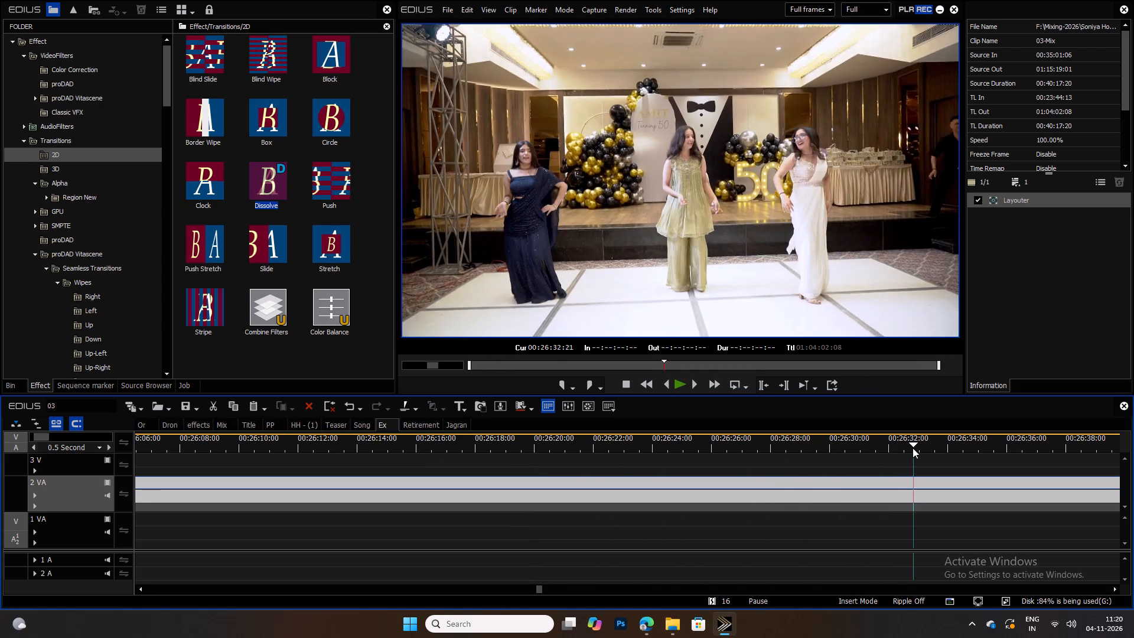
pyautogui.moveTo(913, 448); pyautogui.dragTo(921, 448)
# Locate the end of the boy's dance and split 03-Mix at 00:25:55:12, as he faces the woman in white.
pyautogui.keyDown('ctrl'); pyautogui.scroll(2, 861, 448); pyautogui.keyUp('ctrl')
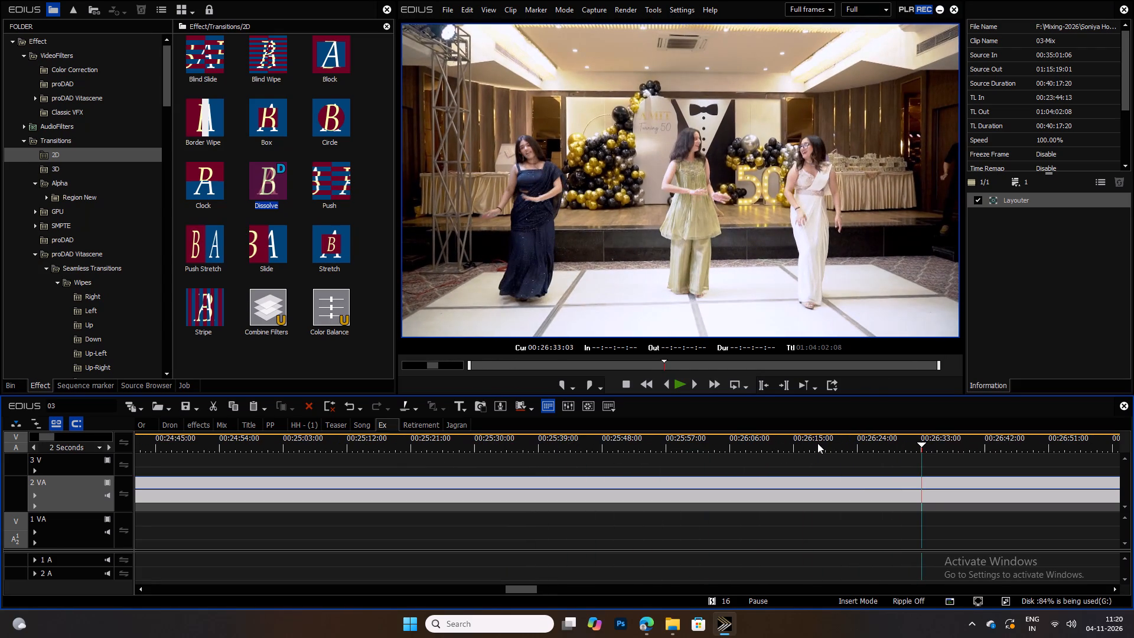
pyautogui.moveTo(735, 442); pyautogui.dragTo(540, 442)
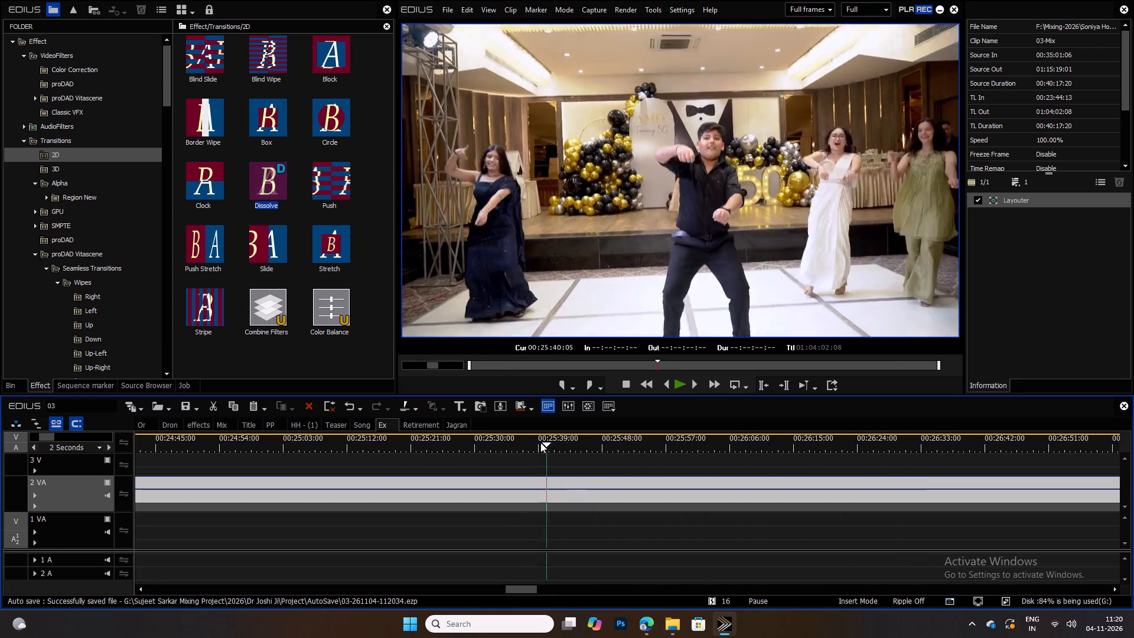
pyautogui.moveTo(540, 442); pyautogui.dragTo(588, 444)
pyautogui.press('space')
pyautogui.keyDown('ctrl'); pyautogui.scroll(-3, 636, 444); pyautogui.keyUp('ctrl')
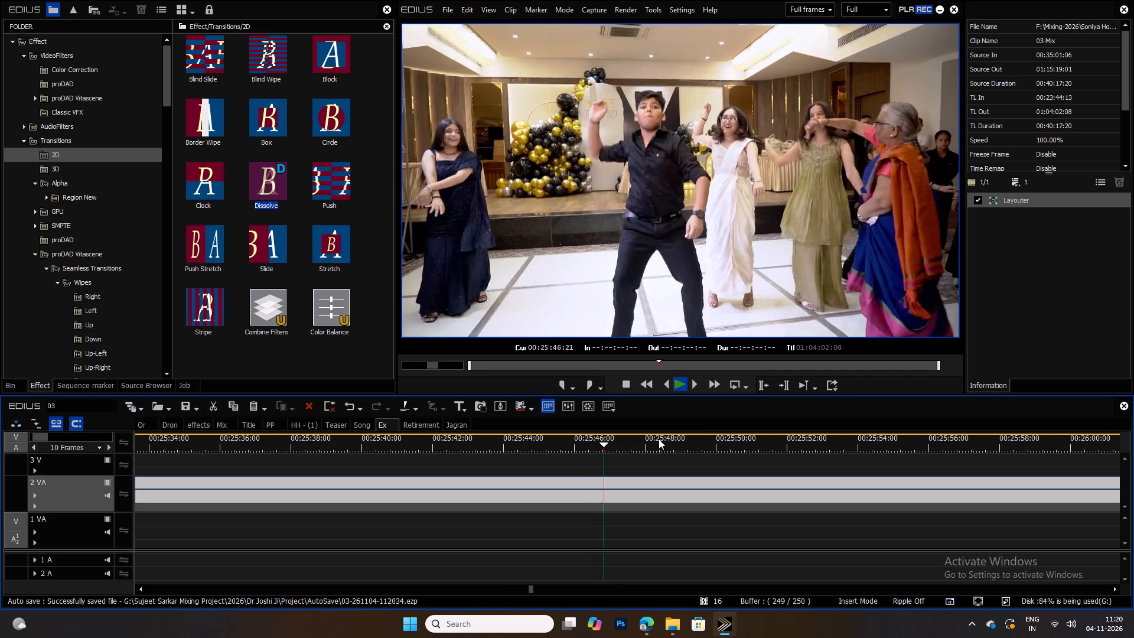
pyautogui.keyDown('ctrl'); pyautogui.scroll(-1, 677, 437); pyautogui.keyUp('ctrl')
pyautogui.moveTo(667, 441); pyautogui.dragTo(1005, 444)
pyautogui.scroll(-1, 672, 442)
pyautogui.press('space')
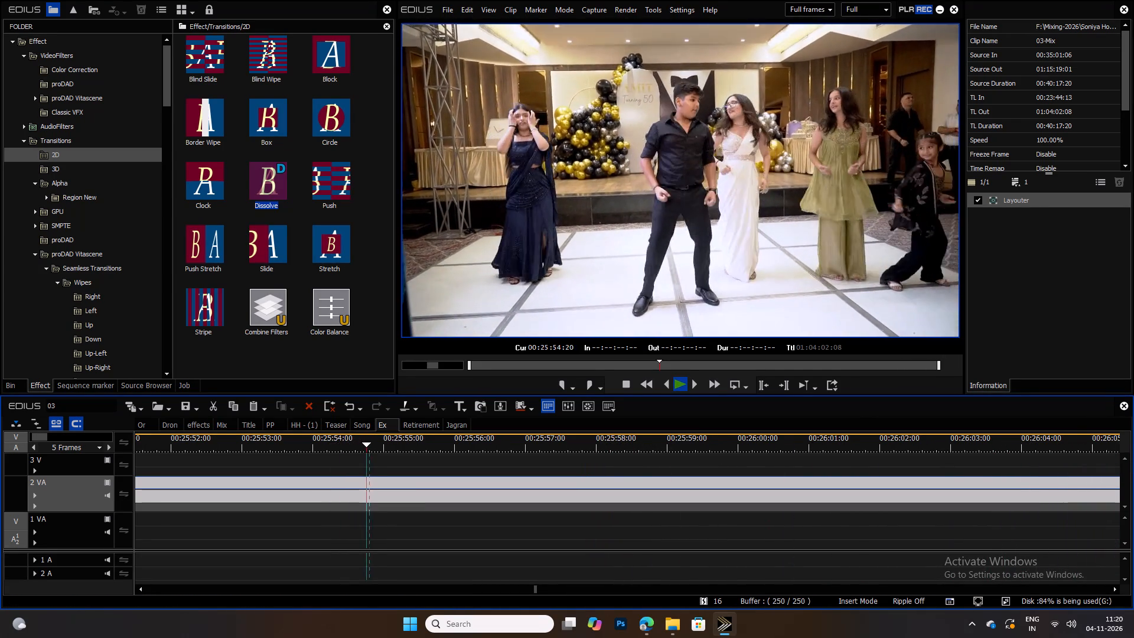
pyautogui.press('space')
pyautogui.scroll(6, 594, 469)
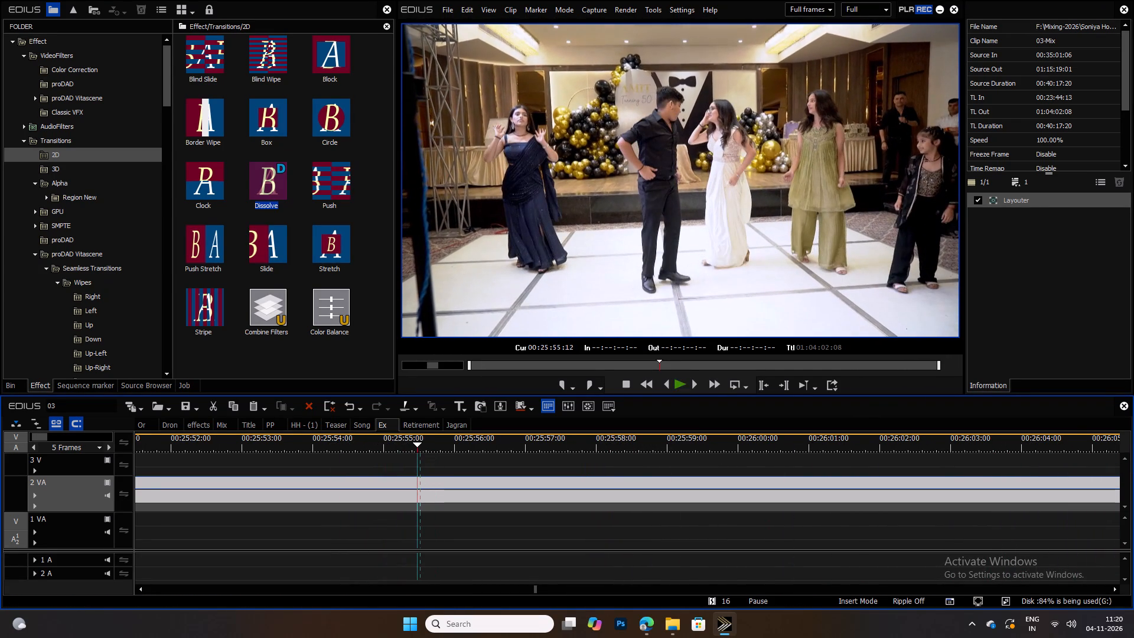
pyautogui.scroll(-1, 594, 469)
pyautogui.scroll(1, 594, 469)
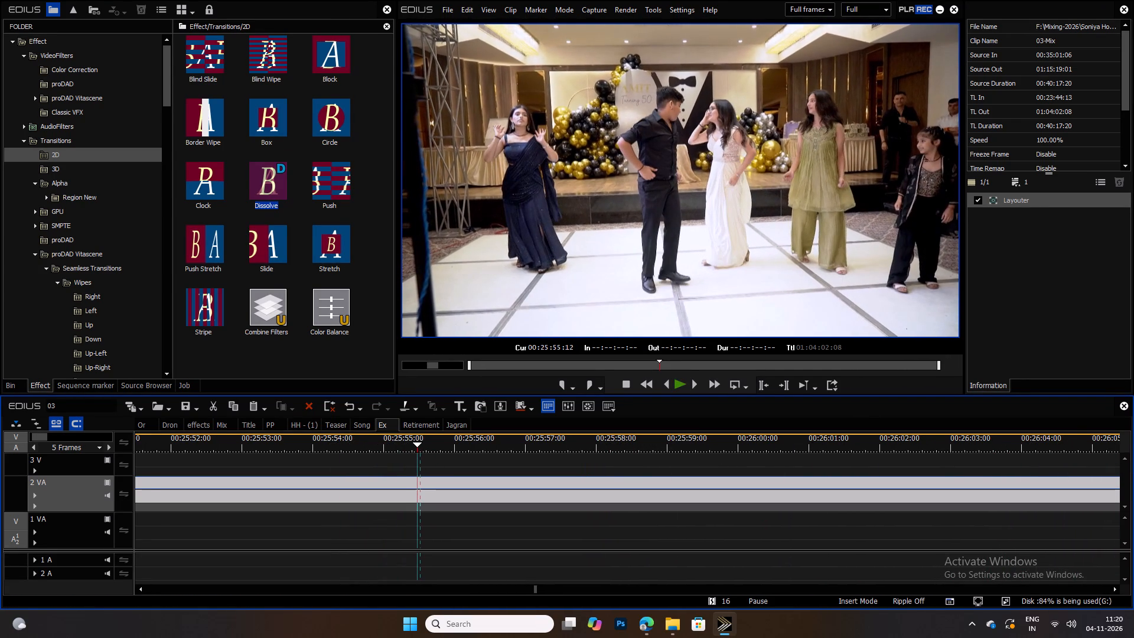
pyautogui.write('c')
# Trim the start of the remaining 03-Mix part to 00:25:57:13, where the women dance as the boy walks off.
pyautogui.press('space')
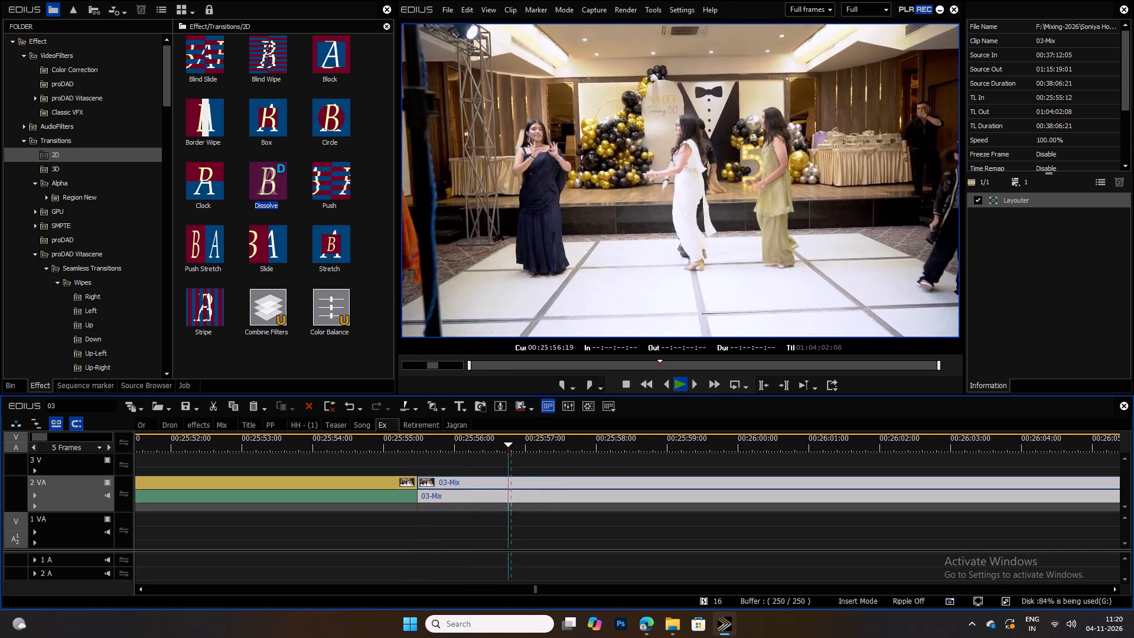
pyautogui.press('space')
pyautogui.press('n')
# Check the three women's dance, sampling the trimmed 03-Mix part up to about 00:26:14.
pyautogui.press('space')
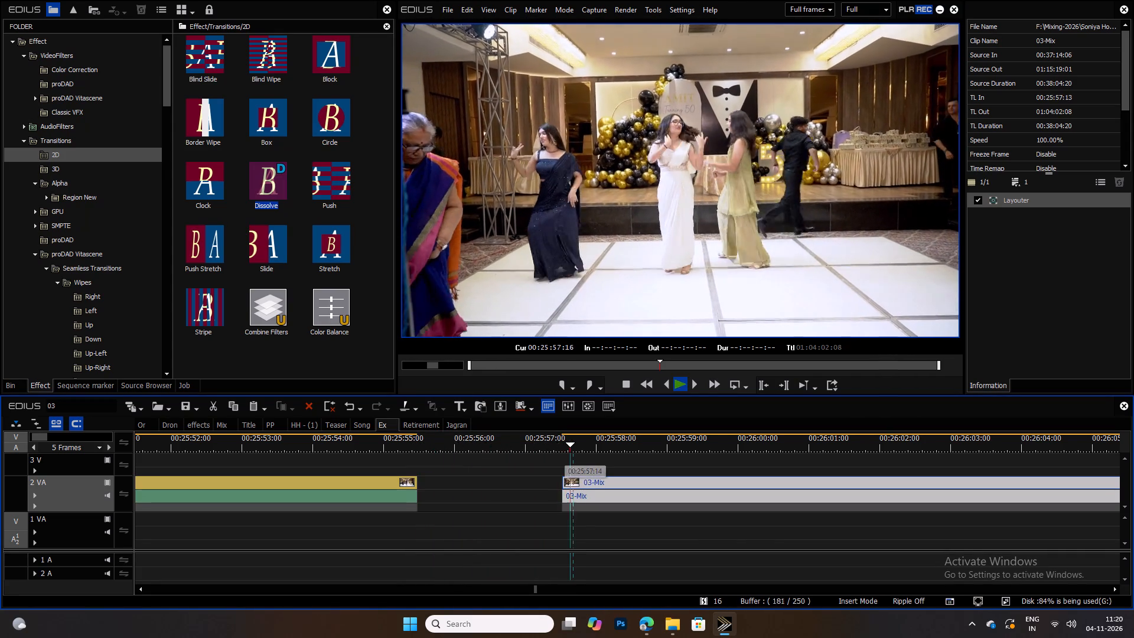
pyautogui.keyDown('ctrl'); pyautogui.scroll(2, 654, 456); pyautogui.keyUp('ctrl')
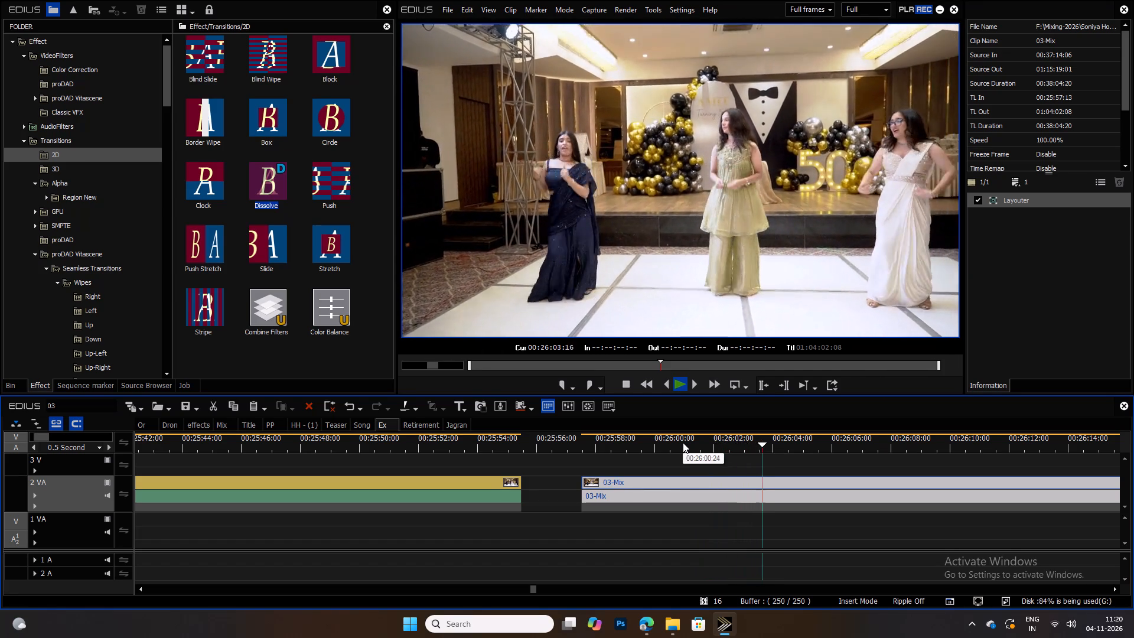
pyautogui.press('space')
pyautogui.scroll(6, 683, 442)
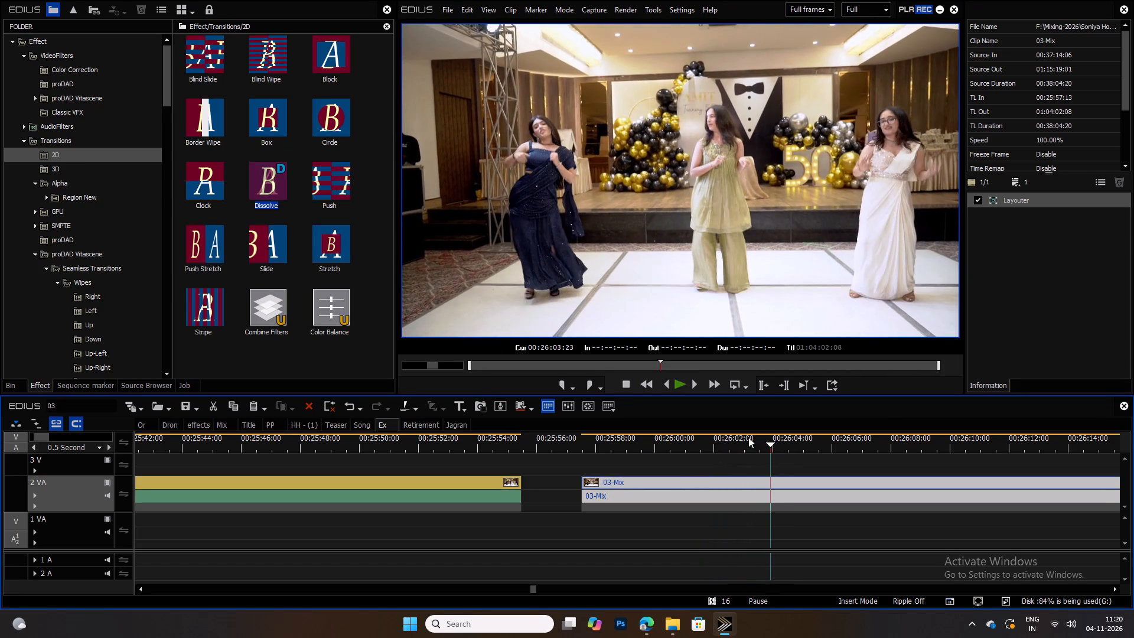
pyautogui.moveTo(772, 441); pyautogui.dragTo(998, 441)
pyautogui.press('space')
pyautogui.press('space')
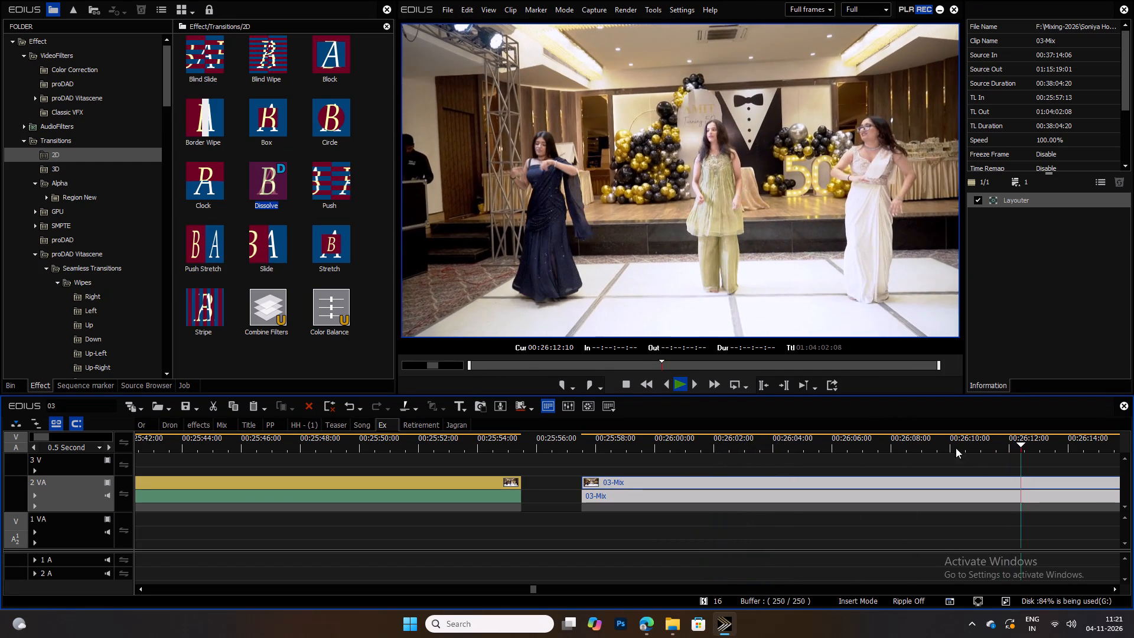
pyautogui.press('space')
pyautogui.keyDown('ctrl'); pyautogui.scroll(8, 1133, 444); pyautogui.keyUp('ctrl')
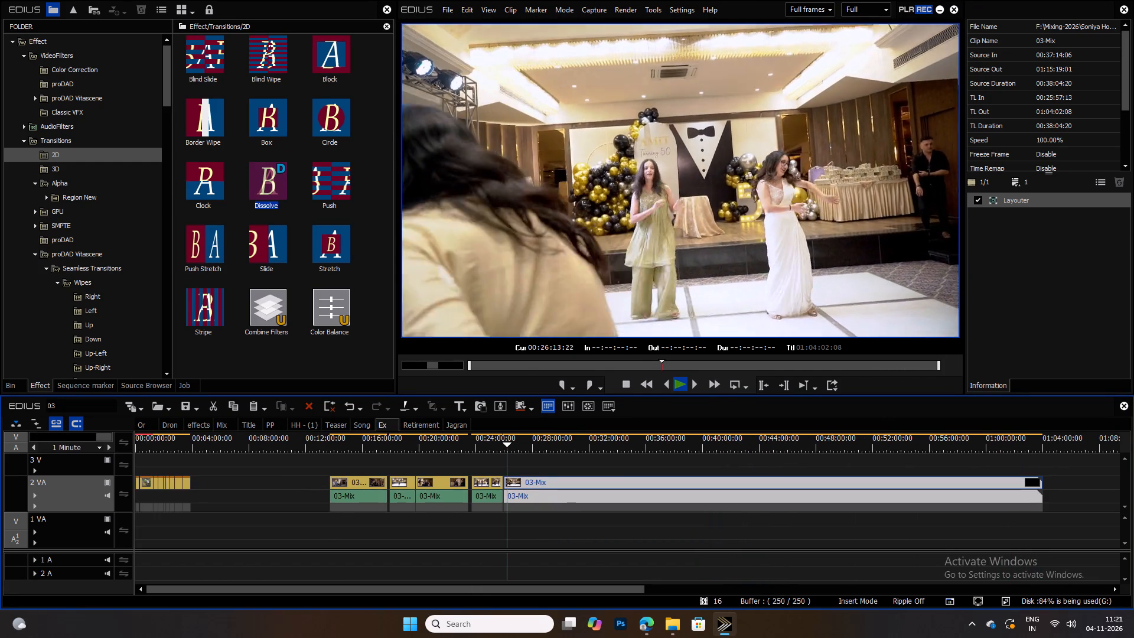
# Locate the end of the women's dance and split 03-Mix at 00:26:50:18, as the dancers walk off past the applauding guests.
pyautogui.keyDown('ctrl'); pyautogui.scroll(-7, 578, 470); pyautogui.keyUp('ctrl')
pyautogui.moveTo(515, 441); pyautogui.dragTo(843, 445)
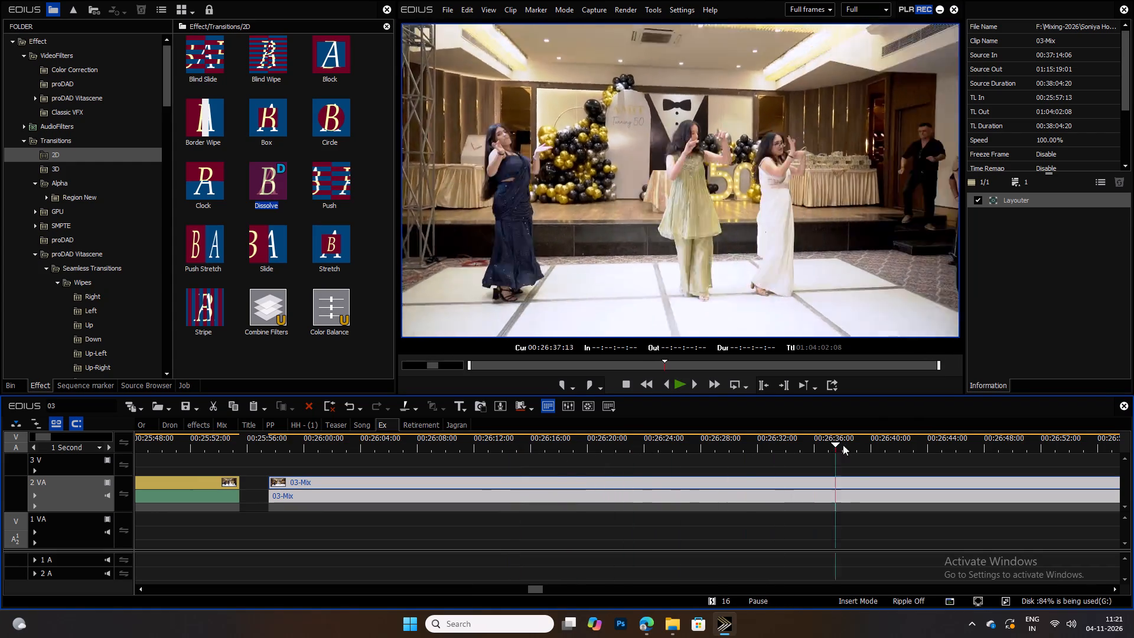
pyautogui.moveTo(843, 445); pyautogui.dragTo(1055, 451)
pyautogui.press('space')
pyautogui.press('space')
pyautogui.moveTo(1004, 438); pyautogui.dragTo(993, 437)
pyautogui.press('space')
pyautogui.keyDown('ctrl'); pyautogui.scroll(-3, 1060, 445); pyautogui.keyUp('ctrl')
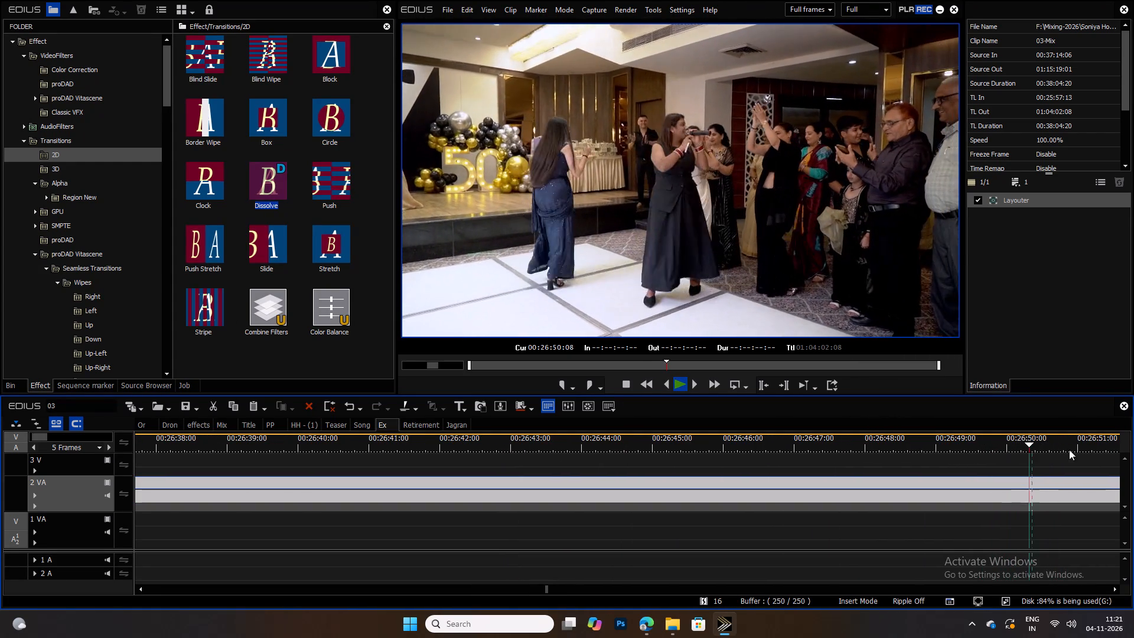
pyautogui.press('space')
pyautogui.scroll(-2, 1090, 458)
pyautogui.press('c')
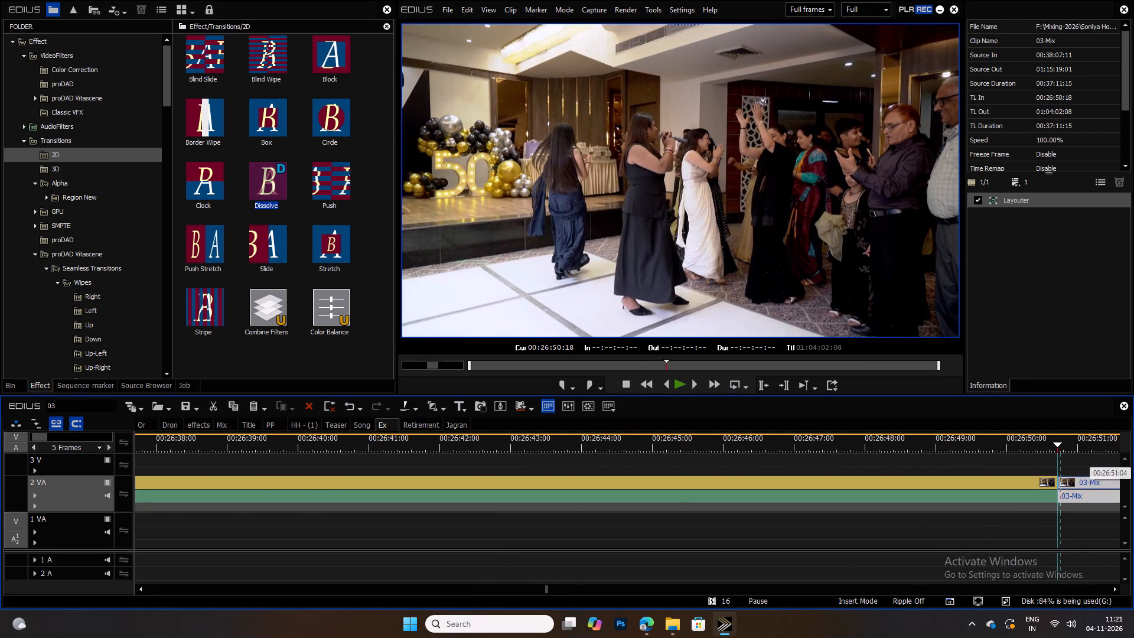
# Trim the start of the remaining 03-Mix part to 00:26:53:07, where the woman in the maroon sari stands posed on the dance floor.
pyautogui.keyDown('ctrl'); pyautogui.scroll(8, 1094, 455); pyautogui.keyUp('ctrl')
pyautogui.keyDown('ctrl'); pyautogui.scroll(3, 814, 445); pyautogui.keyUp('ctrl')
pyautogui.keyDown('ctrl'); pyautogui.scroll(-5, 546, 485); pyautogui.keyUp('ctrl')
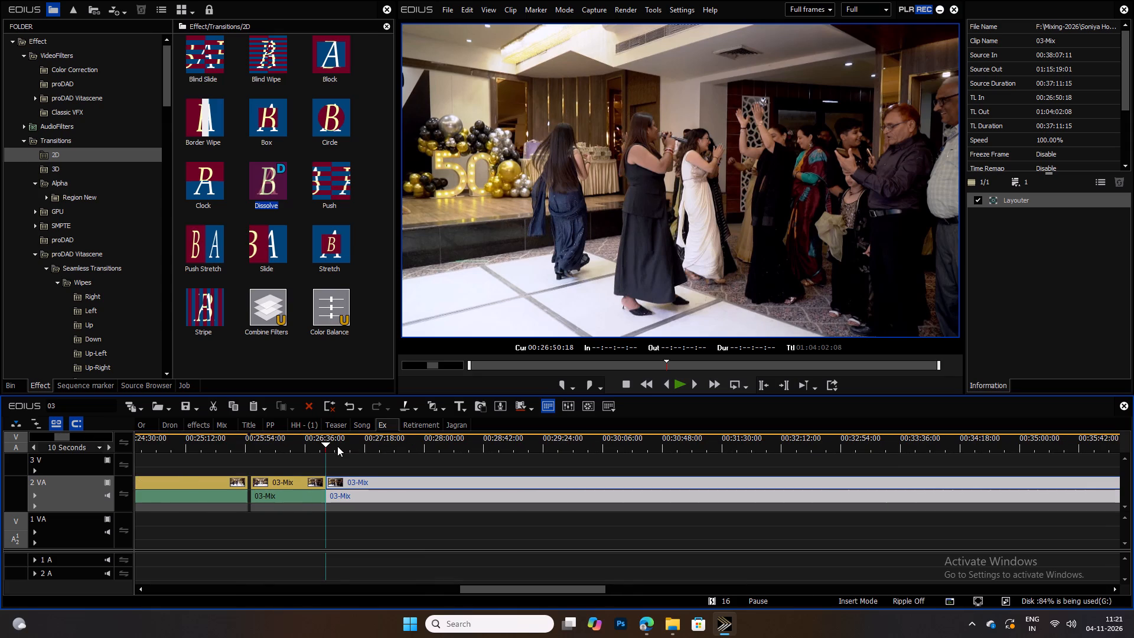
pyautogui.moveTo(335, 445); pyautogui.dragTo(371, 443)
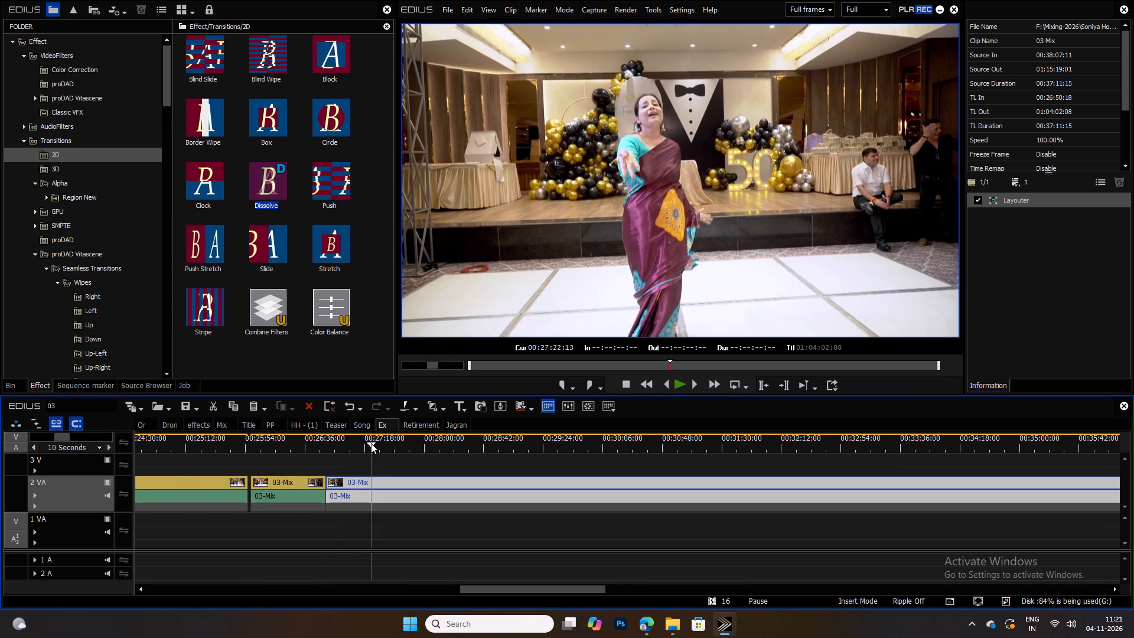
pyautogui.moveTo(371, 443); pyautogui.dragTo(327, 441)
pyautogui.keyDown('ctrl'); pyautogui.scroll(-5, 340, 442); pyautogui.keyUp('ctrl')
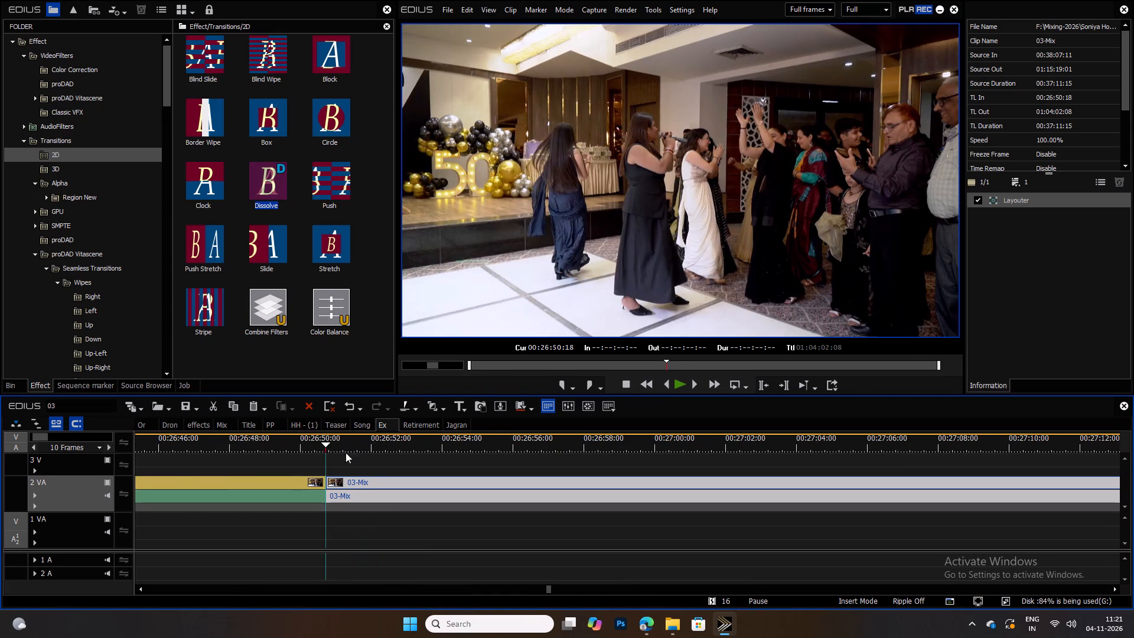
pyautogui.keyDown('ctrl'); pyautogui.scroll(1, 343, 451); pyautogui.keyUp('ctrl')
pyautogui.click(338, 446)
pyautogui.press('space')
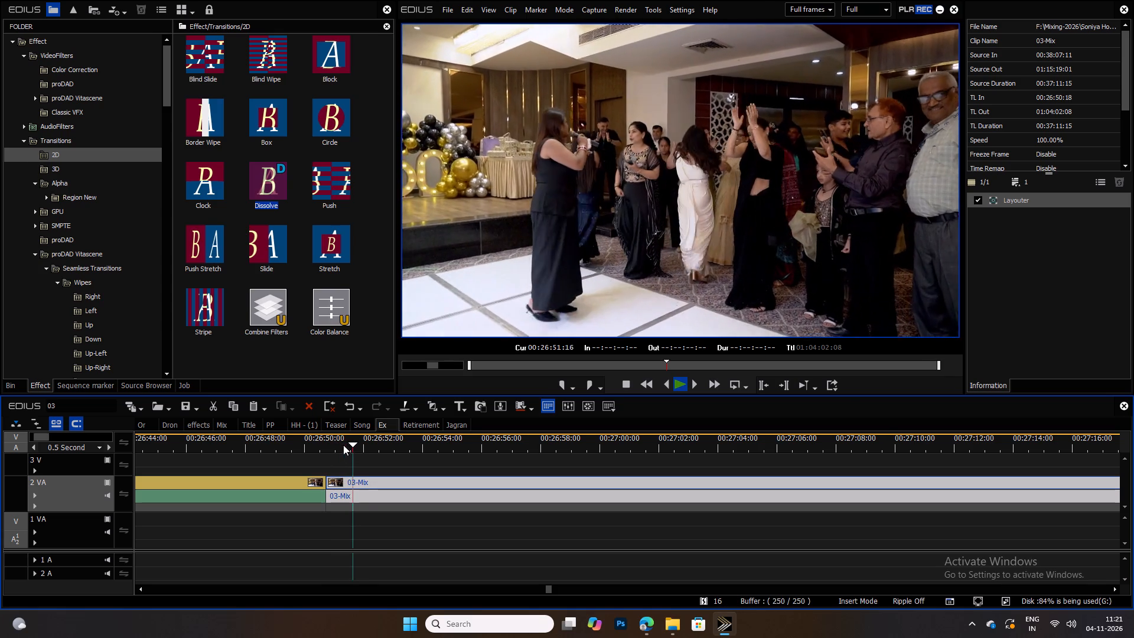
pyautogui.press('space')
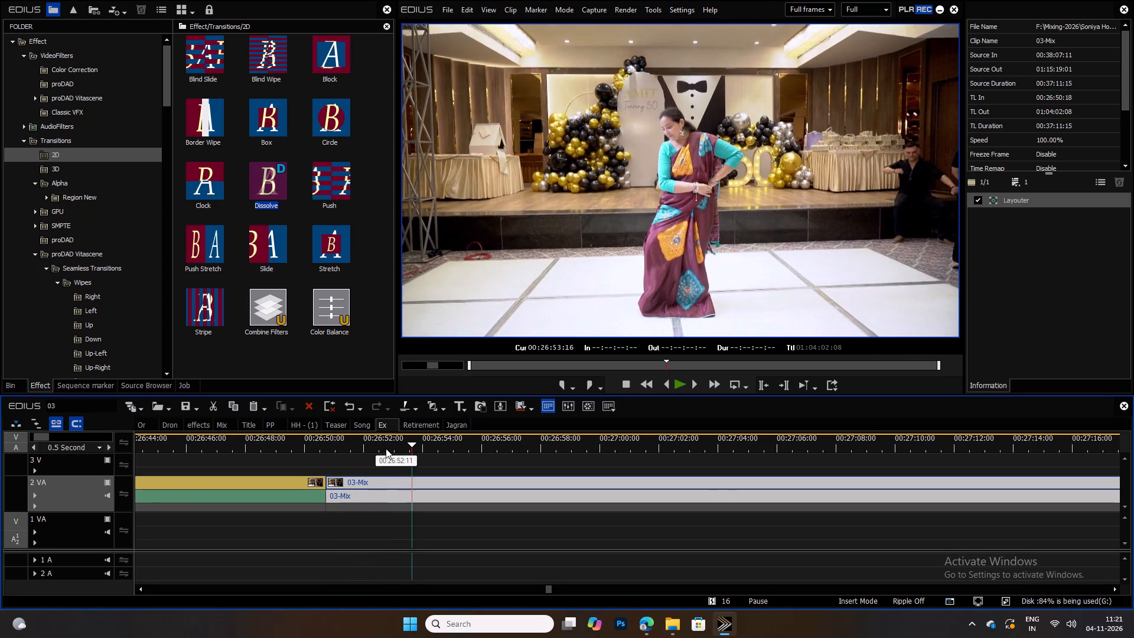
pyautogui.scroll(9, 387, 449)
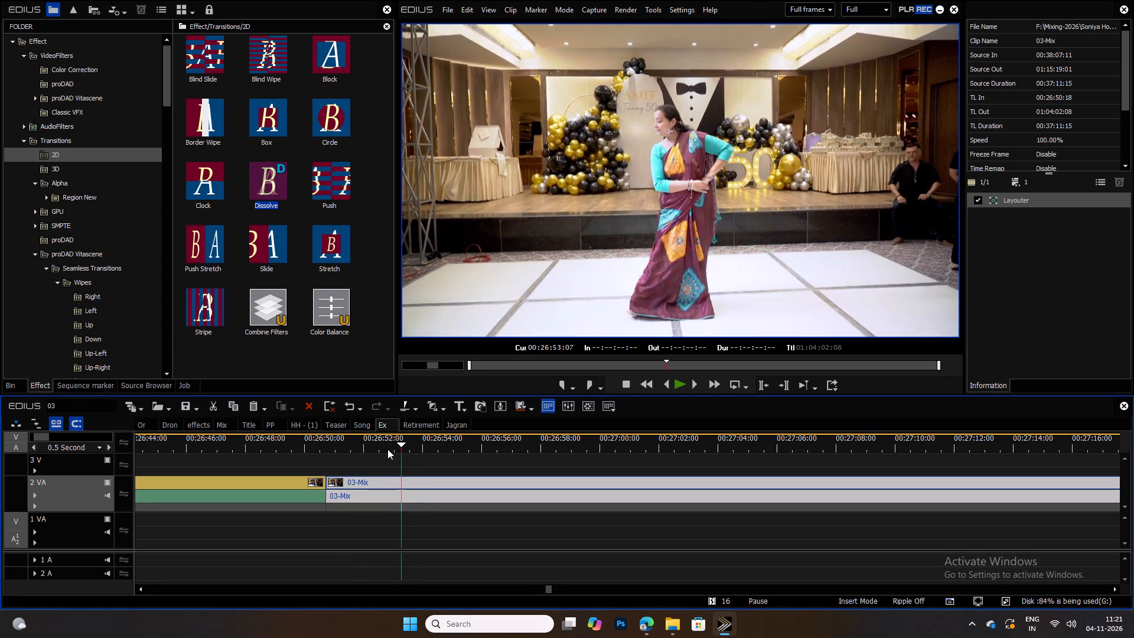
pyautogui.write('n')
# Check the sari woman's solo dance, sampling the trimmed 03-Mix part up to about 00:27:52.
pyautogui.press('space')
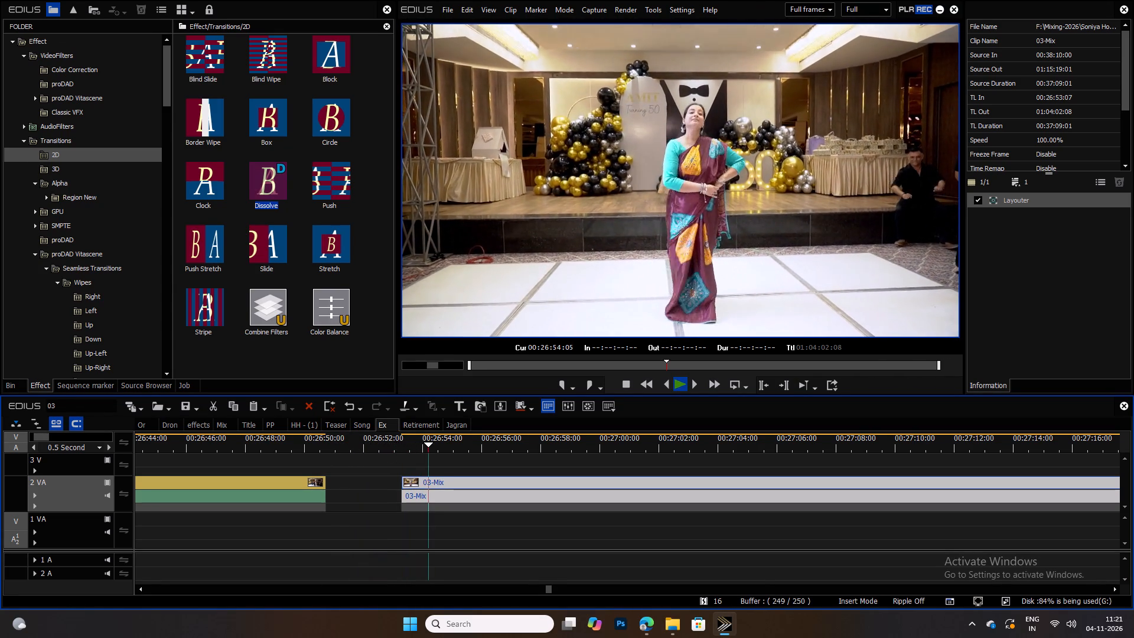
pyautogui.moveTo(460, 441); pyautogui.dragTo(884, 441)
pyautogui.press('space')
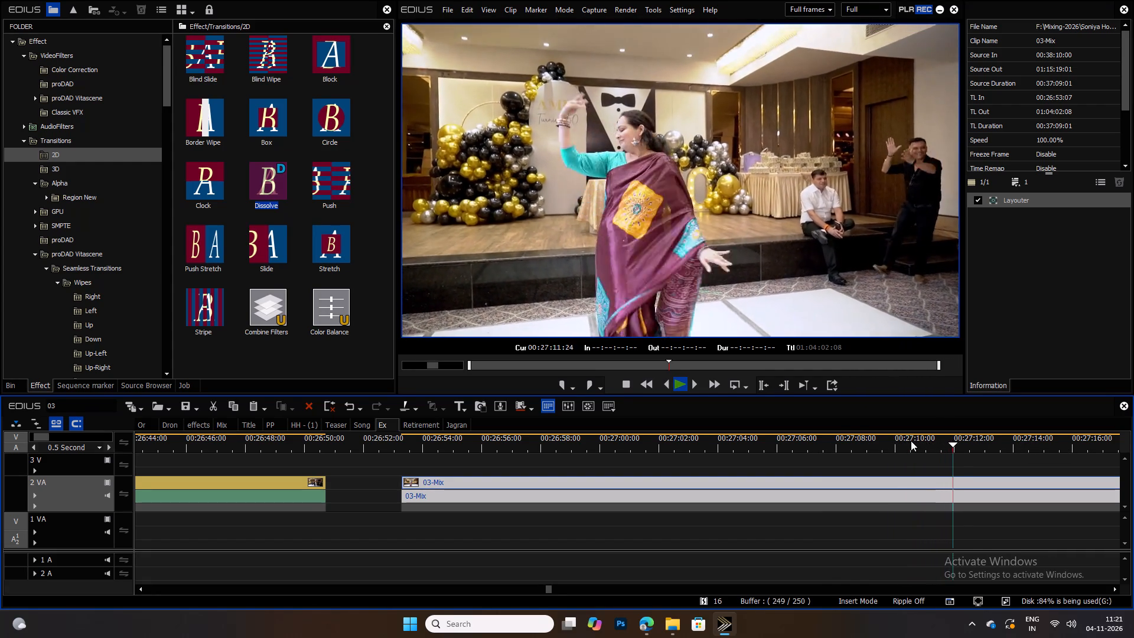
pyautogui.keyDown('ctrl'); pyautogui.scroll(4, 1119, 450); pyautogui.keyUp('ctrl')
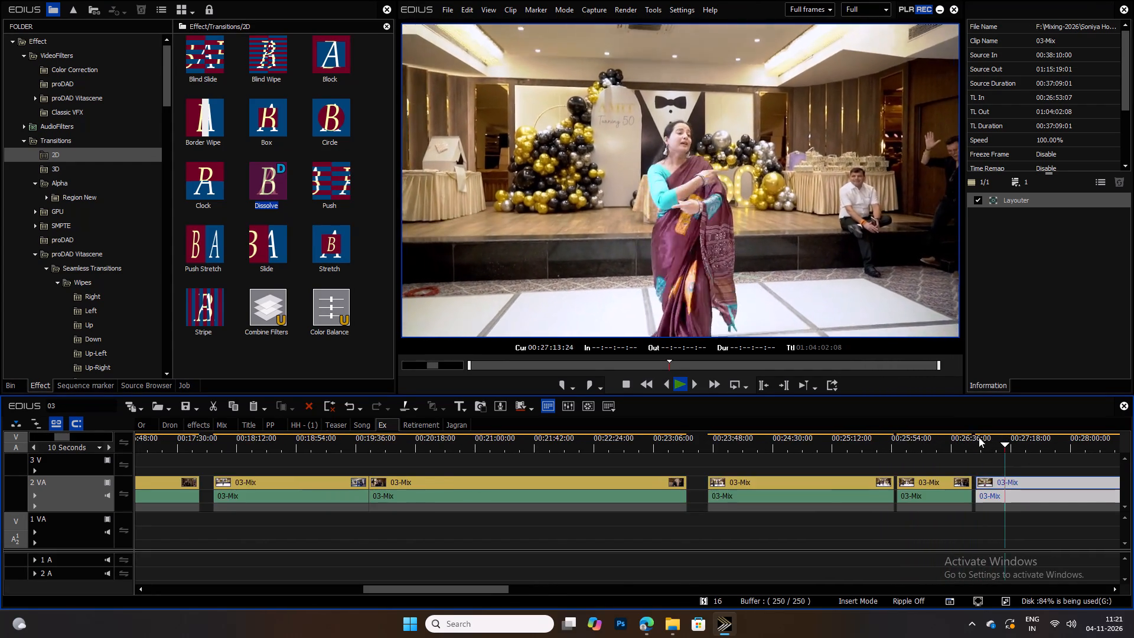
pyautogui.keyDown('ctrl'); pyautogui.scroll(3, 979, 437); pyautogui.keyUp('ctrl')
pyautogui.keyDown('ctrl'); pyautogui.scroll(-8, 621, 442); pyautogui.keyUp('ctrl')
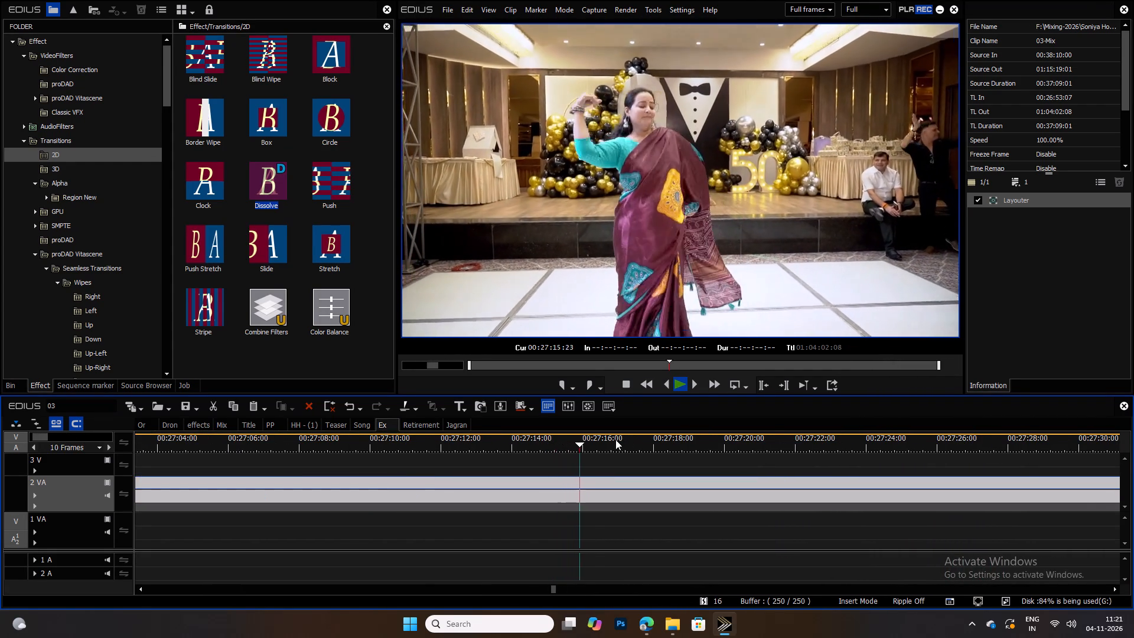
pyautogui.press('l')
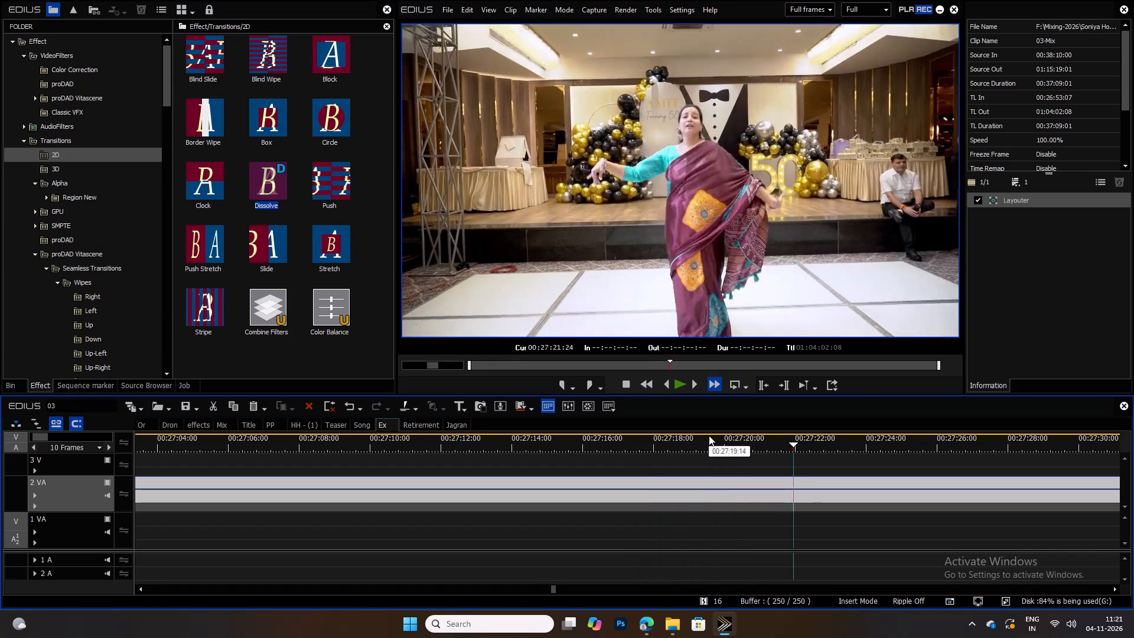
pyautogui.keyDown('ctrl'); pyautogui.scroll(3, 1011, 461); pyautogui.keyUp('ctrl')
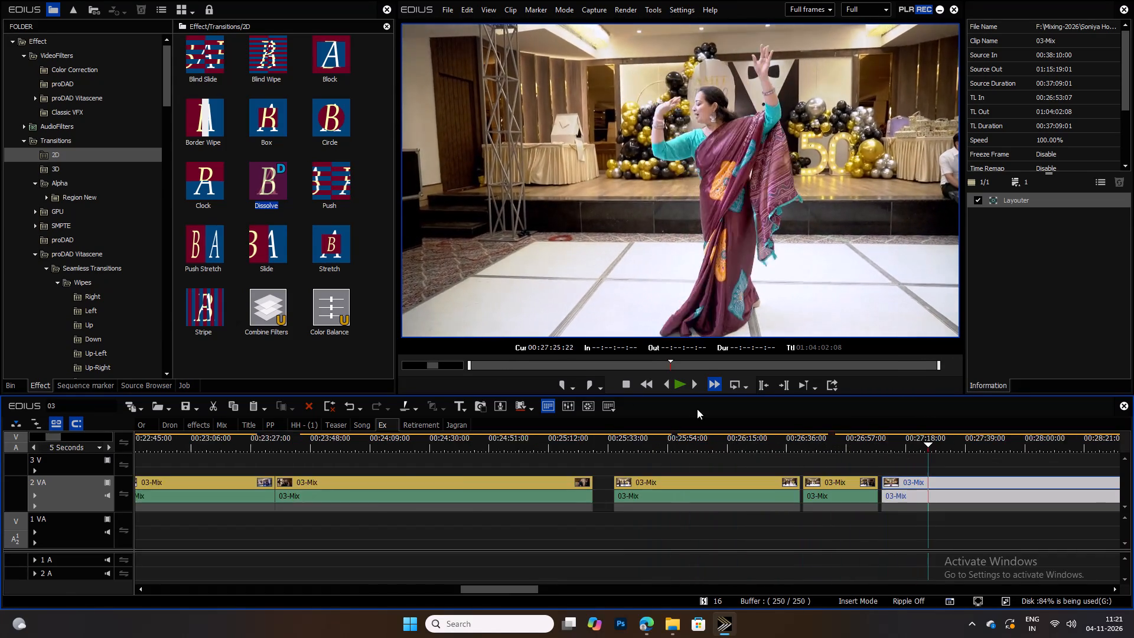
pyautogui.keyDown('ctrl'); pyautogui.scroll(6, 697, 409); pyautogui.keyUp('ctrl')
pyautogui.keyDown('ctrl'); pyautogui.scroll(-9, 519, 431); pyautogui.keyUp('ctrl')
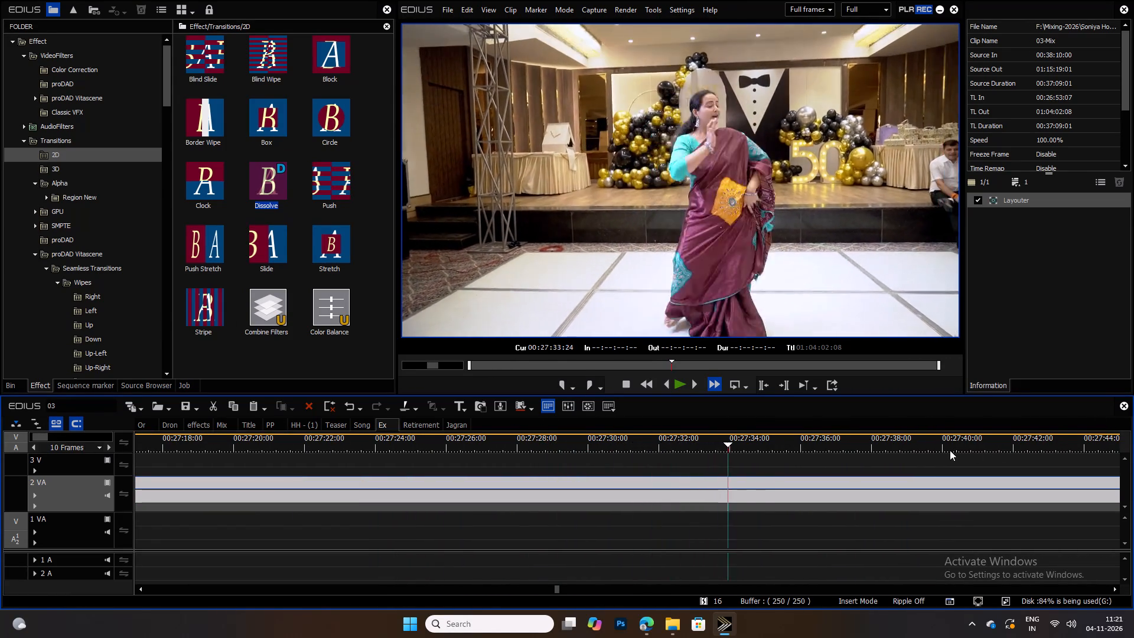
pyautogui.keyDown('ctrl'); pyautogui.scroll(5, 940, 448); pyautogui.keyUp('ctrl')
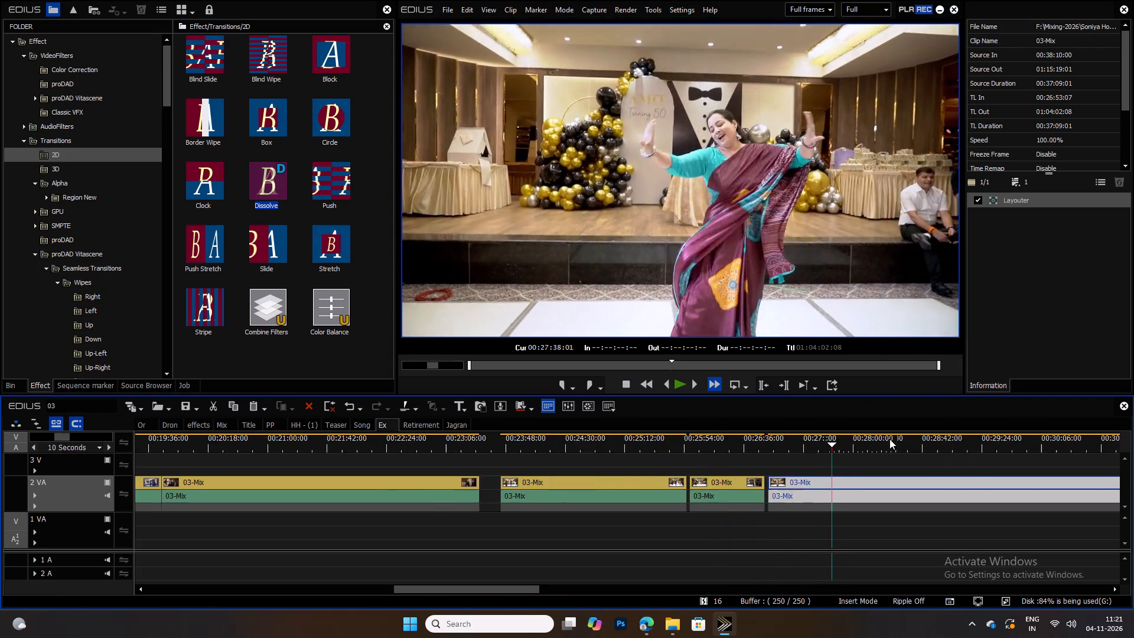
pyautogui.keyDown('ctrl'); pyautogui.scroll(2, 889, 439); pyautogui.keyUp('ctrl')
pyautogui.keyDown('ctrl'); pyautogui.scroll(3, 730, 474); pyautogui.keyUp('ctrl')
pyautogui.keyDown('ctrl'); pyautogui.scroll(-13, 527, 470); pyautogui.keyUp('ctrl')
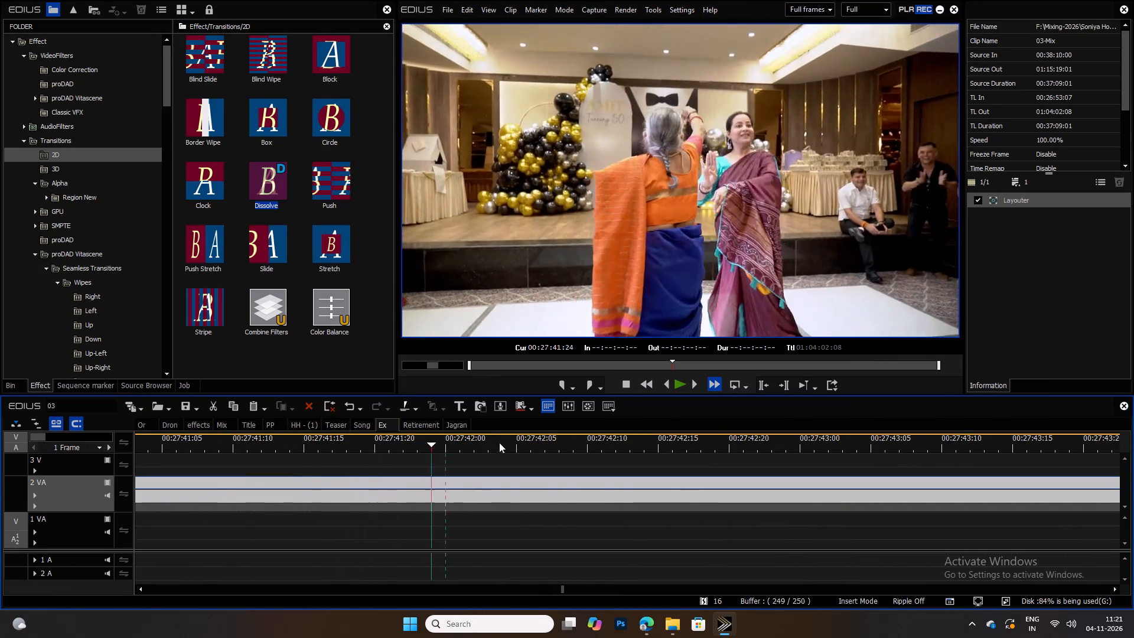
pyautogui.keyDown('ctrl'); pyautogui.scroll(2, 719, 438); pyautogui.keyUp('ctrl')
pyautogui.keyDown('ctrl'); pyautogui.scroll(2, 903, 435); pyautogui.keyUp('ctrl')
pyautogui.moveTo(989, 438); pyautogui.dragTo(1009, 442)
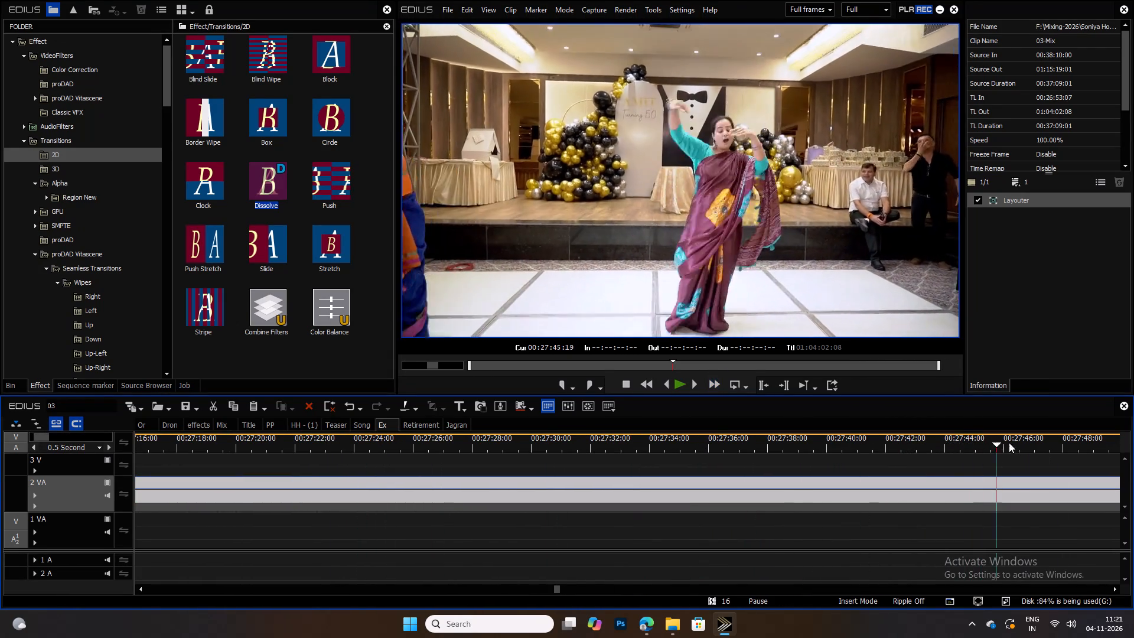
pyautogui.moveTo(1009, 442); pyautogui.dragTo(1133, 455)
pyautogui.press('space')
pyautogui.keyDown('ctrl'); pyautogui.scroll(3, 571, 431); pyautogui.keyUp('ctrl')
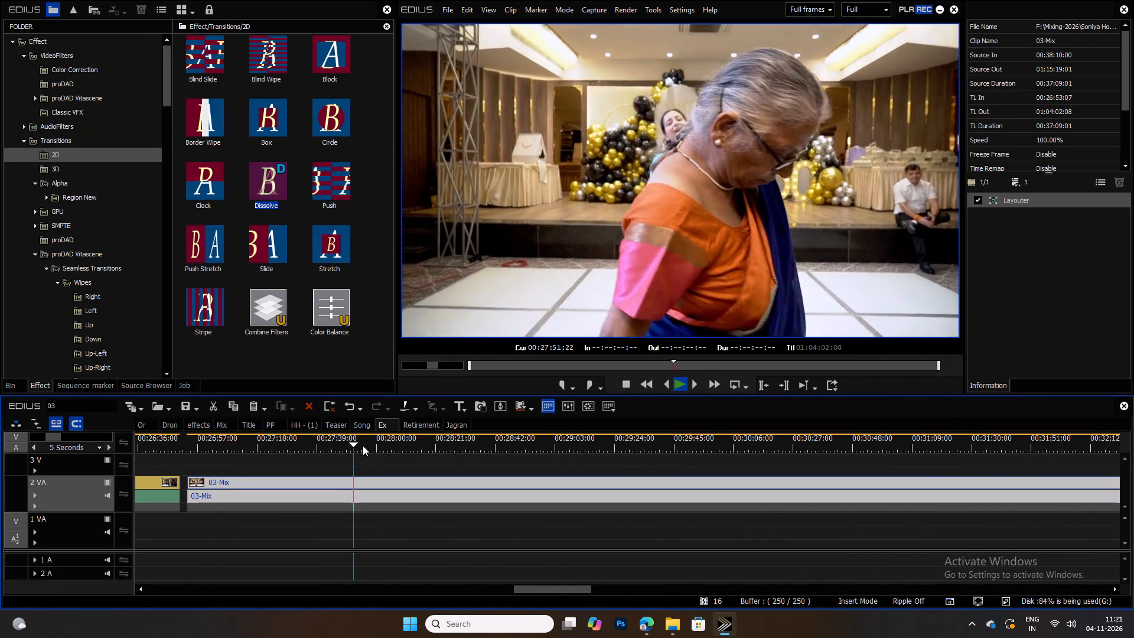
# Locate the end of the sari woman's section and split 03-Mix at 00:27:57:16, where she stands side-on with her hands together.
pyautogui.moveTo(363, 445); pyautogui.dragTo(432, 445)
pyautogui.press('space')
pyautogui.moveTo(401, 443); pyautogui.dragTo(386, 441)
pyautogui.press('space')
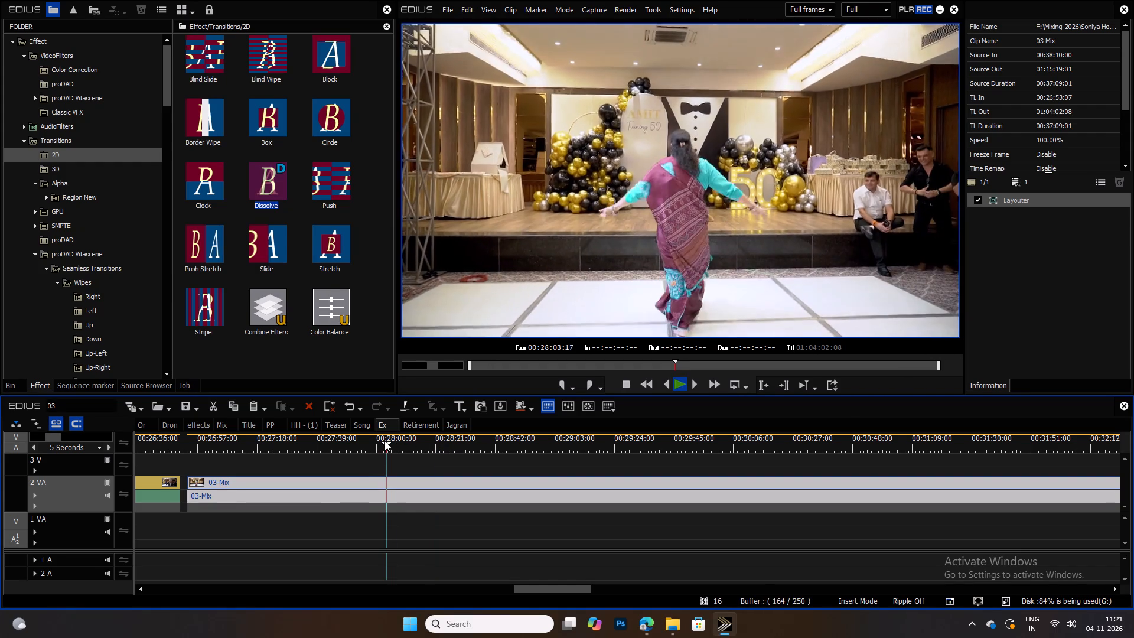
pyautogui.moveTo(378, 441); pyautogui.dragTo(373, 440)
pyautogui.press('space')
pyautogui.keyDown('ctrl'); pyautogui.scroll(-4, 366, 440); pyautogui.keyUp('ctrl')
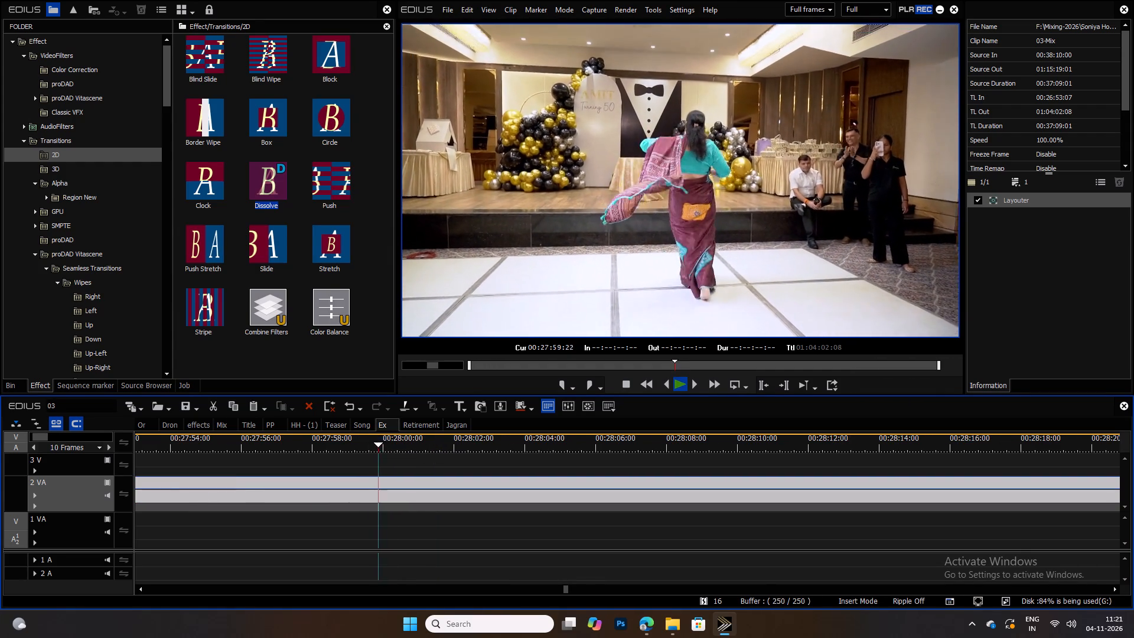
pyautogui.press('space')
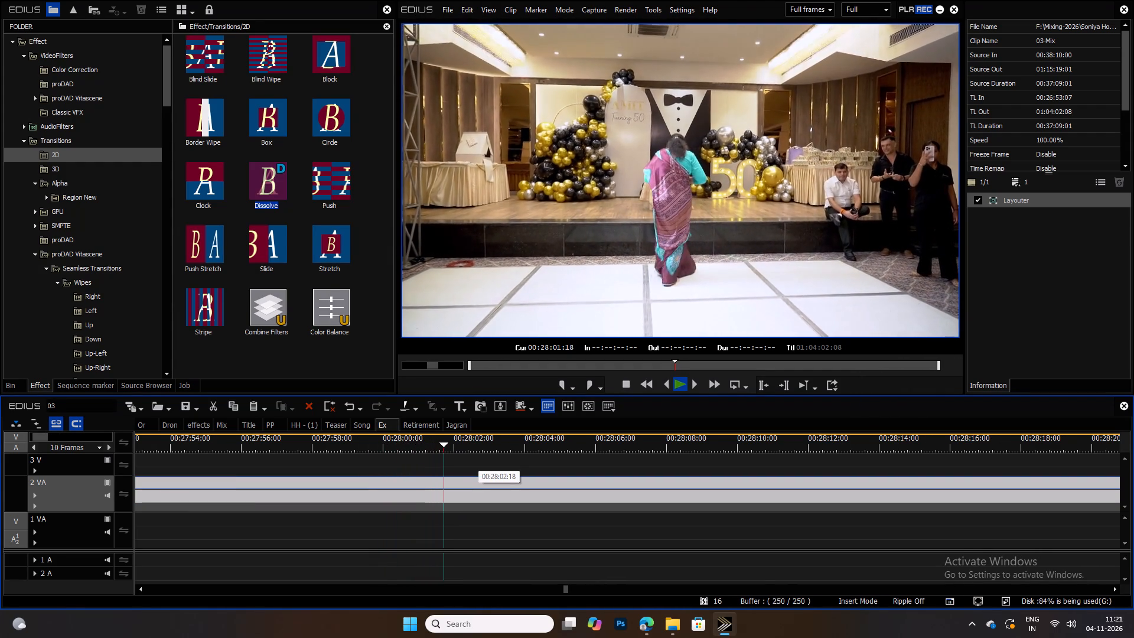
pyautogui.scroll(20, 478, 461)
pyautogui.scroll(9, 478, 461)
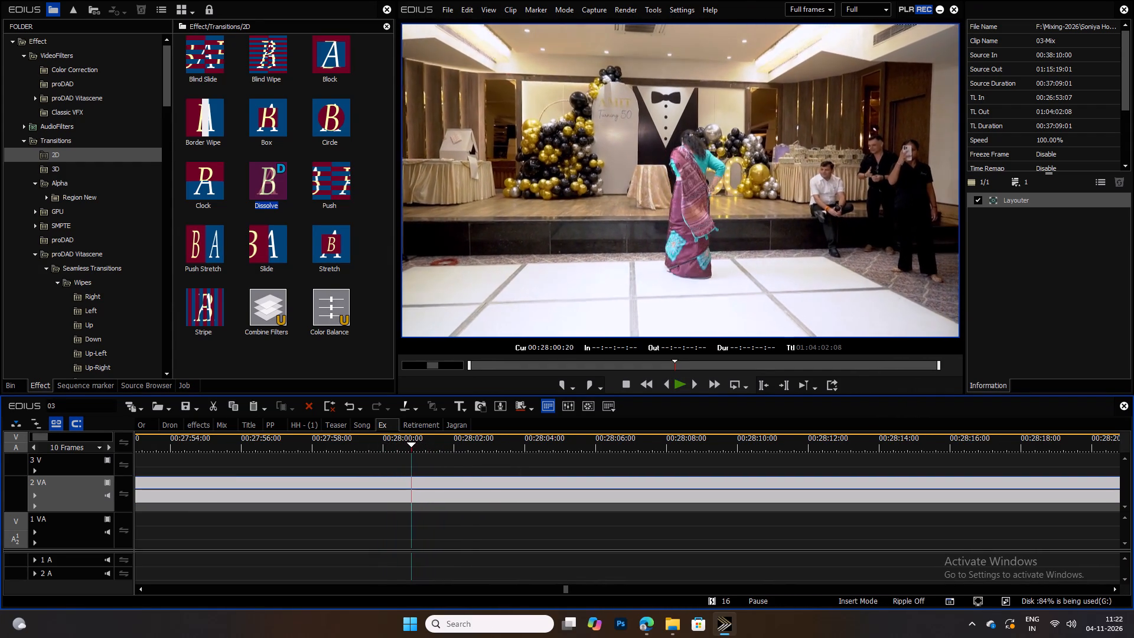
pyautogui.scroll(16, 479, 461)
pyautogui.scroll(11, 479, 461)
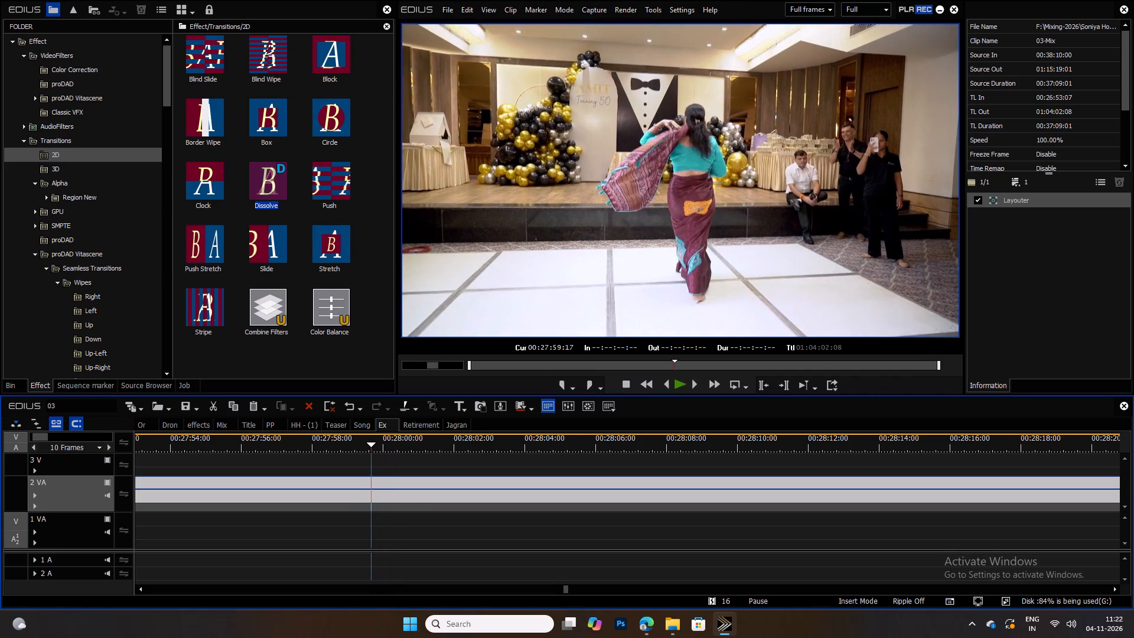
pyautogui.scroll(20, 479, 461)
pyautogui.scroll(7, 479, 461)
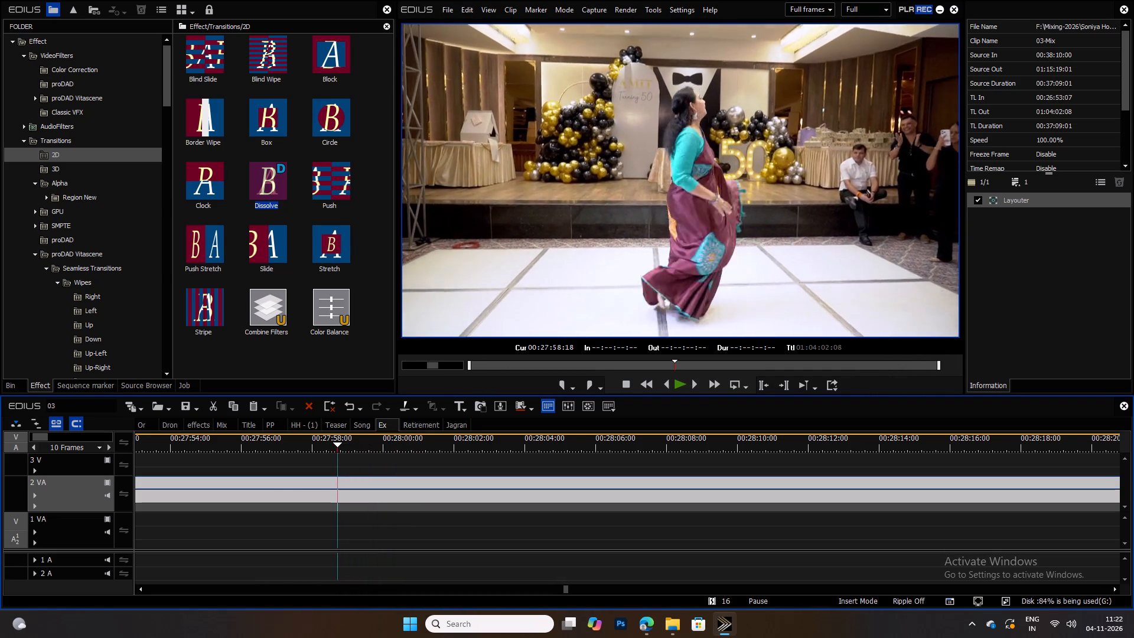
pyautogui.scroll(18, 479, 461)
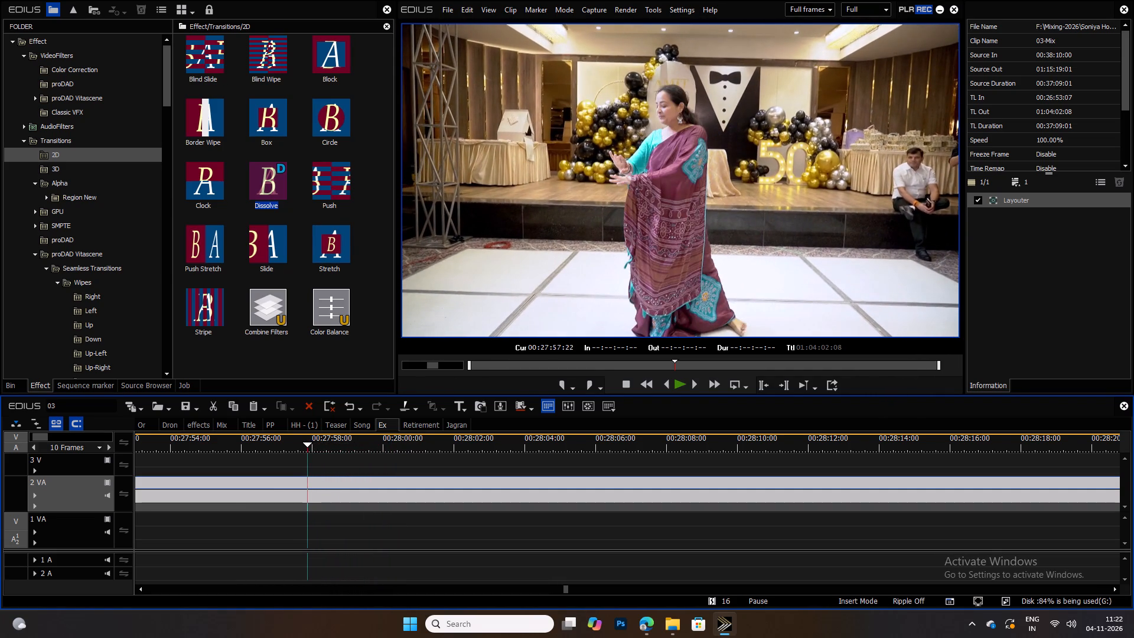
pyautogui.scroll(9, 479, 461)
pyautogui.scroll(-3, 479, 461)
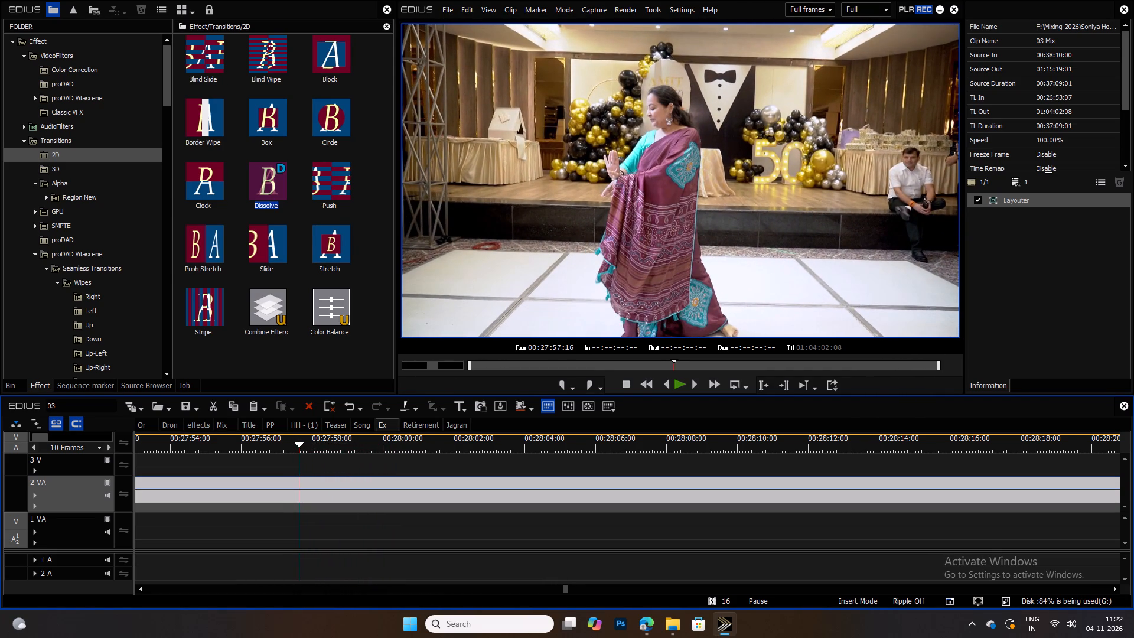
pyautogui.press('c')
# Trim the start of the remaining 03-Mix part to 00:28:57:24, where the man in dark blue and the woman in black appear.
pyautogui.press('space')
pyautogui.keyDown('ctrl'); pyautogui.scroll(2, 454, 444); pyautogui.keyUp('ctrl')
pyautogui.moveTo(398, 434); pyautogui.dragTo(405, 438)
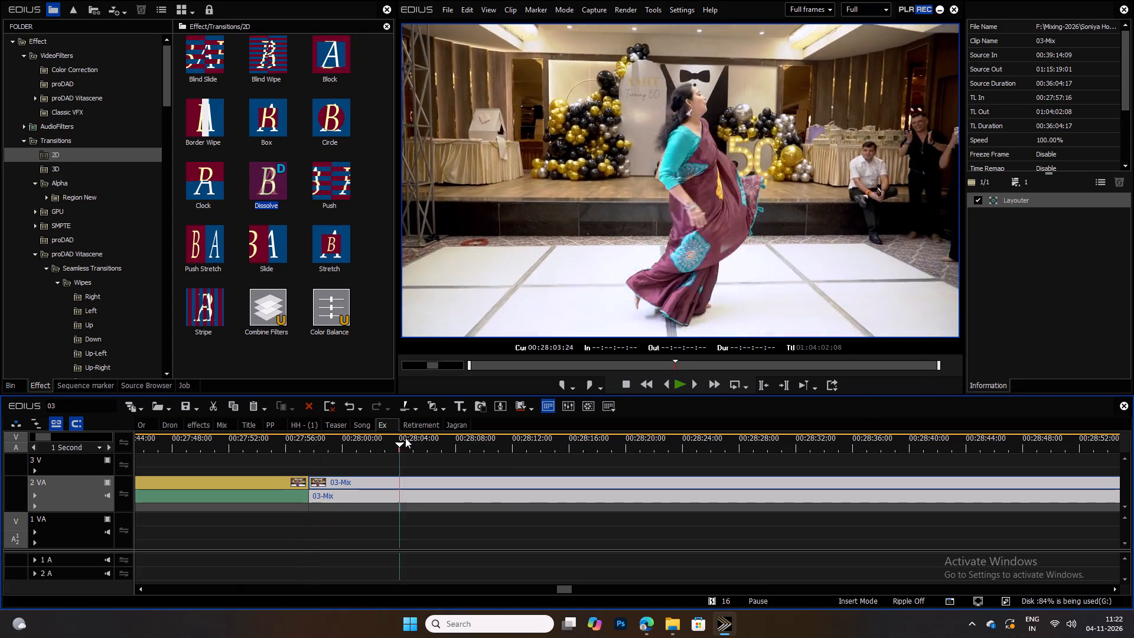
pyautogui.moveTo(405, 438); pyautogui.dragTo(1133, 468)
pyautogui.press('space')
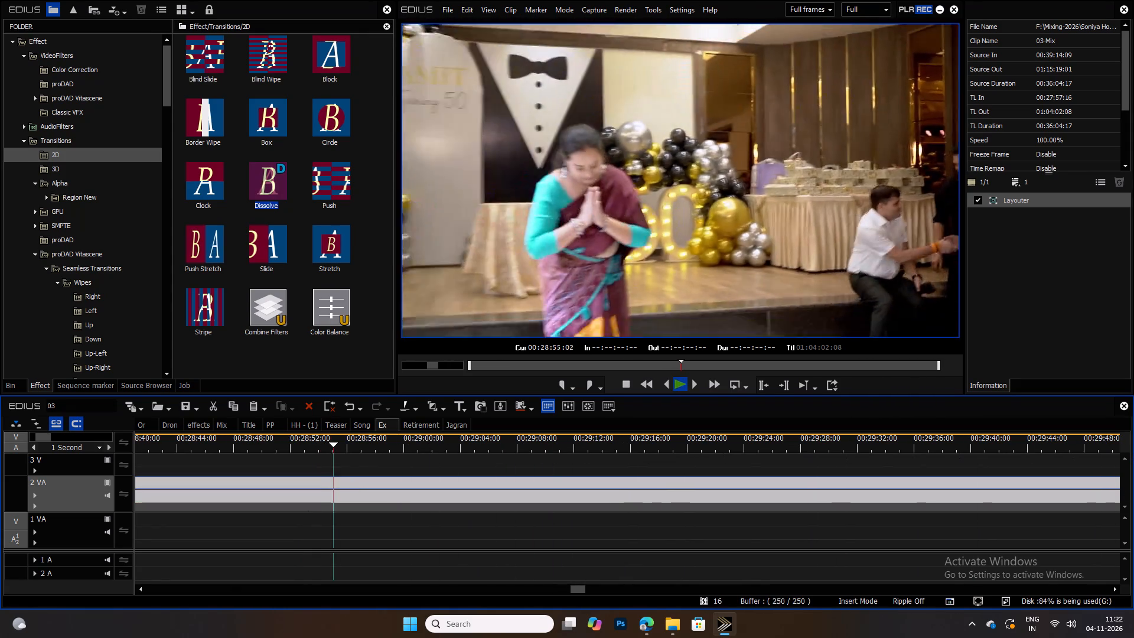
pyautogui.keyDown('ctrl'); pyautogui.scroll(2, 608, 486); pyautogui.keyUp('ctrl')
pyautogui.moveTo(350, 442); pyautogui.dragTo(382, 447)
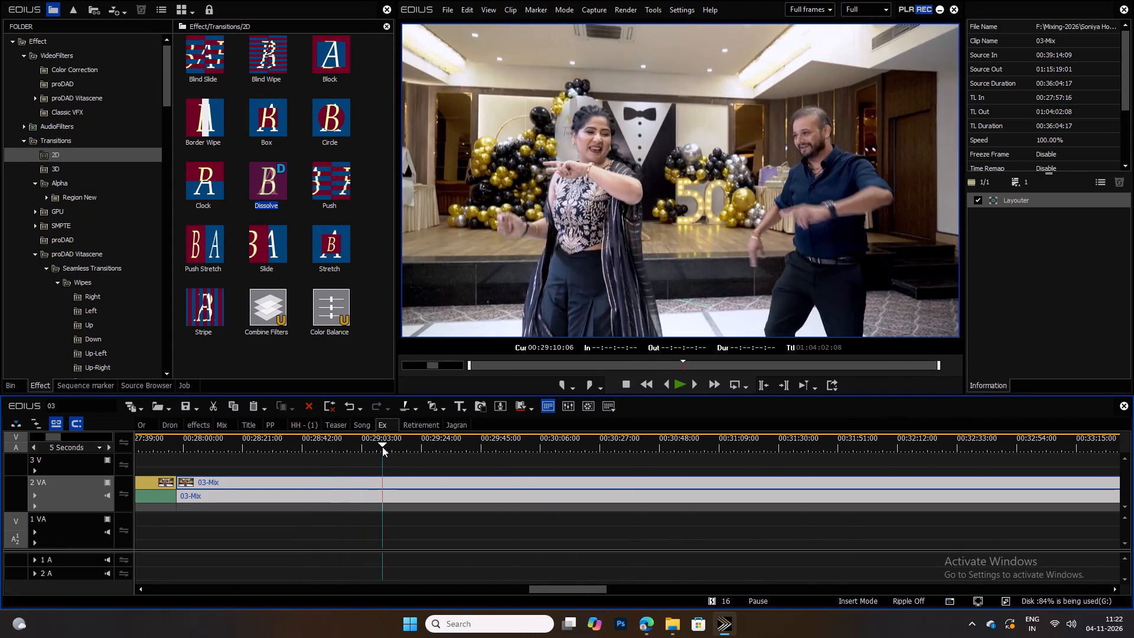
pyautogui.moveTo(382, 447); pyautogui.dragTo(359, 444)
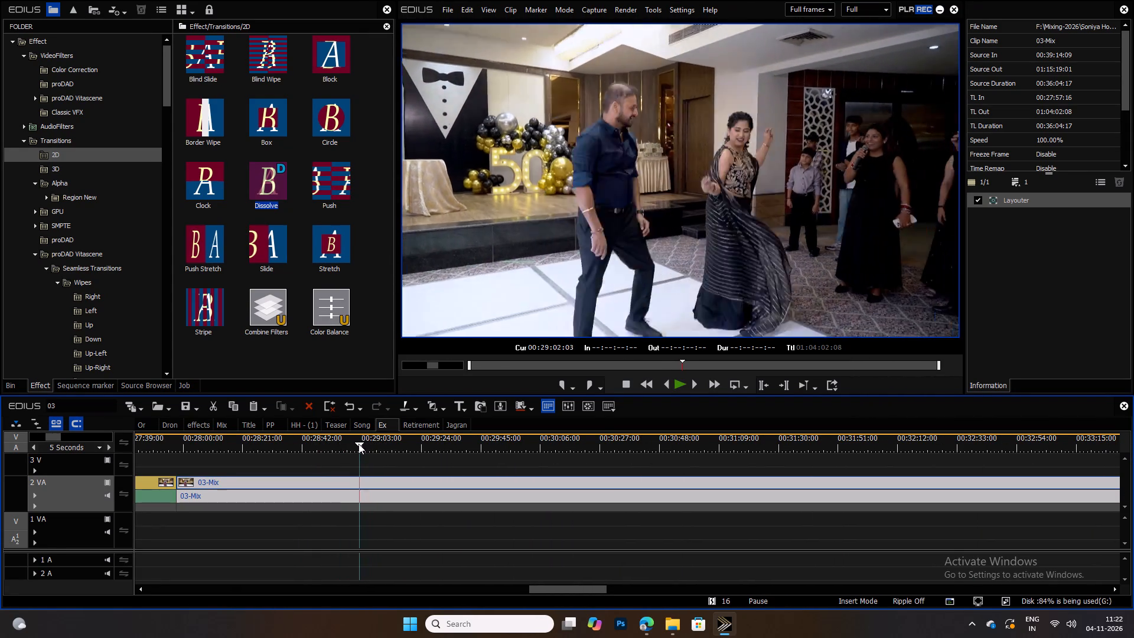
pyautogui.moveTo(359, 444); pyautogui.dragTo(356, 444)
pyautogui.press('space')
pyautogui.press('space')
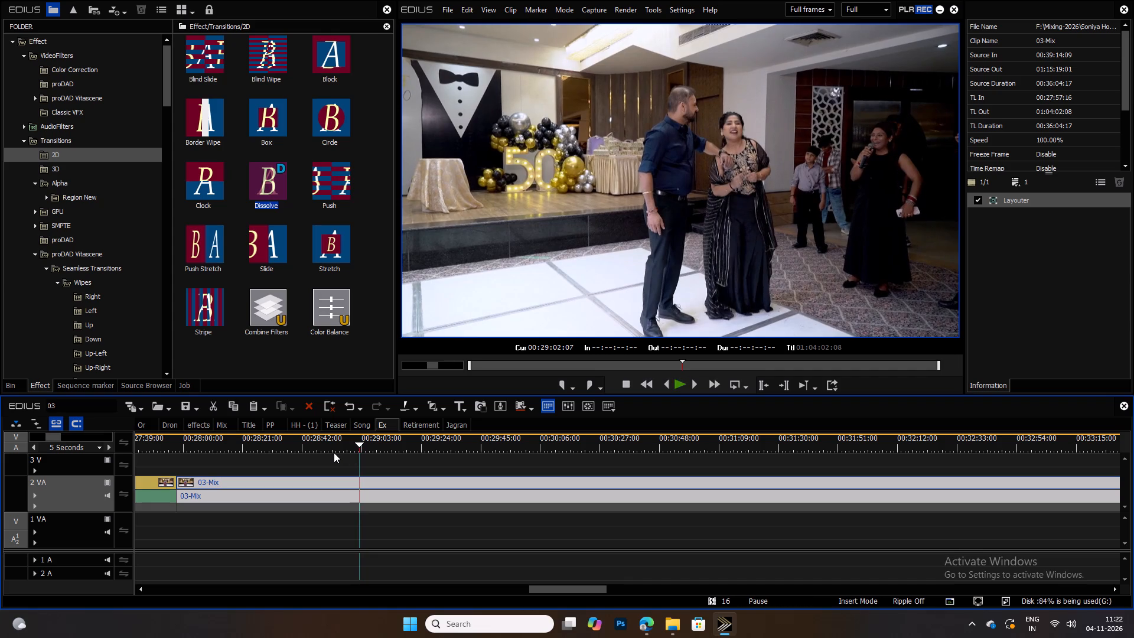
pyautogui.click(340, 439)
pyautogui.keyDown('ctrl'); pyautogui.scroll(-2, 340, 439); pyautogui.keyUp('ctrl')
pyautogui.moveTo(351, 439); pyautogui.dragTo(368, 443)
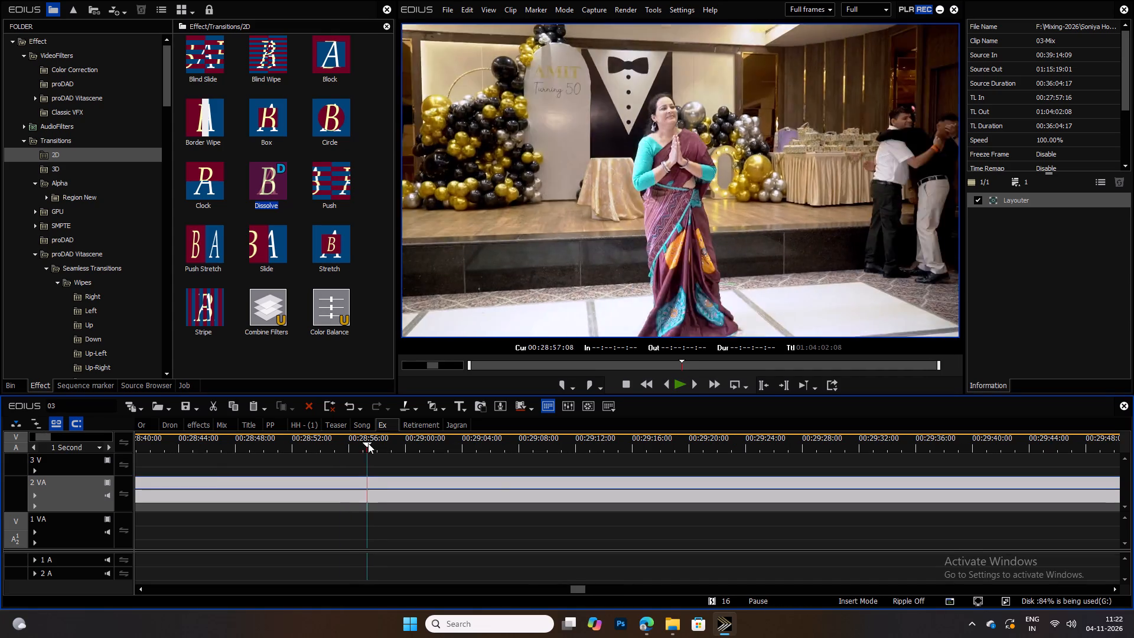
pyautogui.moveTo(368, 443); pyautogui.dragTo(371, 444)
pyautogui.press('space')
pyautogui.press('space')
pyautogui.scroll(4, 390, 447)
pyautogui.press('n')
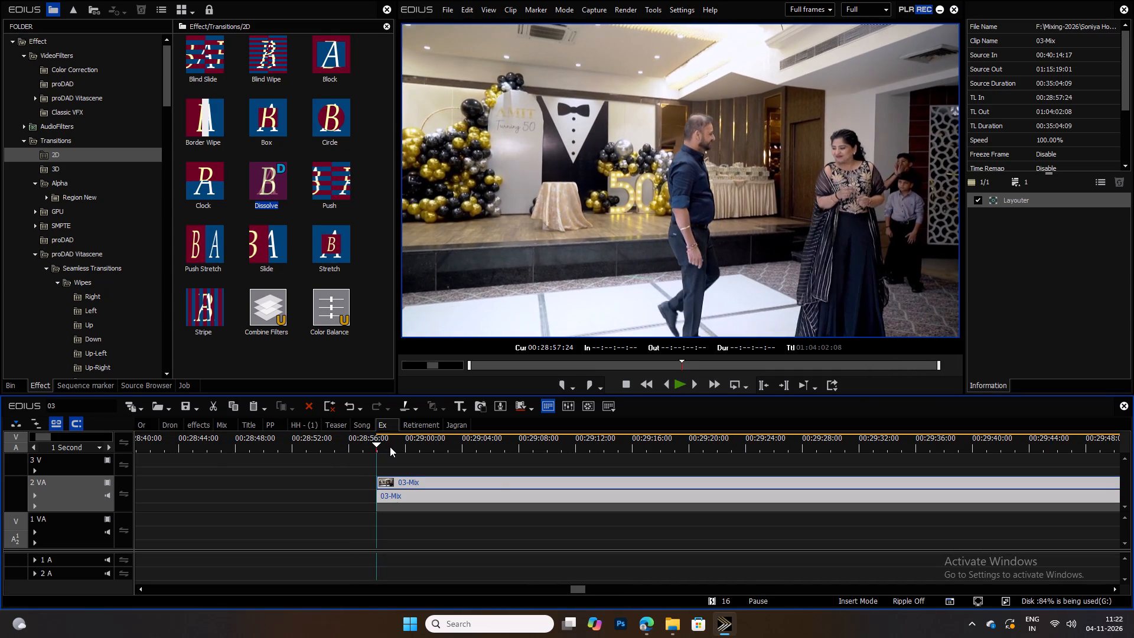
# Check the dance of the man in dark blue and the woman in black, sampling 03-Mix from 00:28:57:24 to about 00:30:58.
pyautogui.press('space')
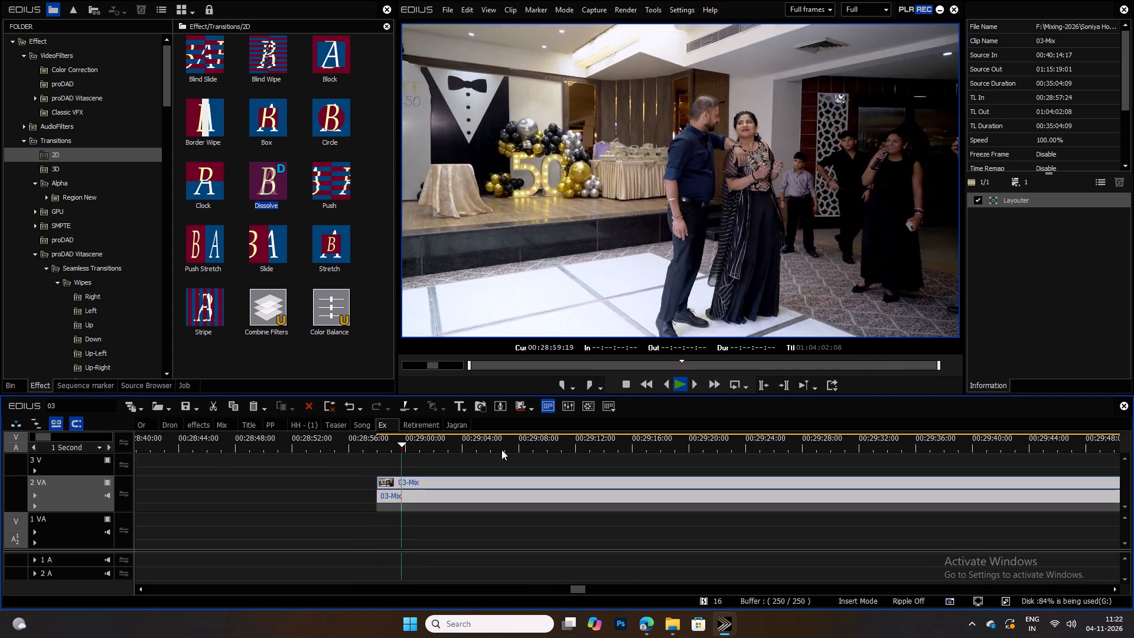
pyautogui.keyDown('ctrl'); pyautogui.scroll(-1, 476, 444); pyautogui.keyUp('ctrl')
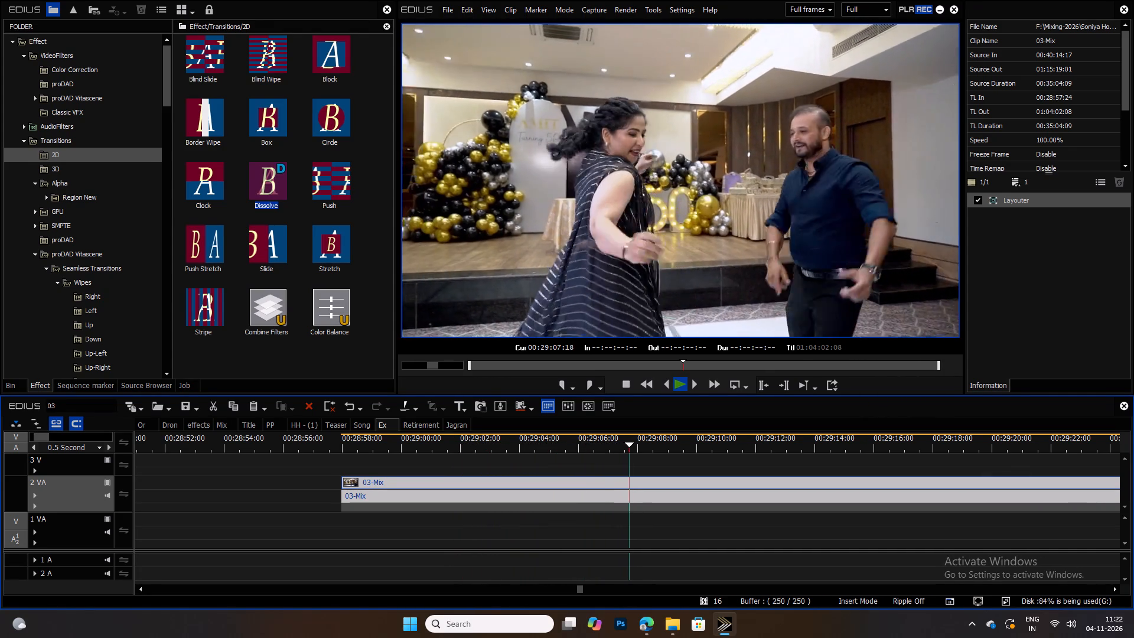
pyautogui.keyDown('ctrl'); pyautogui.scroll(2, 786, 454); pyautogui.keyUp('ctrl')
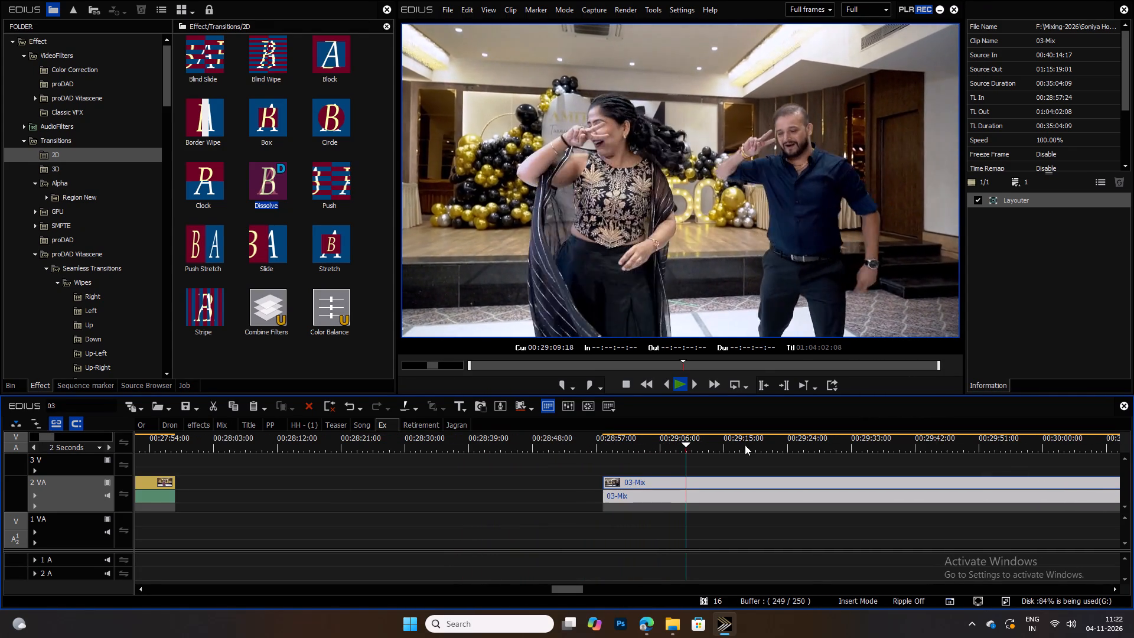
pyautogui.moveTo(700, 441); pyautogui.dragTo(817, 441)
pyautogui.press('space')
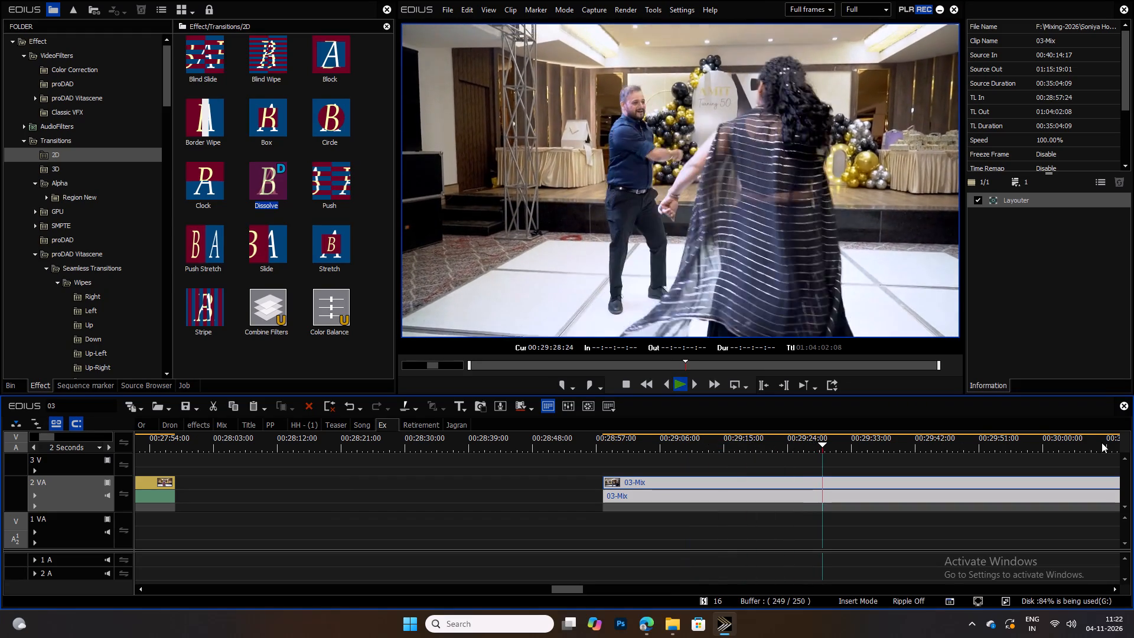
pyautogui.moveTo(833, 432); pyautogui.dragTo(1062, 435)
pyautogui.press('space')
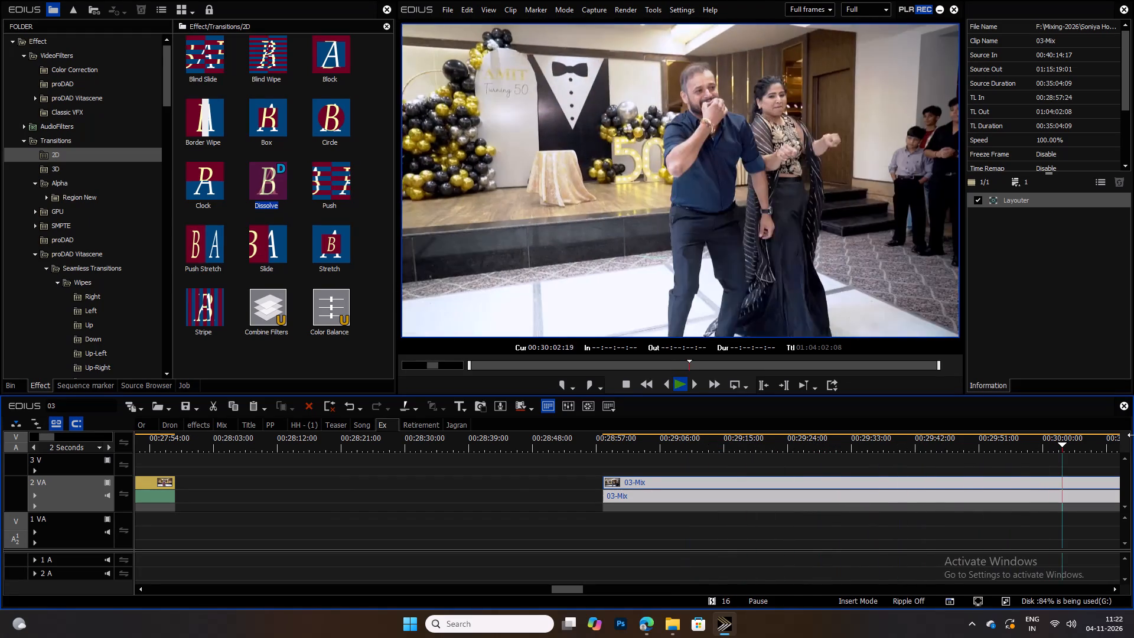
pyautogui.keyDown('ctrl'); pyautogui.scroll(5, 1131, 456); pyautogui.keyUp('ctrl')
pyautogui.keyDown('ctrl'); pyautogui.scroll(1, 925, 435); pyautogui.keyUp('ctrl')
pyautogui.keyDown('ctrl'); pyautogui.scroll(-6, 373, 484); pyautogui.keyUp('ctrl')
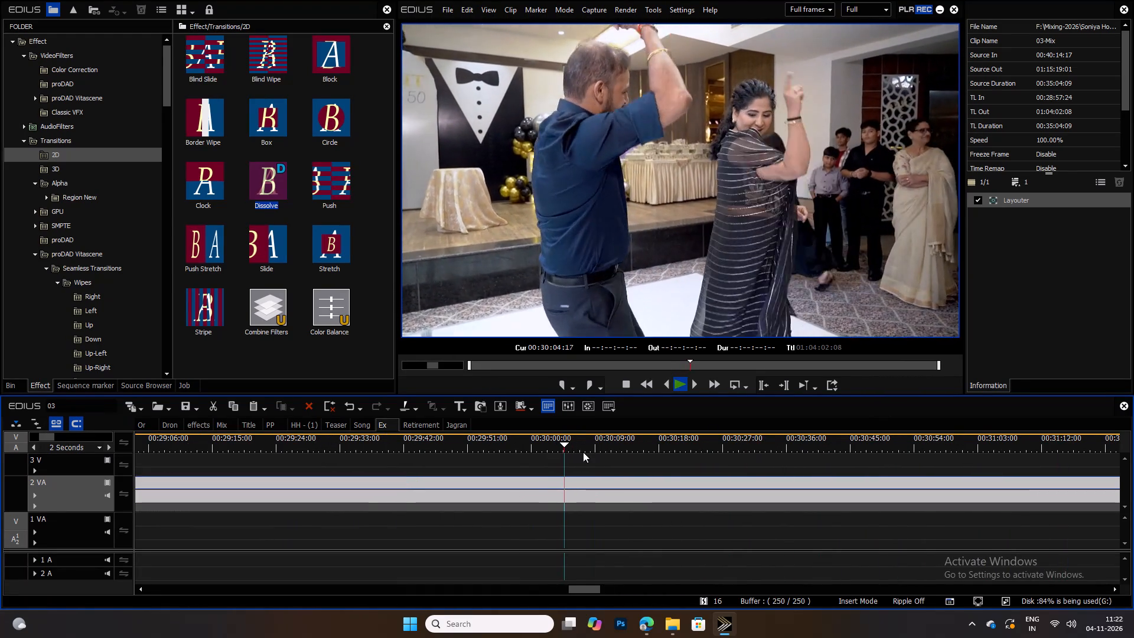
pyautogui.moveTo(600, 444); pyautogui.dragTo(713, 442)
pyautogui.press('space')
pyautogui.keyDown('ctrl'); pyautogui.scroll(2, 812, 438); pyautogui.keyUp('ctrl')
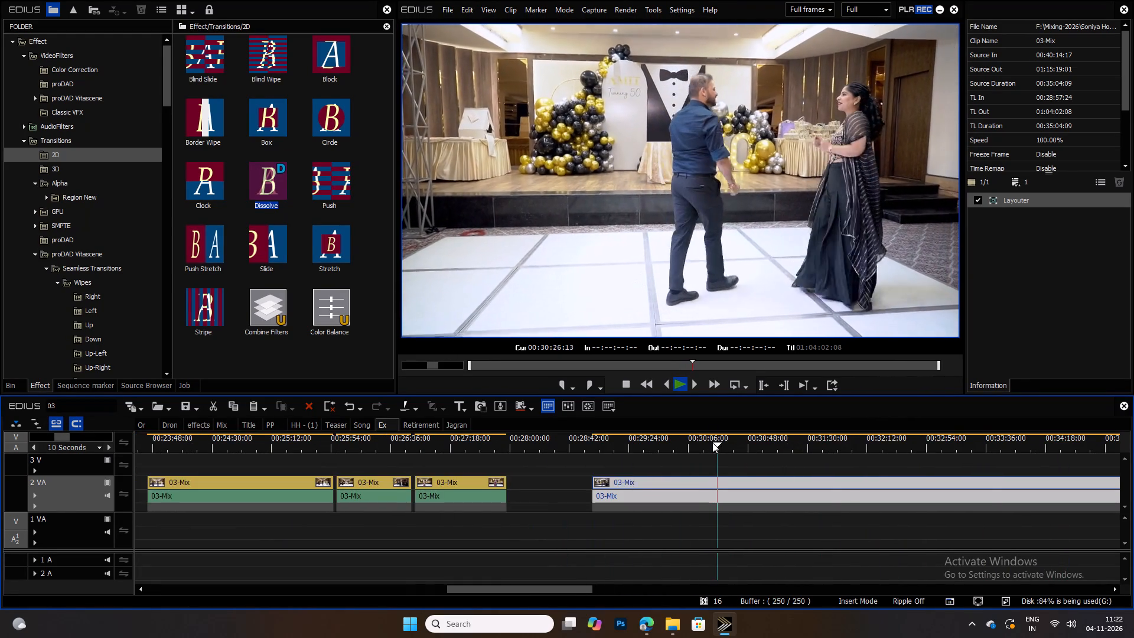
pyautogui.keyDown('ctrl'); pyautogui.scroll(-3, 712, 442); pyautogui.keyUp('ctrl')
pyautogui.moveTo(732, 441); pyautogui.dragTo(834, 441)
pyautogui.press('space')
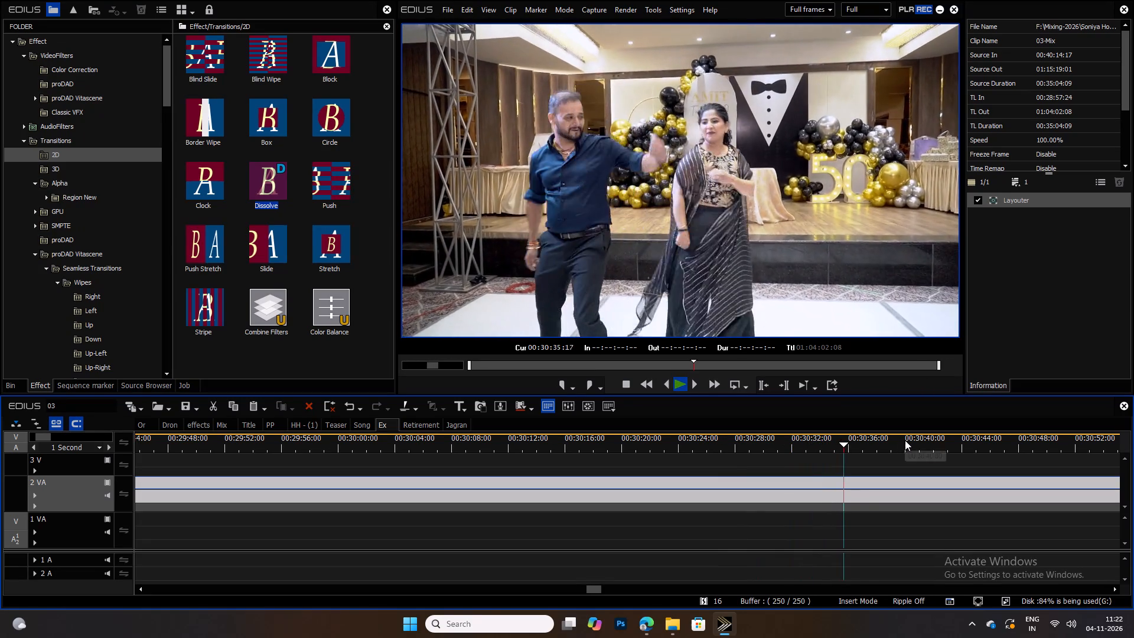
pyautogui.moveTo(865, 436); pyautogui.dragTo(973, 437)
pyautogui.press('space')
pyautogui.keyDown('ctrl'); pyautogui.scroll(4, 1049, 444); pyautogui.keyUp('ctrl')
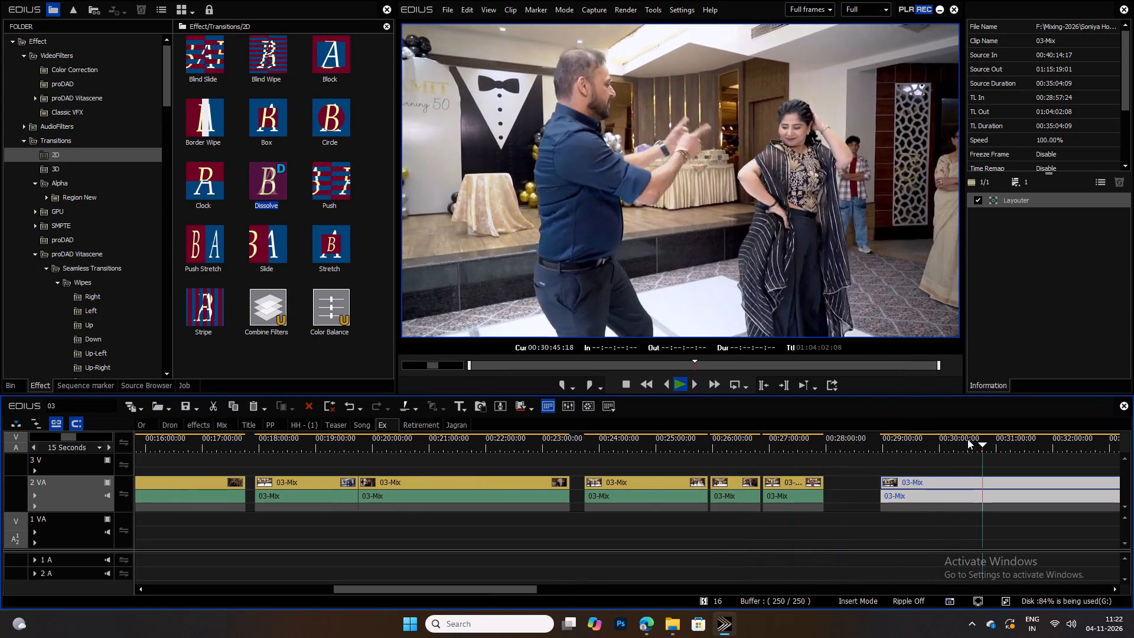
pyautogui.keyDown('ctrl'); pyautogui.scroll(2, 969, 447); pyautogui.keyUp('ctrl')
pyautogui.keyDown('ctrl'); pyautogui.scroll(-5, 722, 442); pyautogui.keyUp('ctrl')
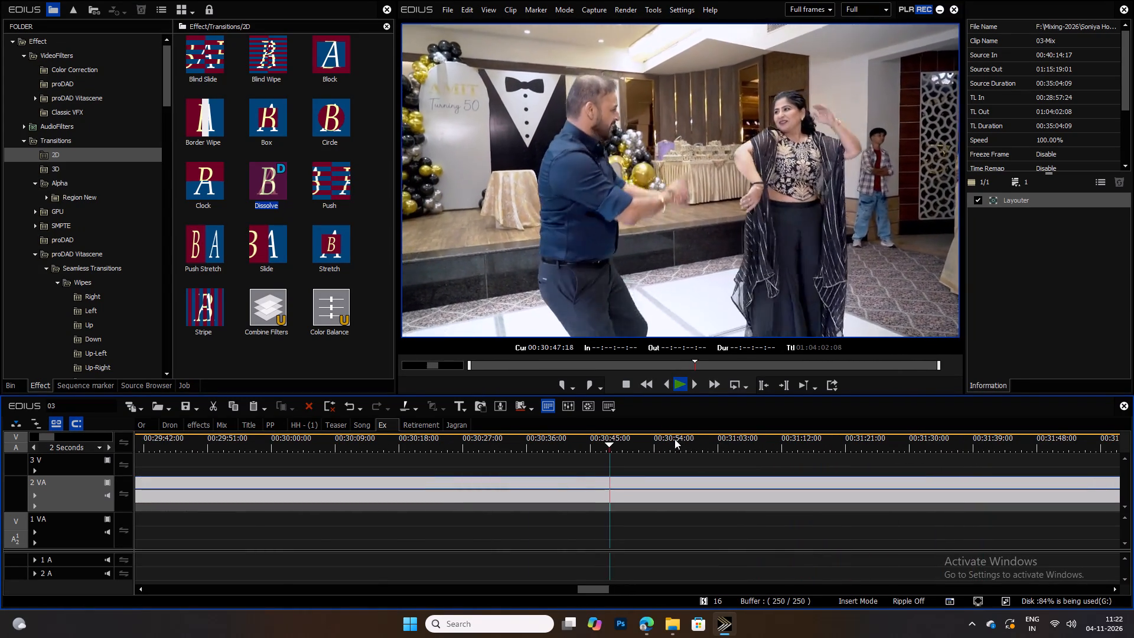
pyautogui.moveTo(621, 440); pyautogui.dragTo(679, 440)
pyautogui.press('space')
# Locate the end of the couple's dance and split 03-Mix at 00:31:02:22, where they walk toward the clapping guests.
pyautogui.keyDown('ctrl'); pyautogui.scroll(-3, 712, 436); pyautogui.keyUp('ctrl')
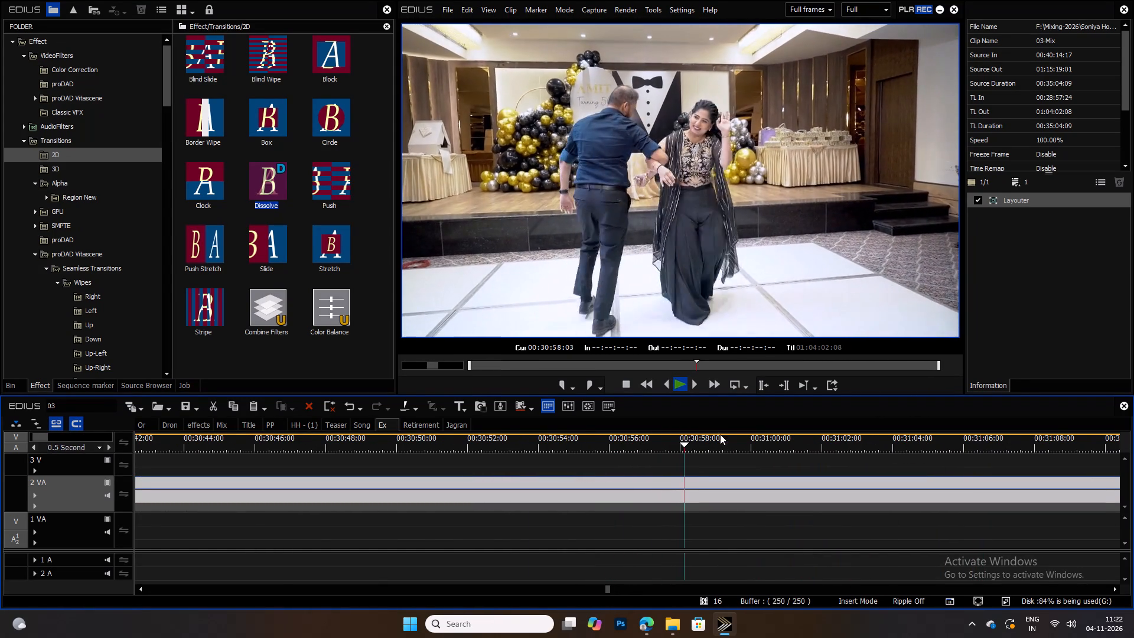
pyautogui.moveTo(700, 444); pyautogui.dragTo(835, 441)
pyautogui.press('space')
pyautogui.press('space')
pyautogui.scroll(2, 881, 443)
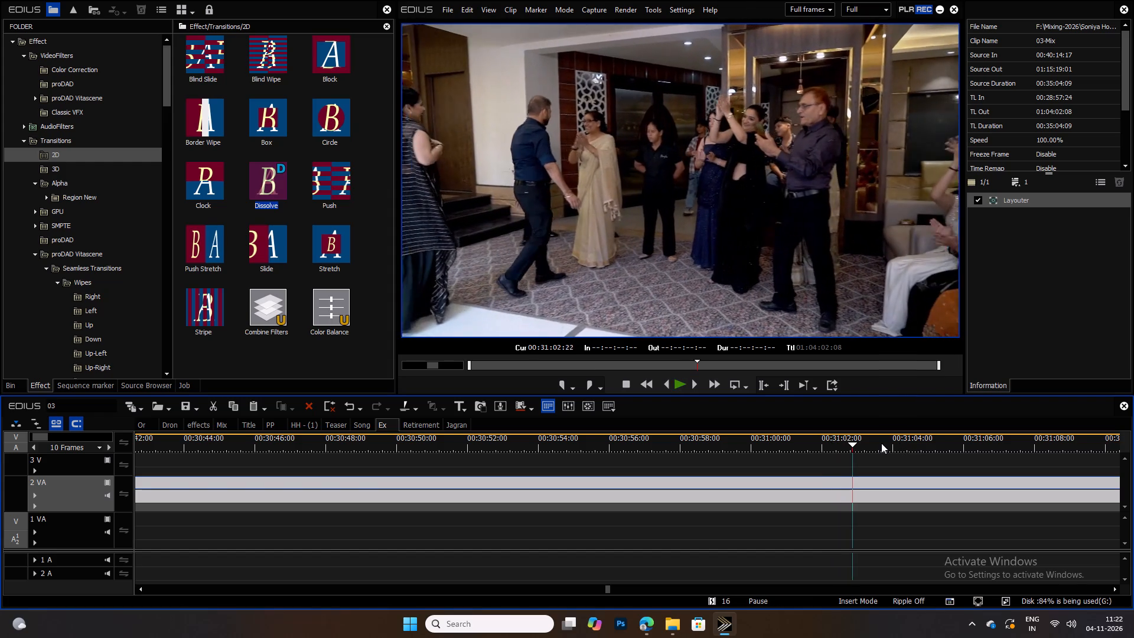
pyautogui.scroll(2, 881, 443)
pyautogui.scroll(-3, 881, 443)
pyautogui.press('c')
# Check the footage following the split up to about 00:31:12 and delete the remaining part of 03-Mix.
pyautogui.moveTo(882, 438); pyautogui.dragTo(895, 441)
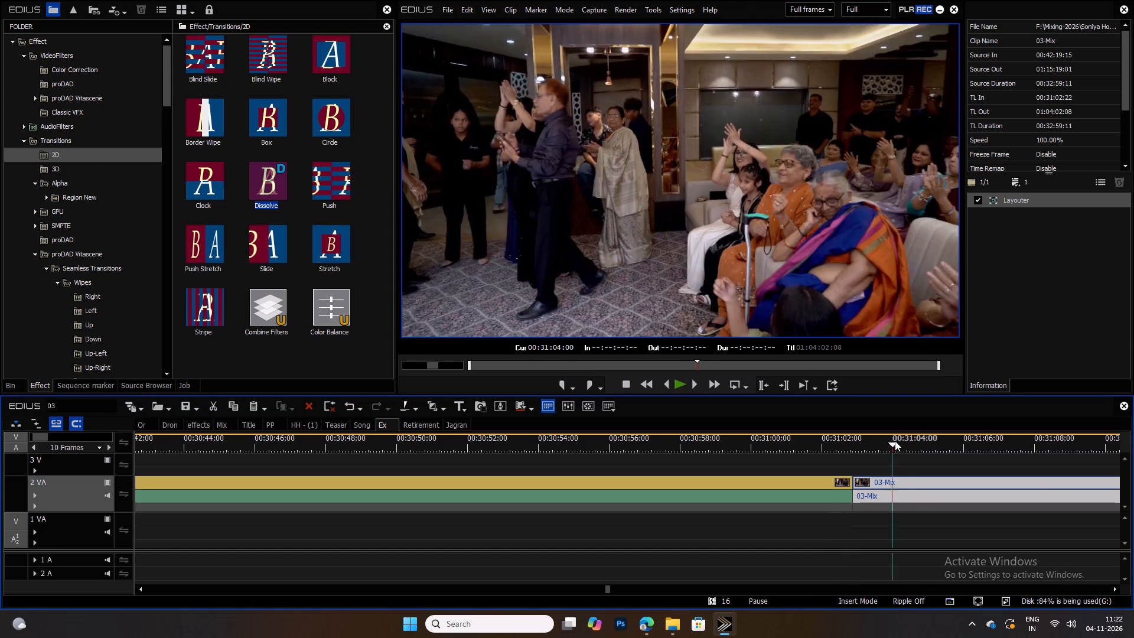
pyautogui.moveTo(895, 441); pyautogui.dragTo(1133, 443)
pyautogui.keyDown('ctrl'); pyautogui.scroll(3, 962, 497); pyautogui.keyUp('ctrl')
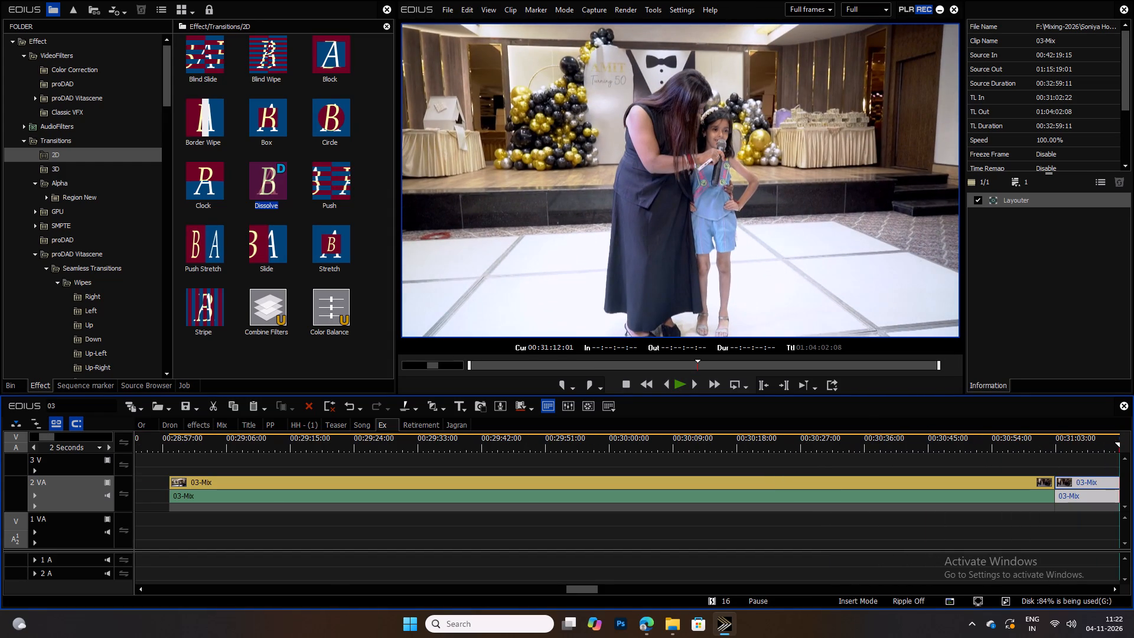
pyautogui.click(1105, 483)
pyautogui.press('Delete')
pyautogui.keyDown('ctrl'); pyautogui.scroll(3, 751, 465); pyautogui.keyUp('ctrl')
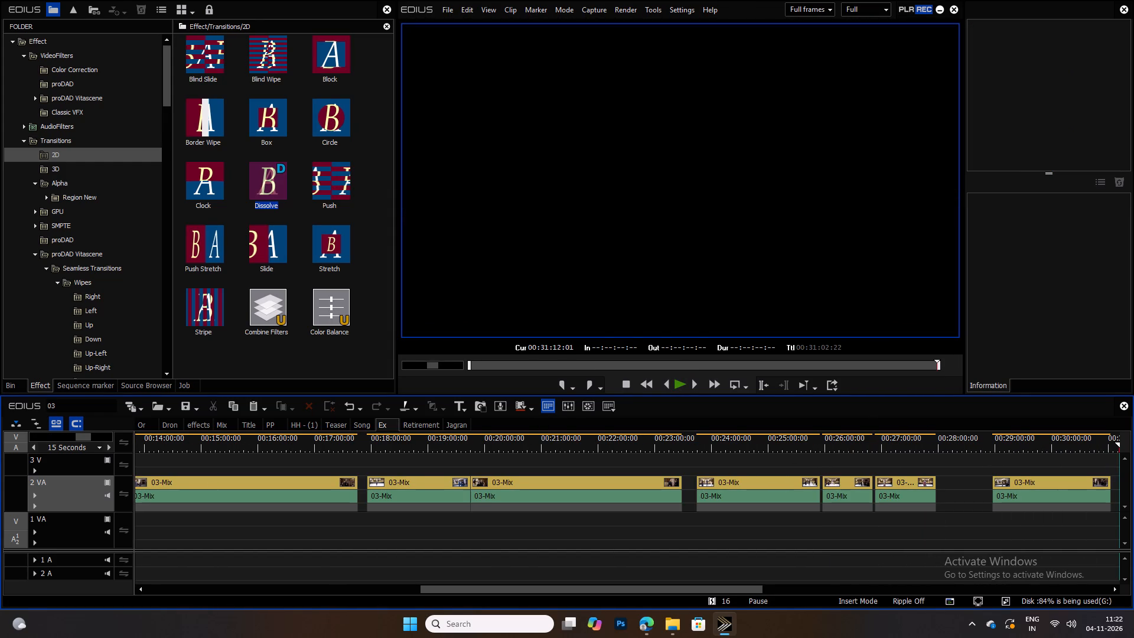
# Mark the couple's dance clip for export, with In at 00:28:57:24 and Out at 00:31:02:23.
pyautogui.moveTo(981, 451); pyautogui.dragTo(993, 453)
pyautogui.press('i')
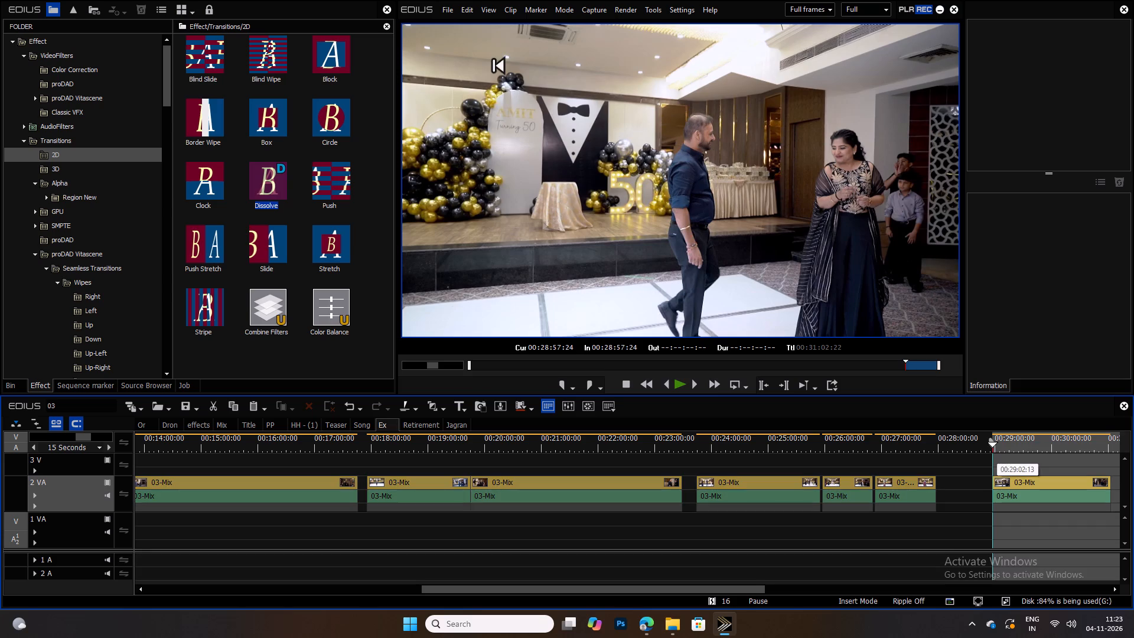
pyautogui.moveTo(1061, 445); pyautogui.dragTo(1110, 445)
pyautogui.press('o')
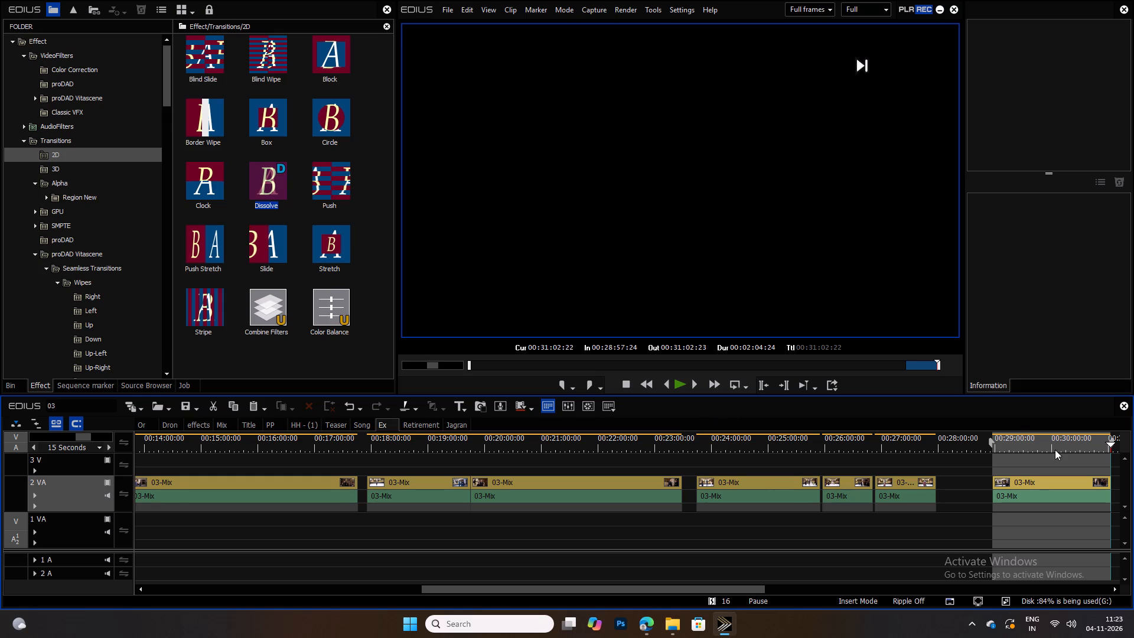
# Spot-check the marked dance range by playing it near 00:30:09, and save the project.
pyautogui.moveTo(1046, 443); pyautogui.dragTo(1060, 451)
pyautogui.press('space')
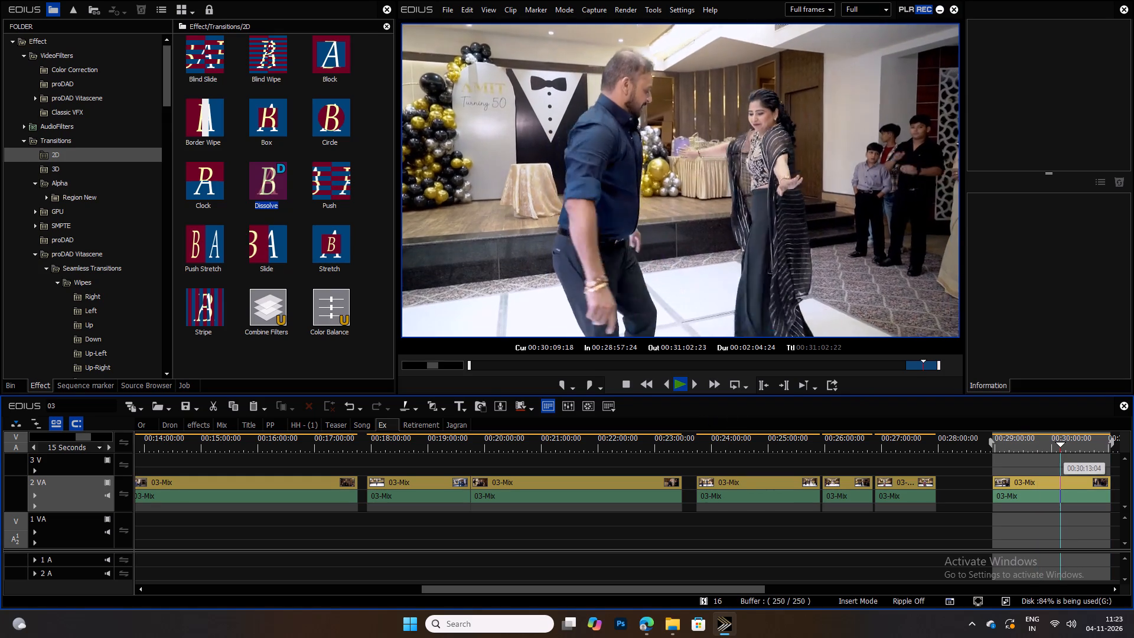
pyautogui.press('space')
pyautogui.hotkey('ctrl', 's')
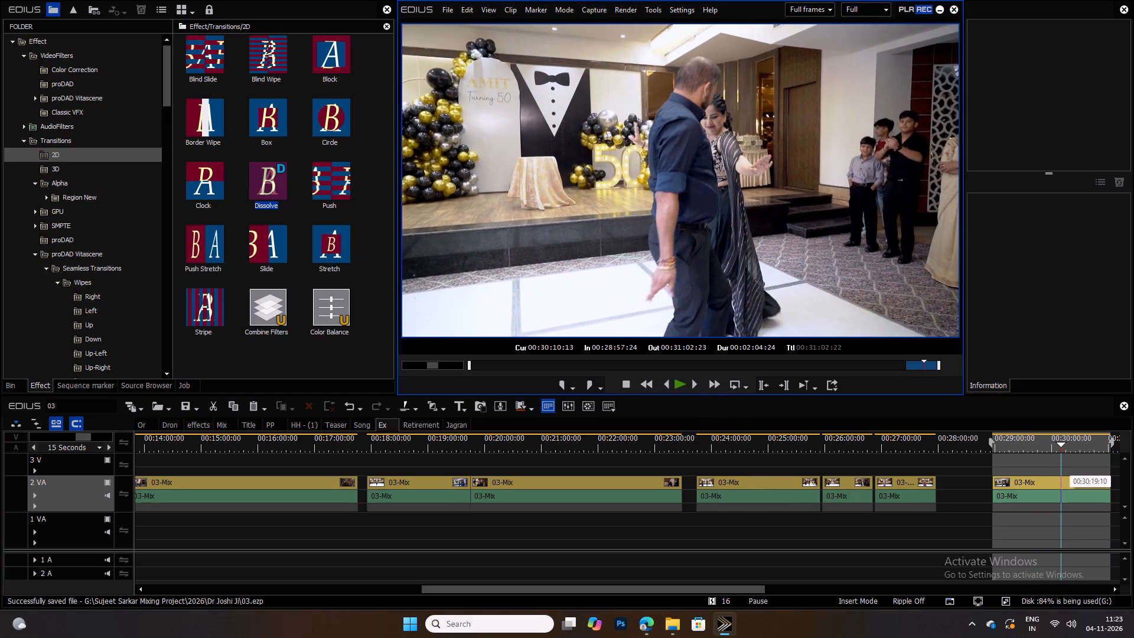
# Start an MPEG2 Program Stream export between In and Out, with a new Desktop folder named Amit as its destination.
pyautogui.press('F11')
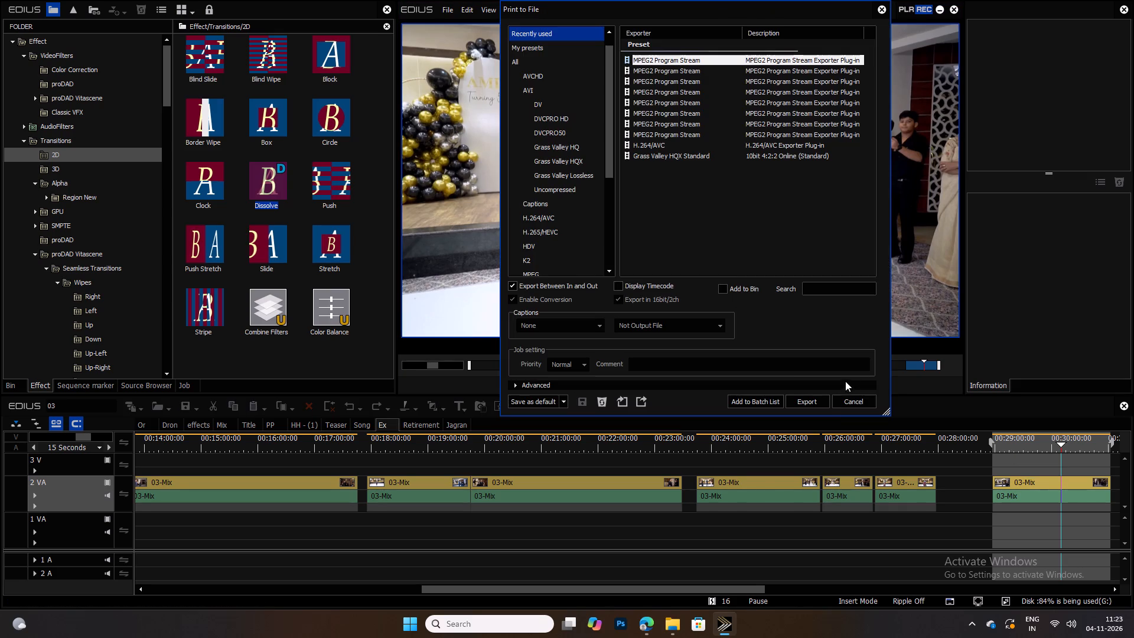
pyautogui.click(806, 402)
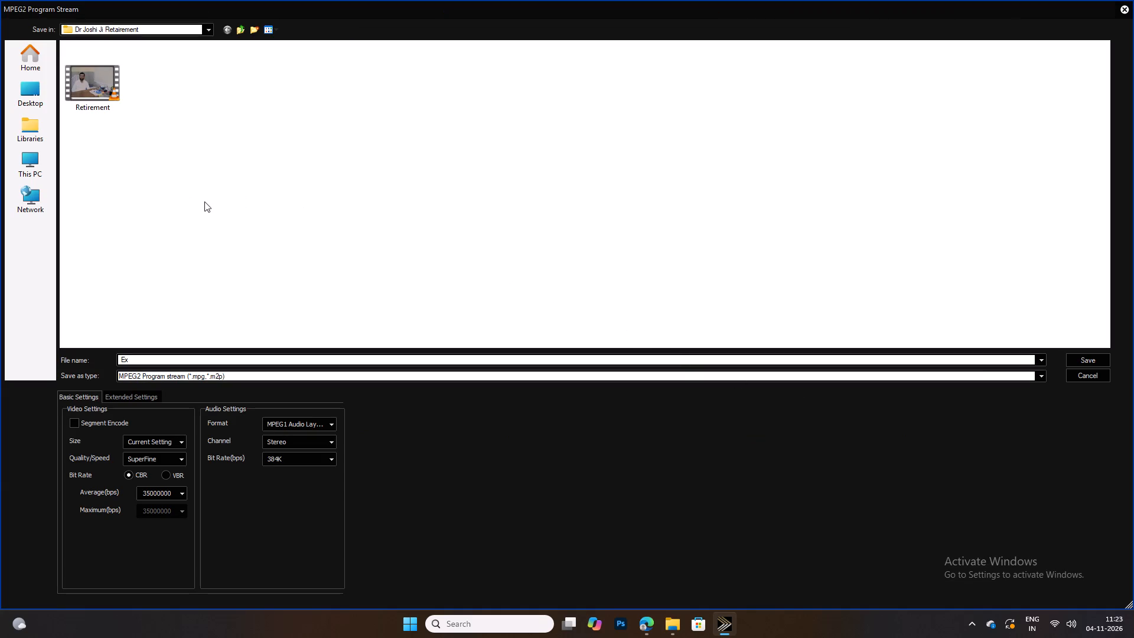
pyautogui.click(34, 97)
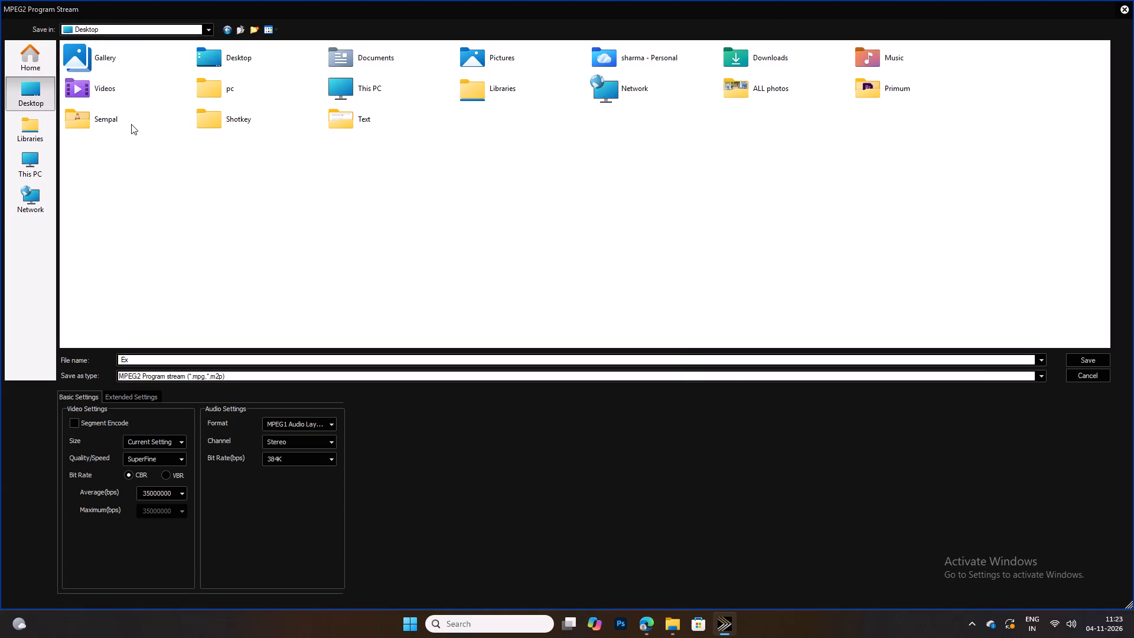
pyautogui.click(253, 28)
pyautogui.write('Amit')
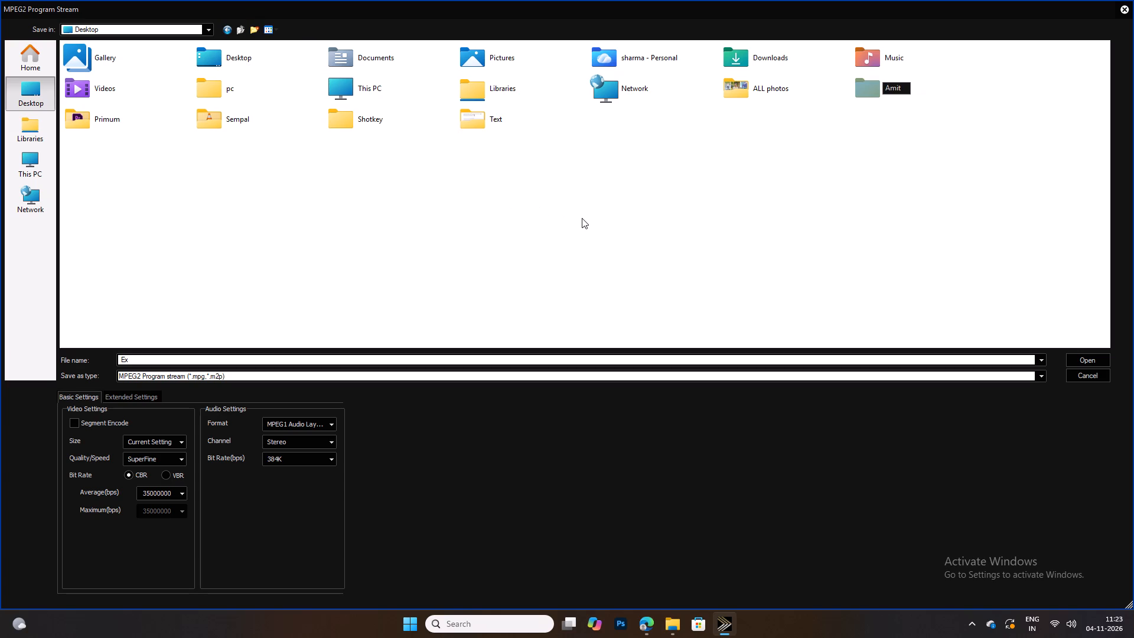
pyautogui.press('Return')
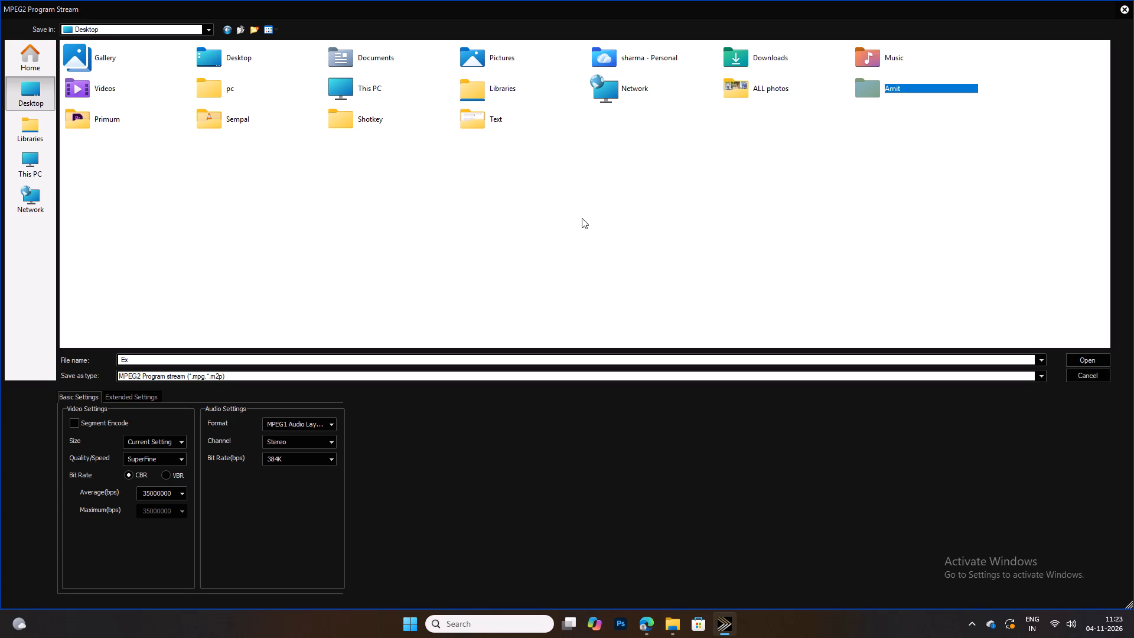
pyautogui.press('Return')
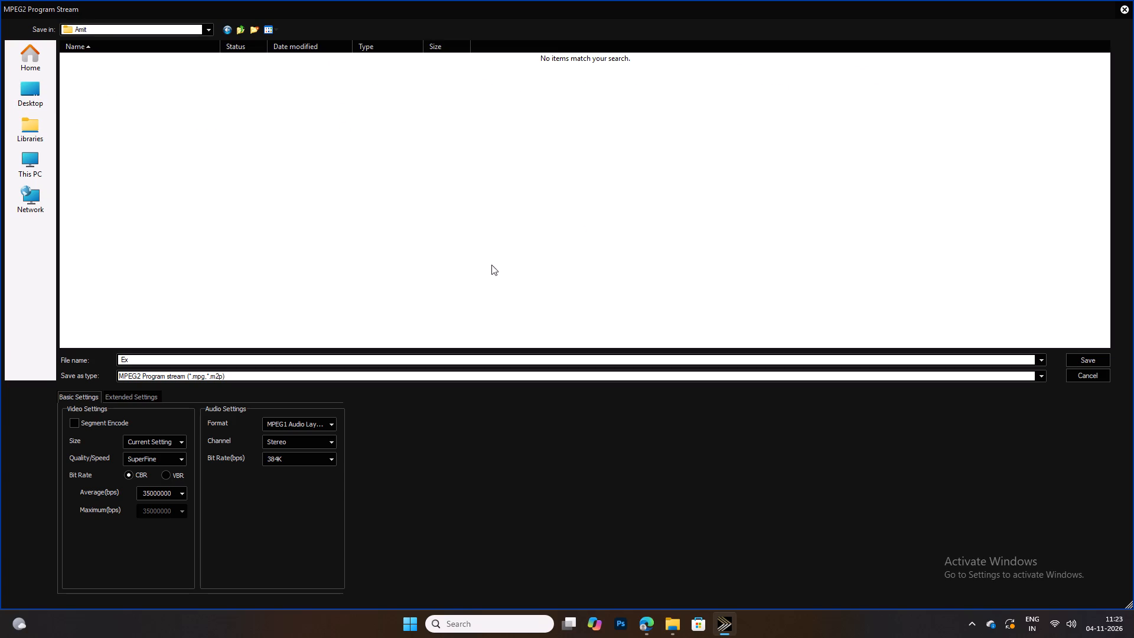
# Name the export file Dance.
pyautogui.click(174, 359)
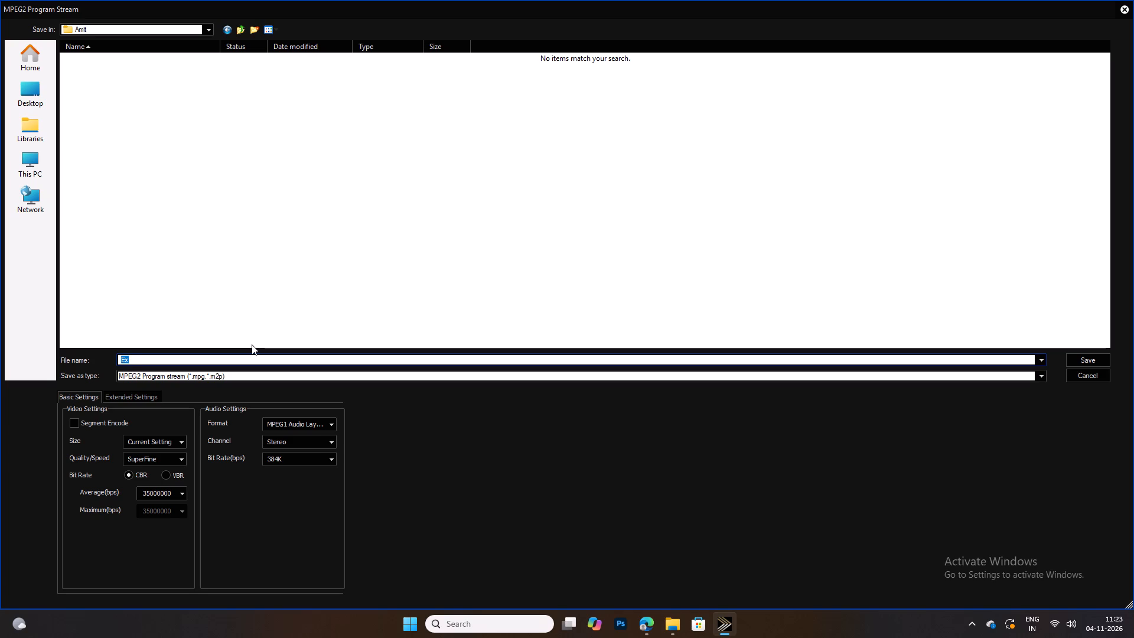
pyautogui.hotkey('shift', 'd')
pyautogui.press('a')
pyautogui.write('nce')
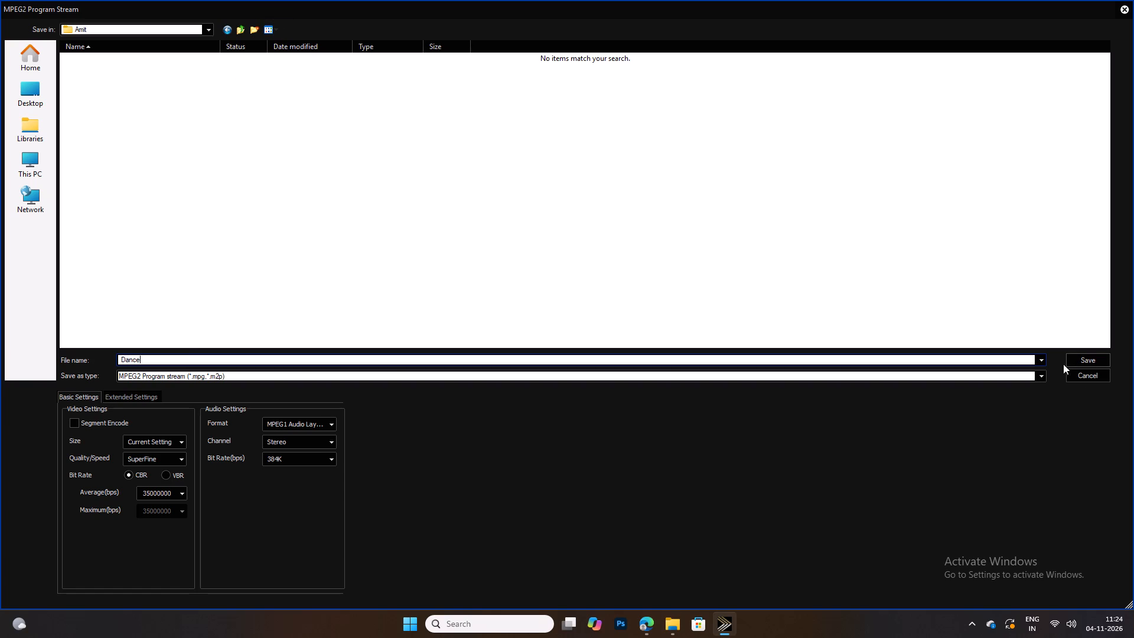
# Set the average and maximum video bit rates to 20000000 bps in VBR mode, and finish with CBR selected.
pyautogui.click(167, 474)
pyautogui.click(151, 493)
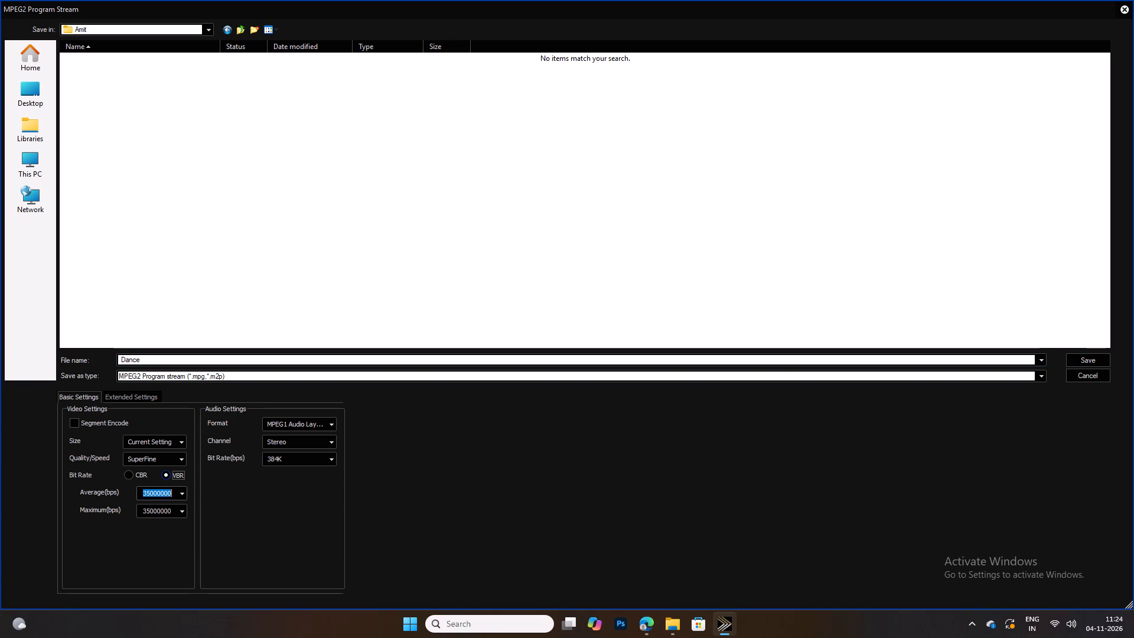
pyautogui.click(149, 495)
pyautogui.press('BackSpace')
pyautogui.press('BackSpace')
pyautogui.write('20')
pyautogui.hotkey('ctrl', 'a')
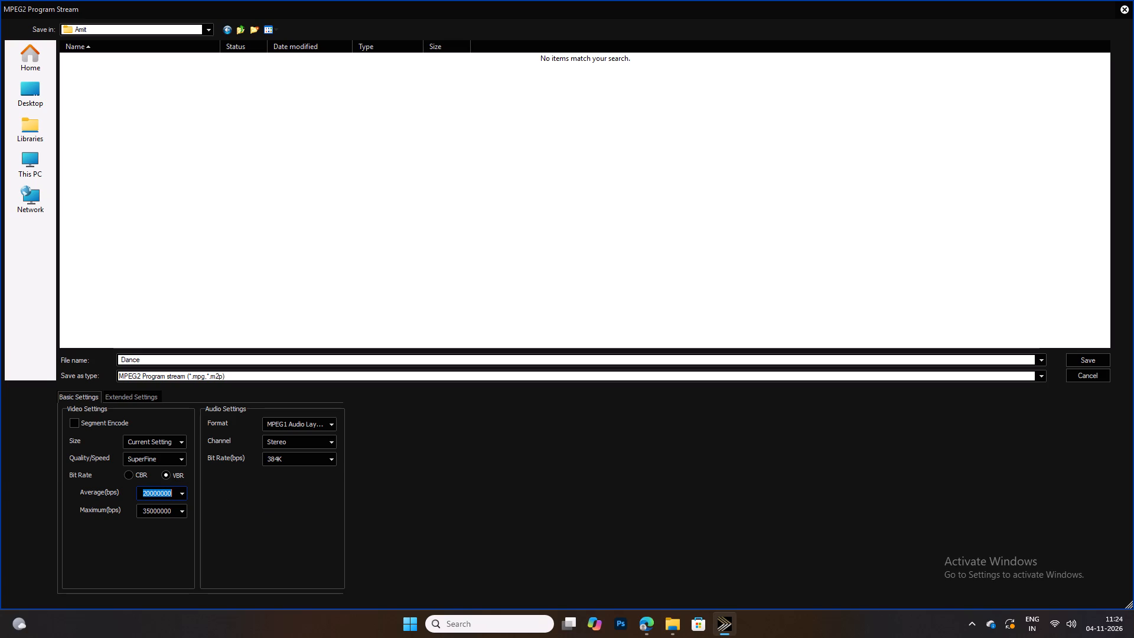
pyautogui.hotkey('ctrl', 'c')
pyautogui.click(169, 509)
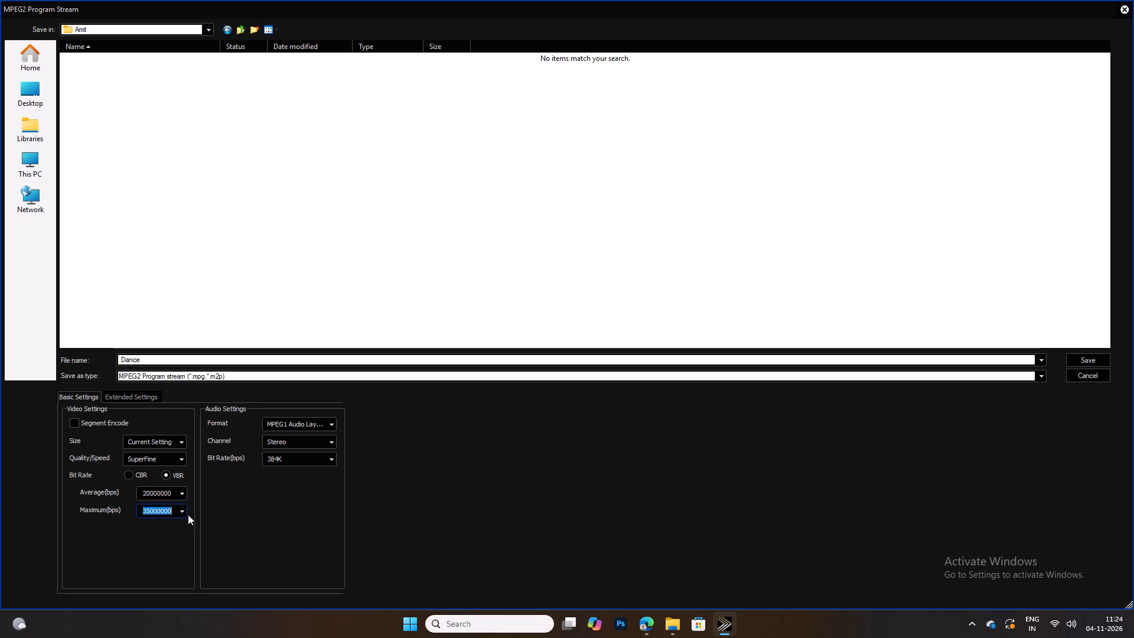
pyautogui.hotkey('ctrl', 'v')
pyautogui.click(133, 475)
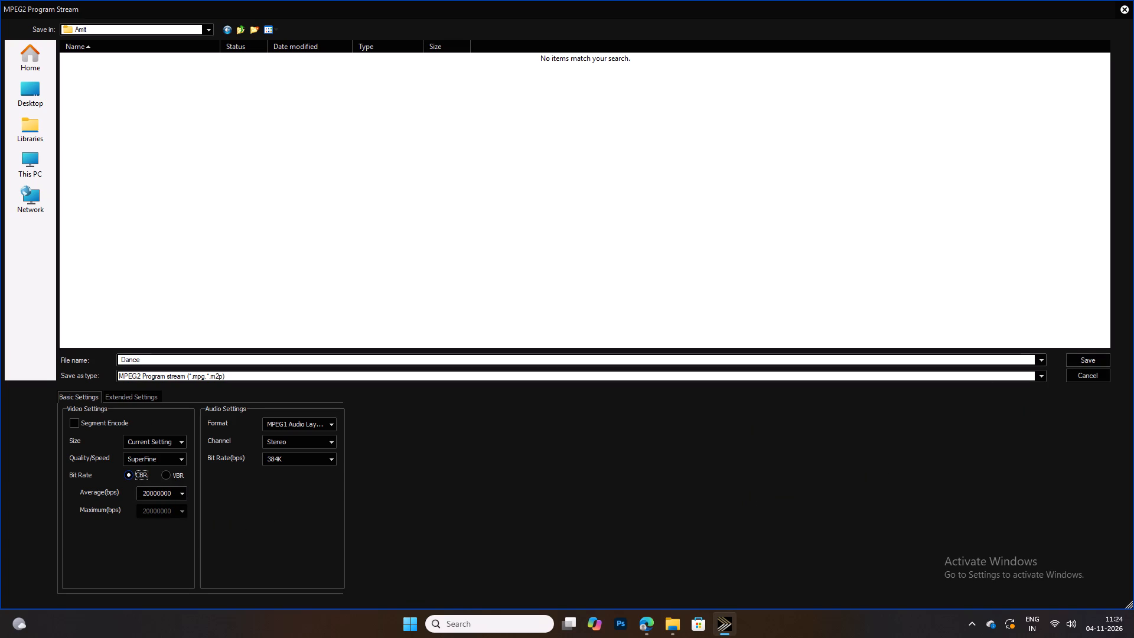
# Save the Dance export into the Amit folder to start rendering the marked range.
pyautogui.click(249, 358)
pyautogui.click(1092, 361)
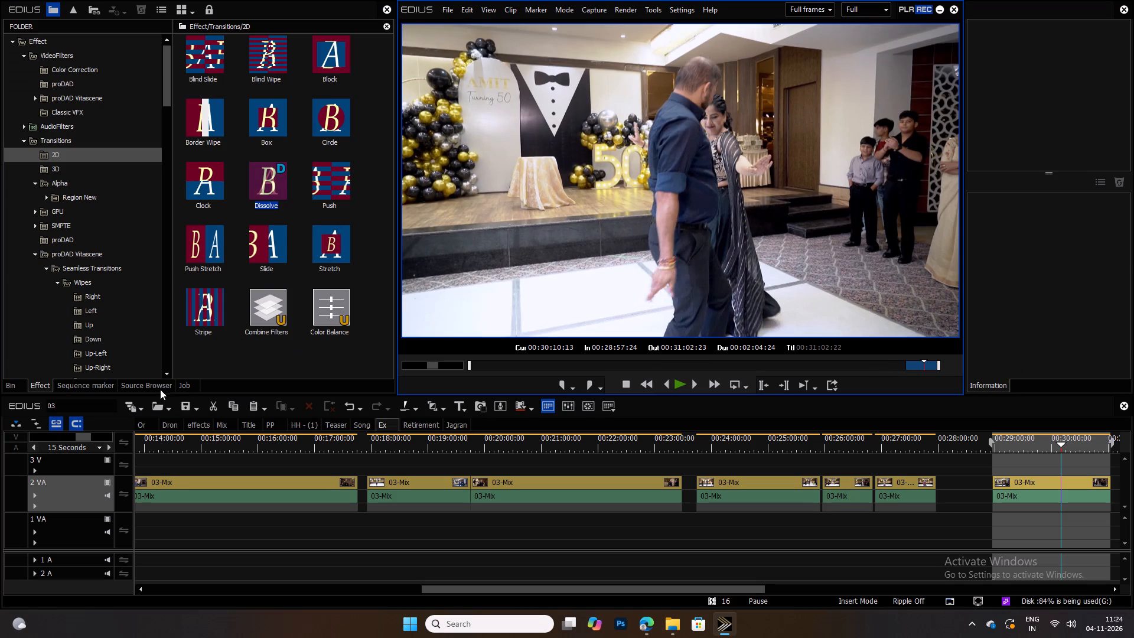
# Show the export job list, and mark In at 00:13:44:22 and Out at 00:17:45:20 around the speech clip after the opening montage.
pyautogui.click(187, 386)
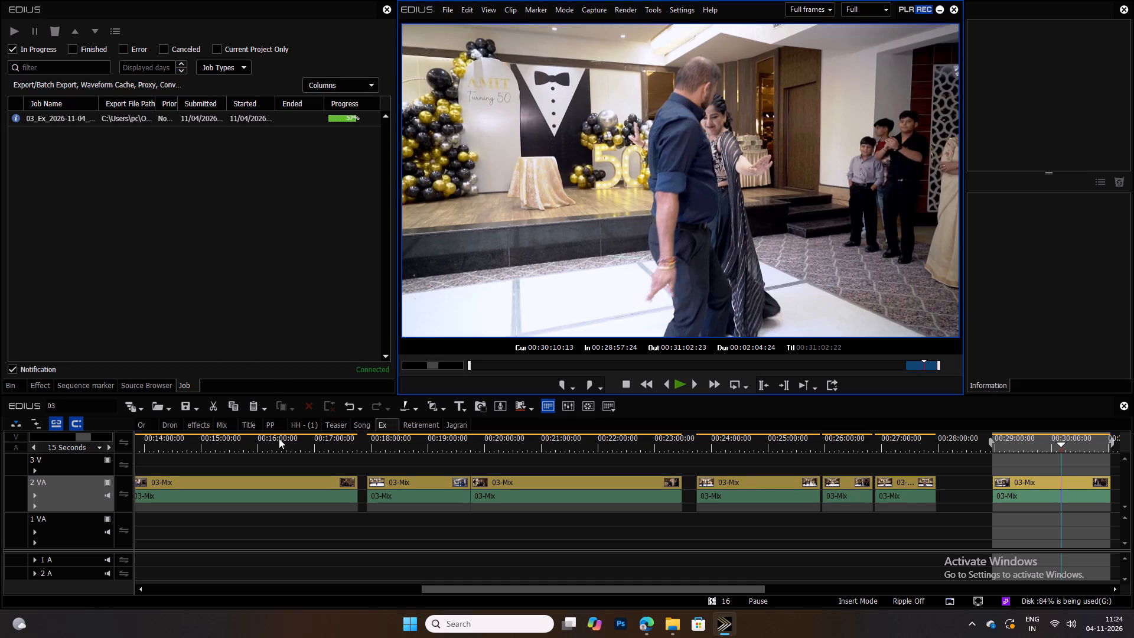
pyautogui.keyDown('ctrl'); pyautogui.scroll(2, 773, 471); pyautogui.keyUp('ctrl')
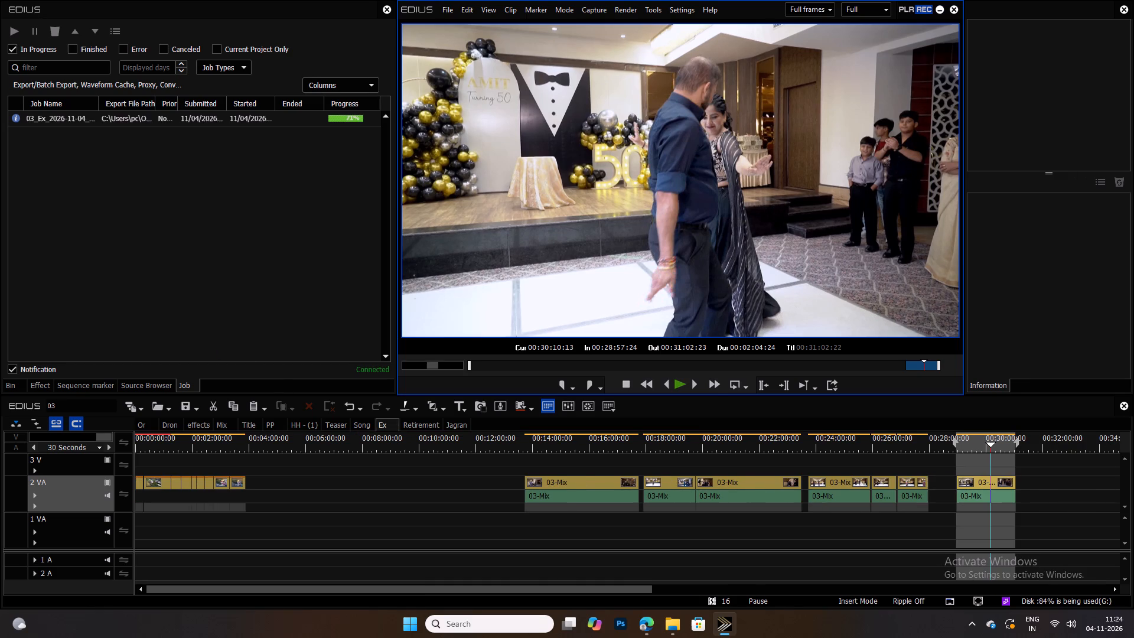
pyautogui.moveTo(587, 447); pyautogui.dragTo(579, 446)
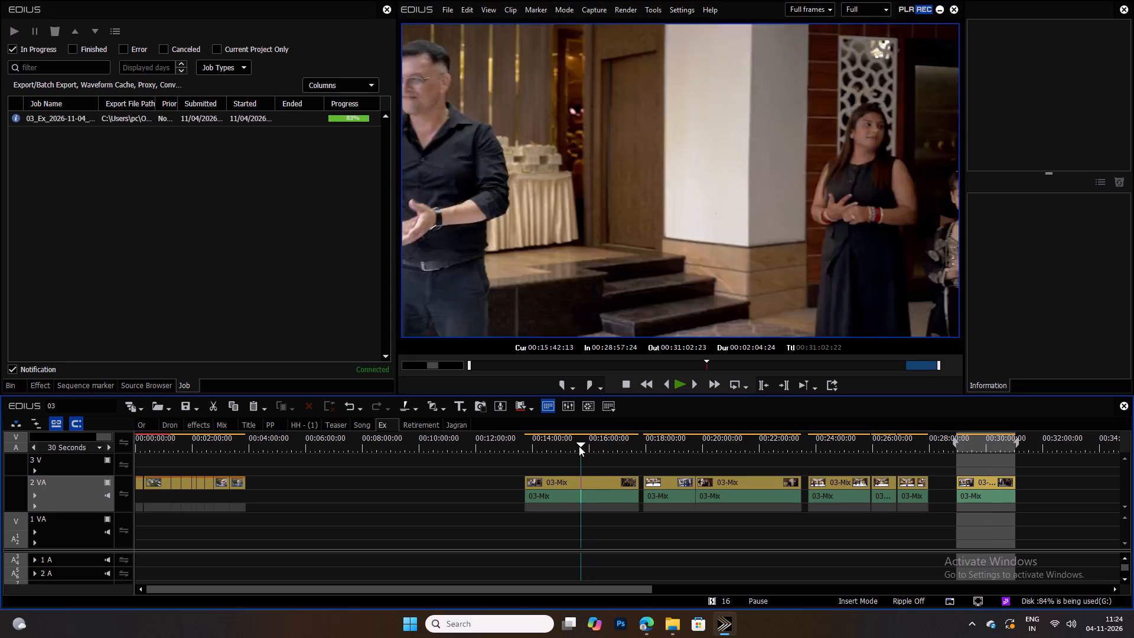
pyautogui.moveTo(579, 446); pyautogui.dragTo(526, 441)
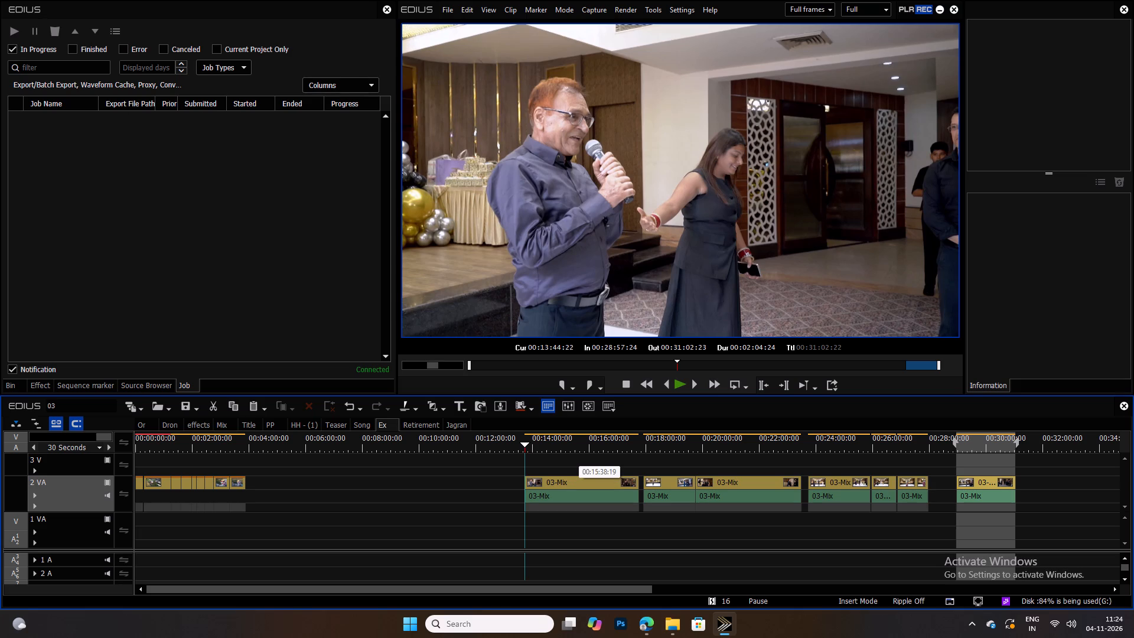
pyautogui.press('i')
pyautogui.moveTo(615, 443); pyautogui.dragTo(636, 445)
pyautogui.press('o')
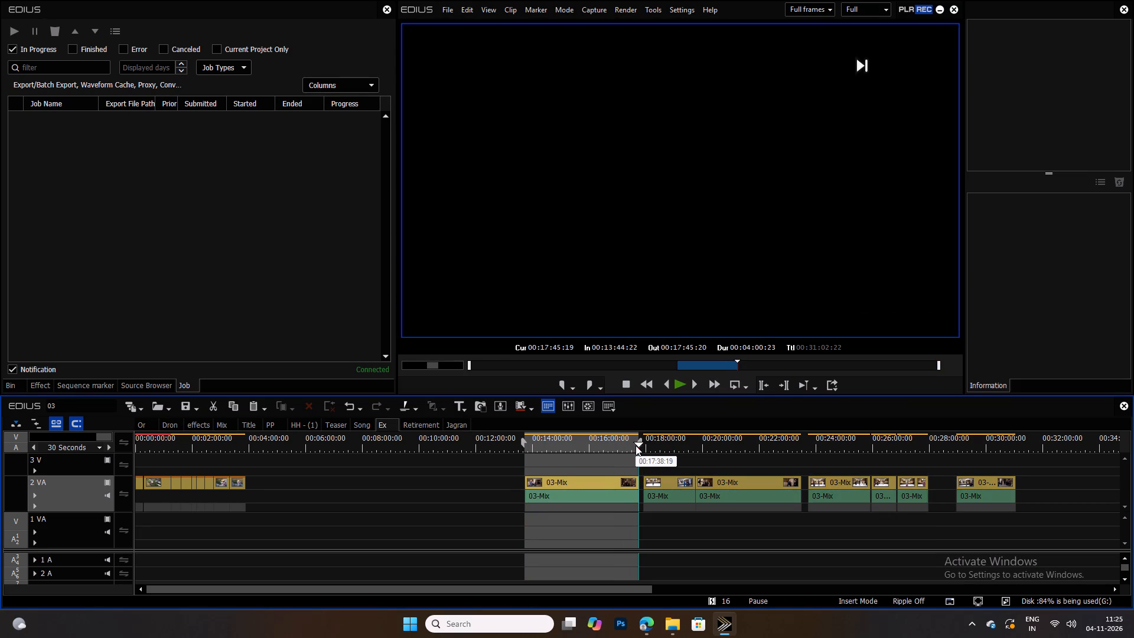
# Export the marked range as an MPEG2 Program Stream file named Song (01) in the Amit folder.
pyautogui.press('F11')
pyautogui.click(816, 403)
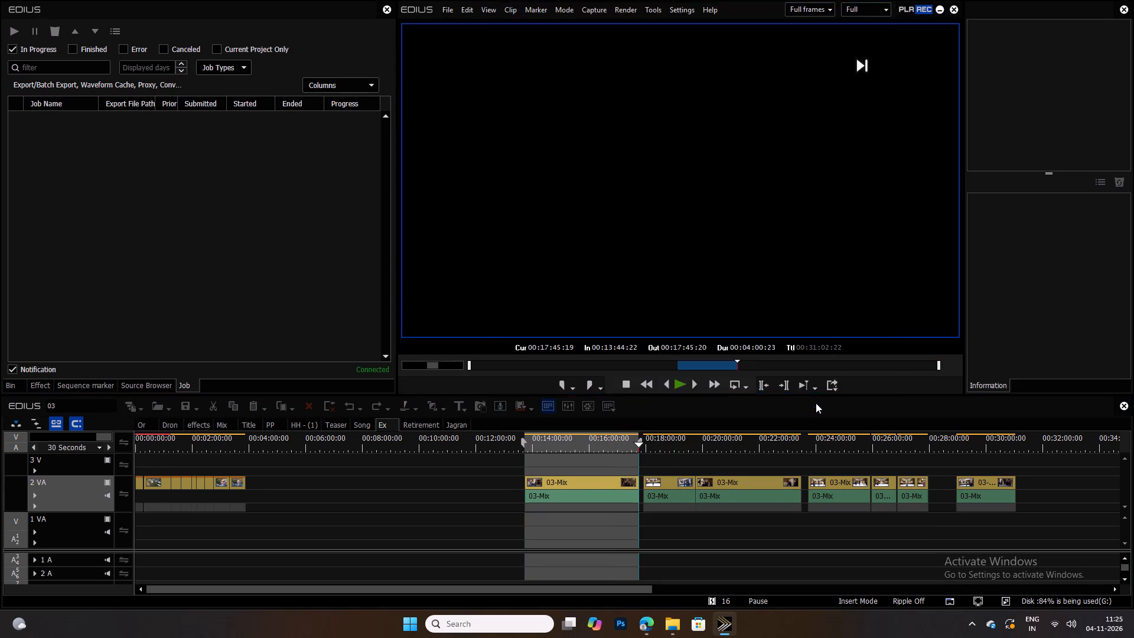
pyautogui.click(159, 353)
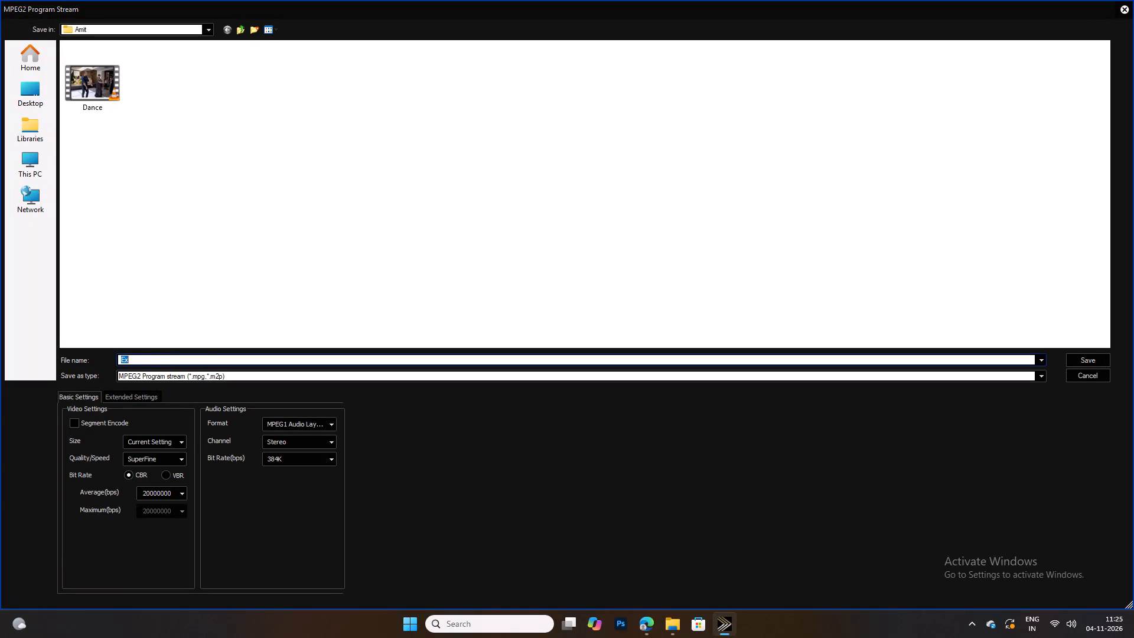
pyautogui.write('So')
pyautogui.write('ng')
pyautogui.press('space')
pyautogui.hotkey('shift', '(')
pyautogui.write('01')
pyautogui.hotkey('shift', ')')
pyautogui.click(1091, 362)
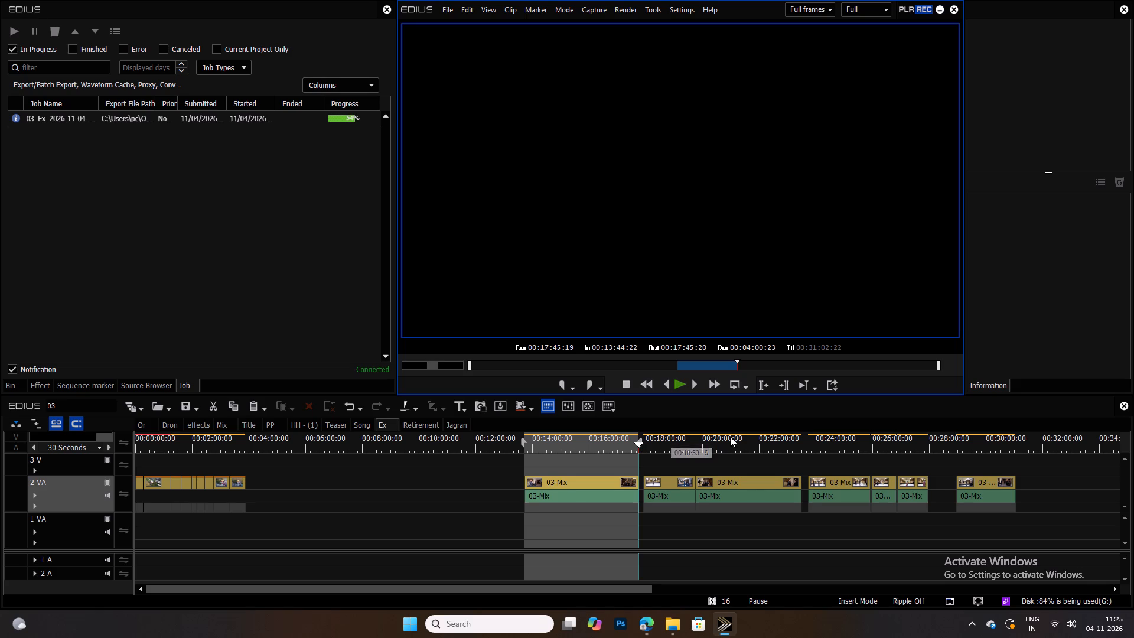
# Mark In at 00:17:55:16 and Out at 00:19:45:04 around the clip of the girl dancing solo.
pyautogui.click(667, 442)
pyautogui.keyDown('ctrl'); pyautogui.scroll(-2, 670, 444); pyautogui.keyUp('ctrl')
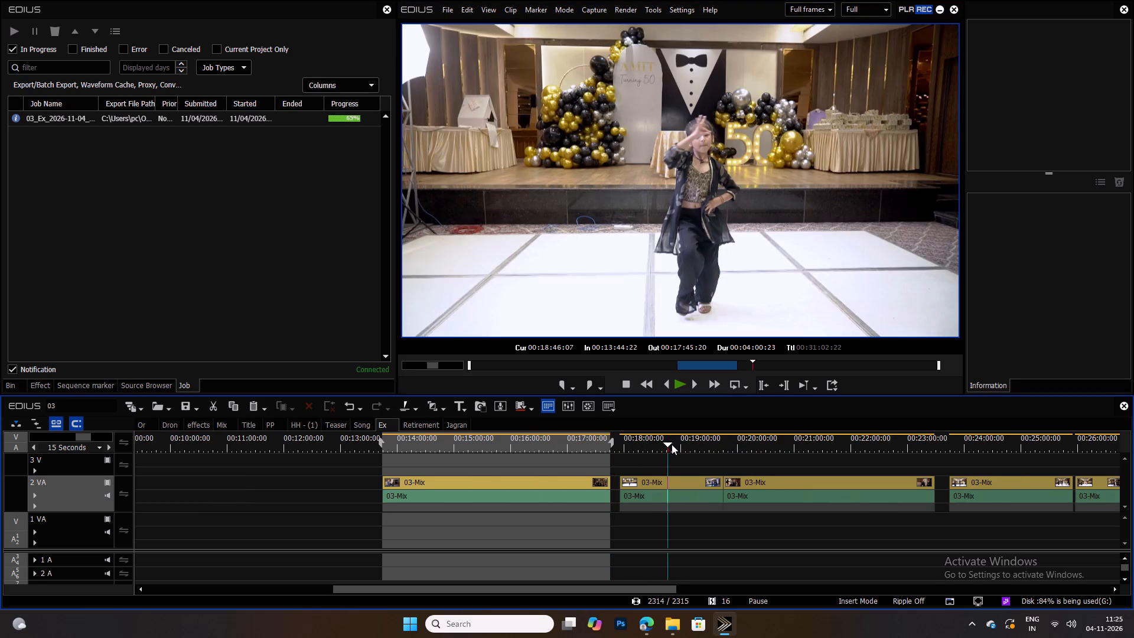
pyautogui.moveTo(672, 445); pyautogui.dragTo(703, 460)
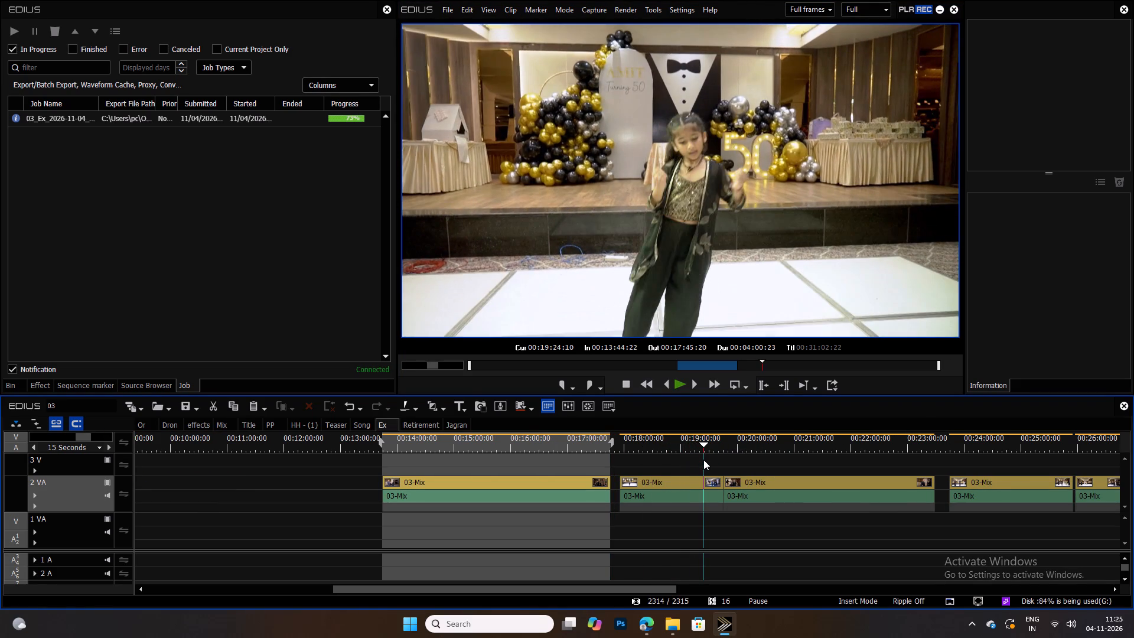
pyautogui.moveTo(703, 460); pyautogui.dragTo(708, 461)
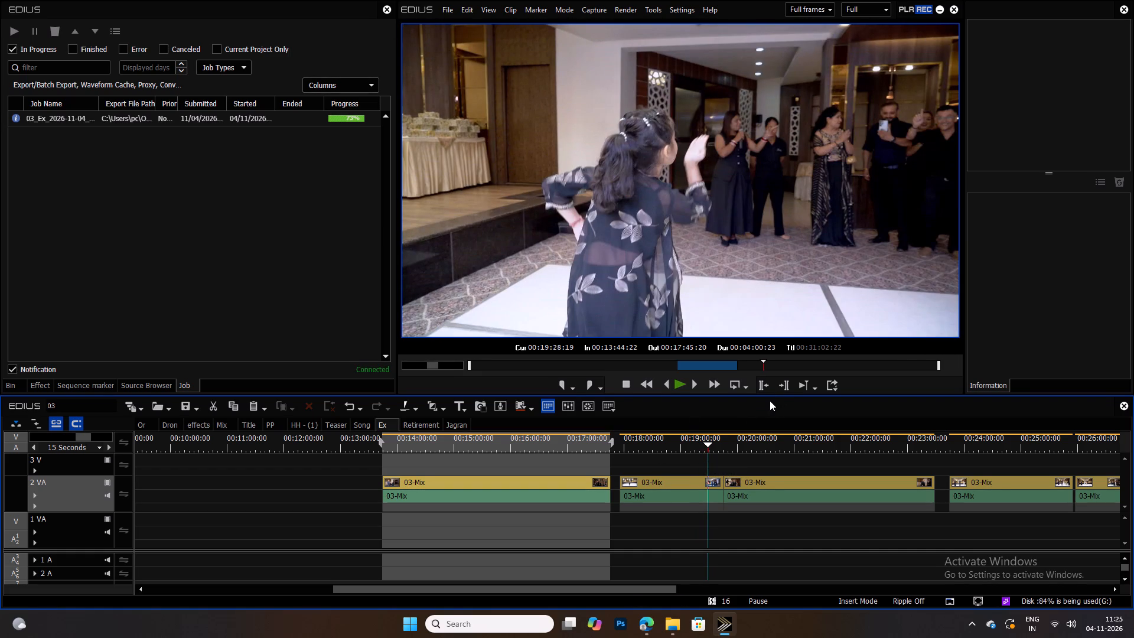
pyautogui.keyDown('ctrl'); pyautogui.scroll(-1, 775, 401); pyautogui.keyUp('ctrl')
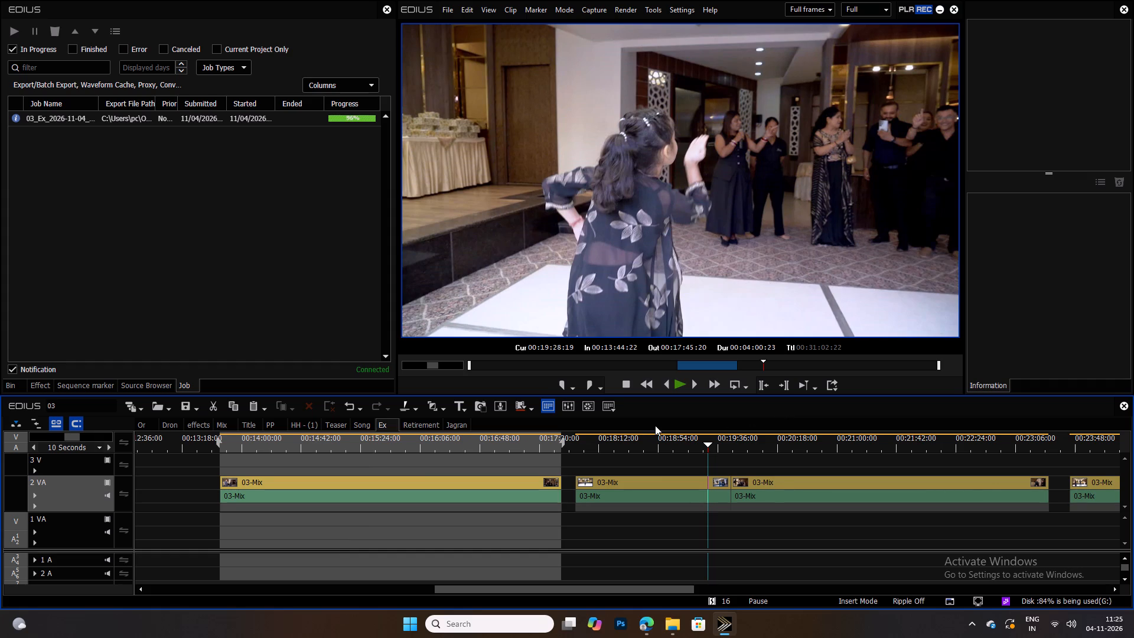
pyautogui.moveTo(584, 441); pyautogui.dragTo(583, 440)
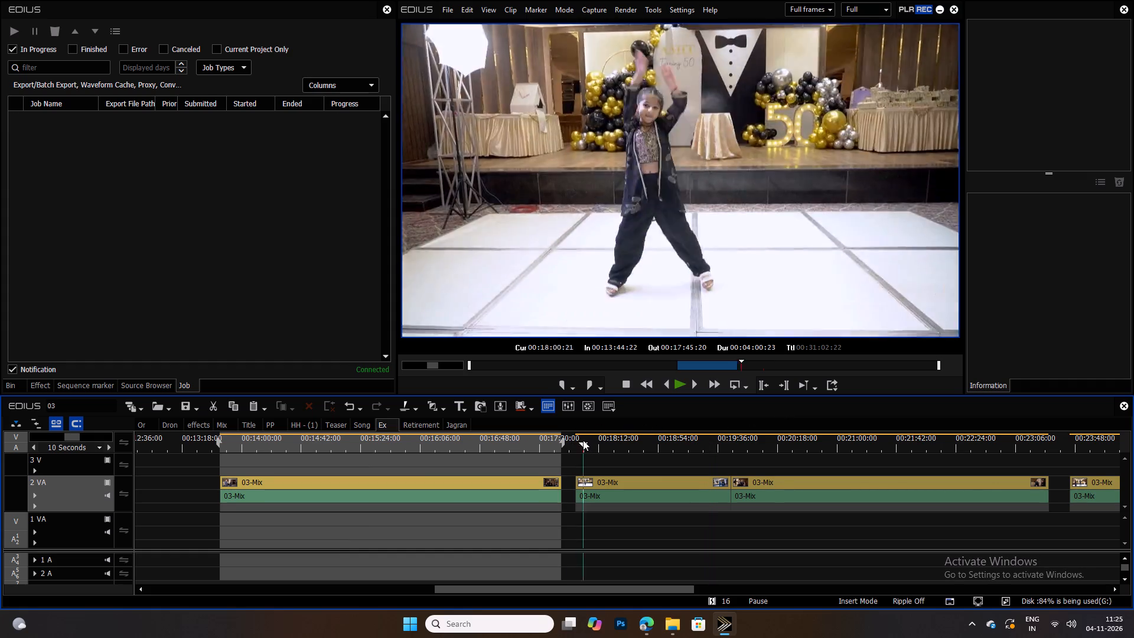
pyautogui.moveTo(583, 440); pyautogui.dragTo(578, 438)
pyautogui.press('i')
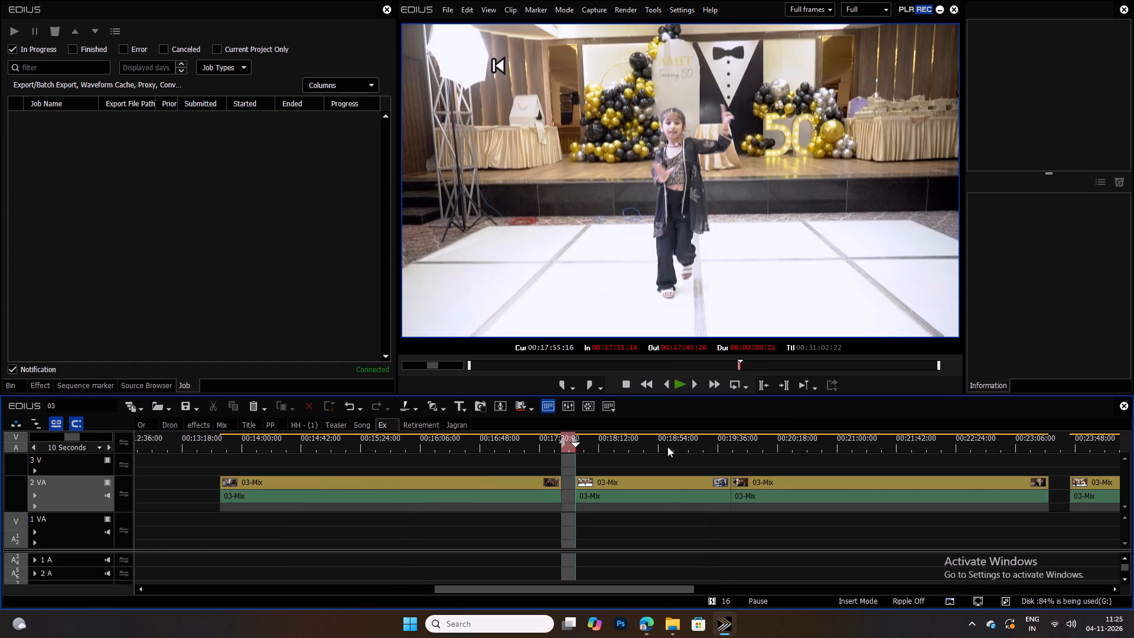
pyautogui.moveTo(668, 447); pyautogui.dragTo(728, 447)
pyautogui.press('o')
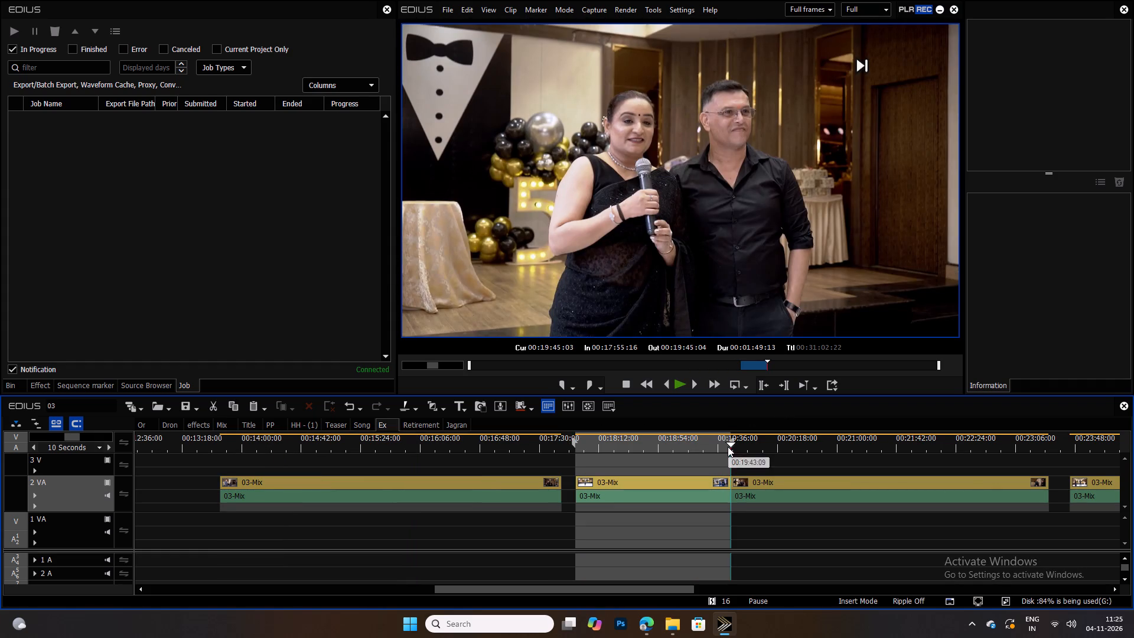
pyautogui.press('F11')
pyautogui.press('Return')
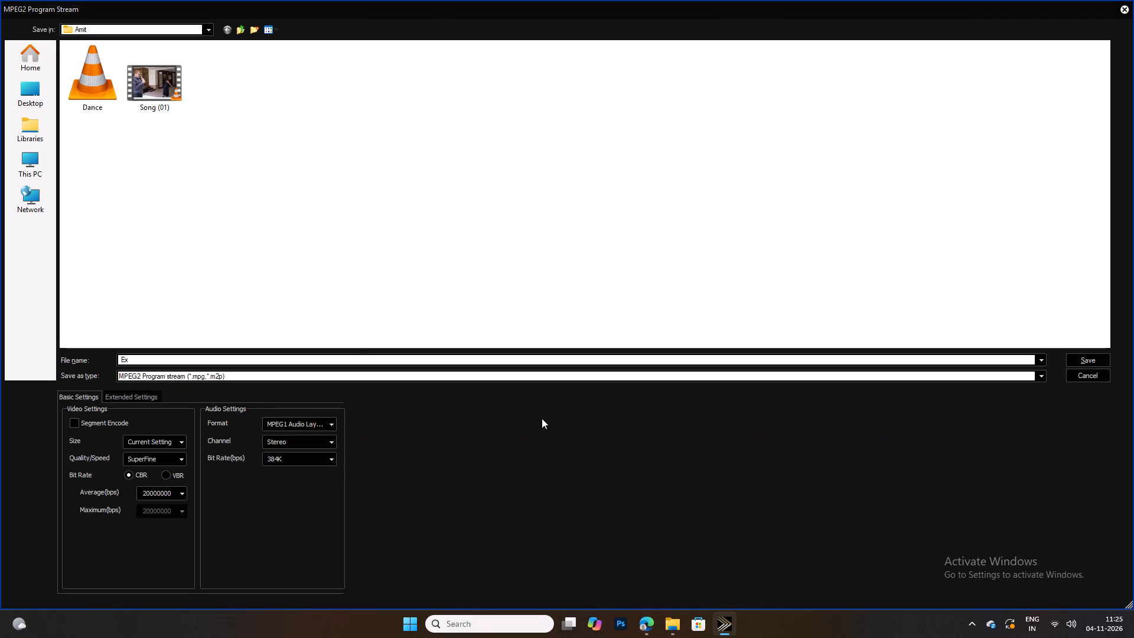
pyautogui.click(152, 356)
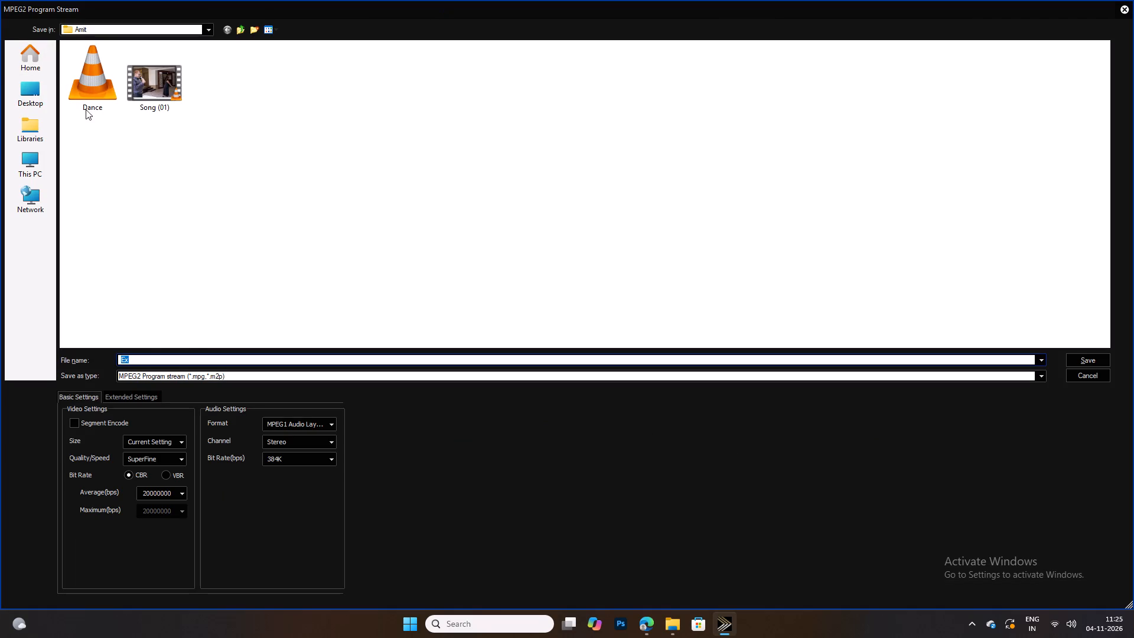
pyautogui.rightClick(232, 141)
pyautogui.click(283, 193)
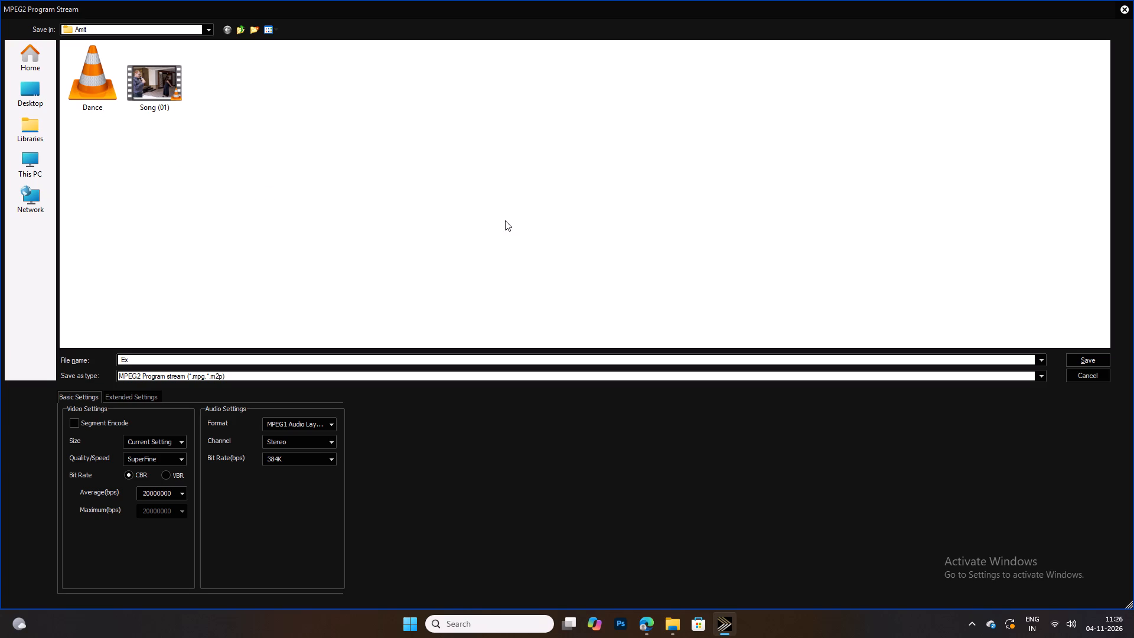
# Open the Amit folder on the Desktop in File Explorer and delete the small Dance.mpg side file.
pyautogui.press('super+d')
pyautogui.doubleClick(187, 142)
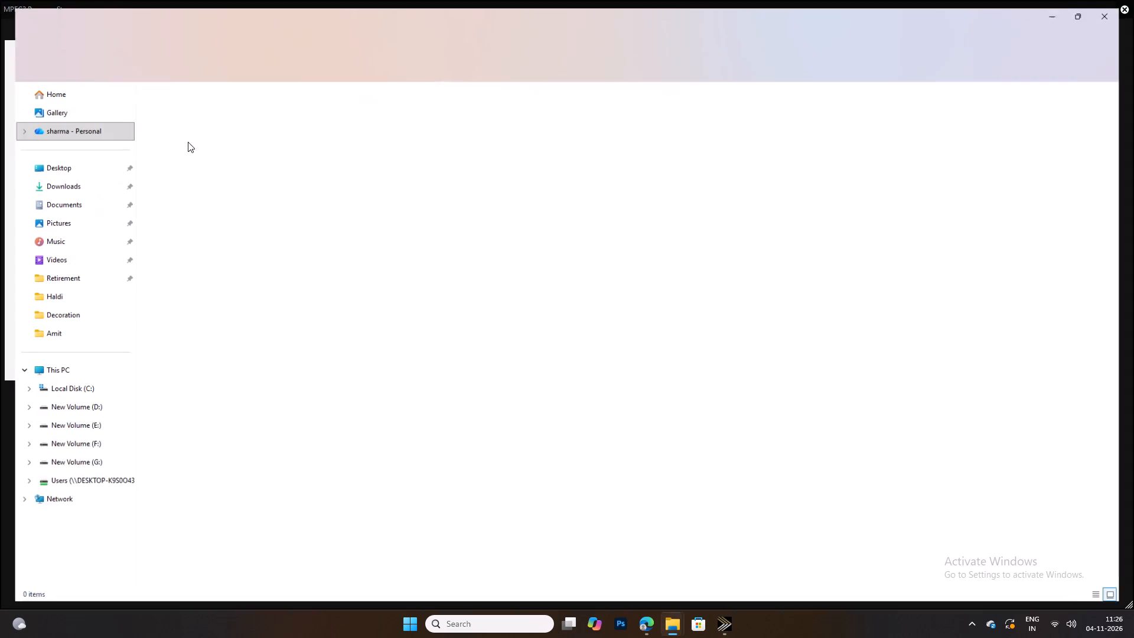
pyautogui.rightClick(389, 220)
pyautogui.click(442, 272)
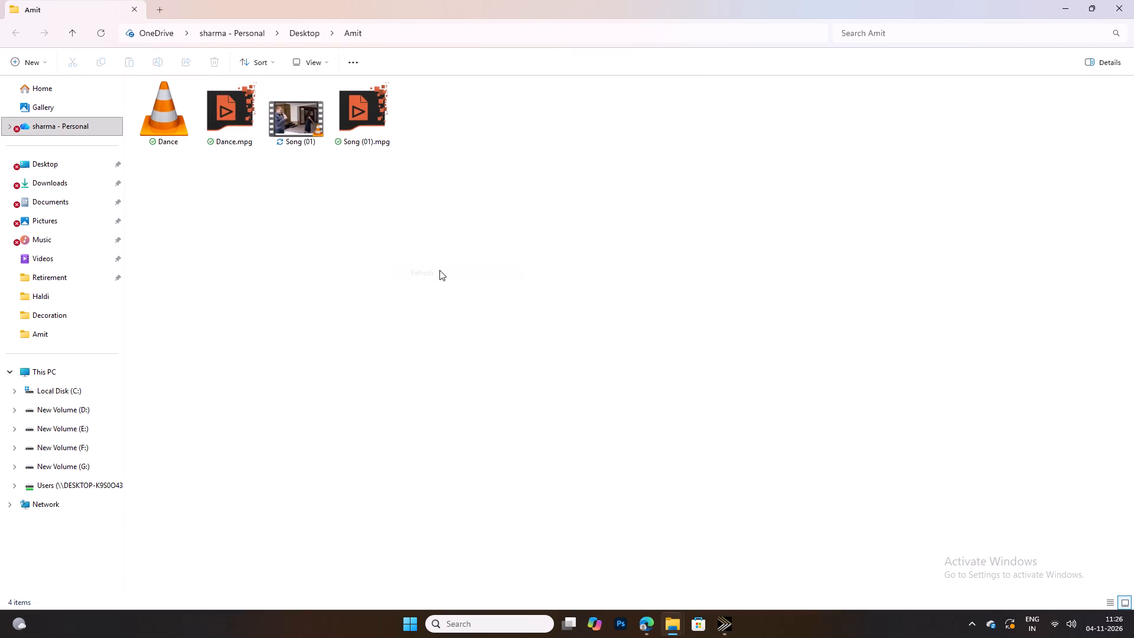
pyautogui.click(219, 112)
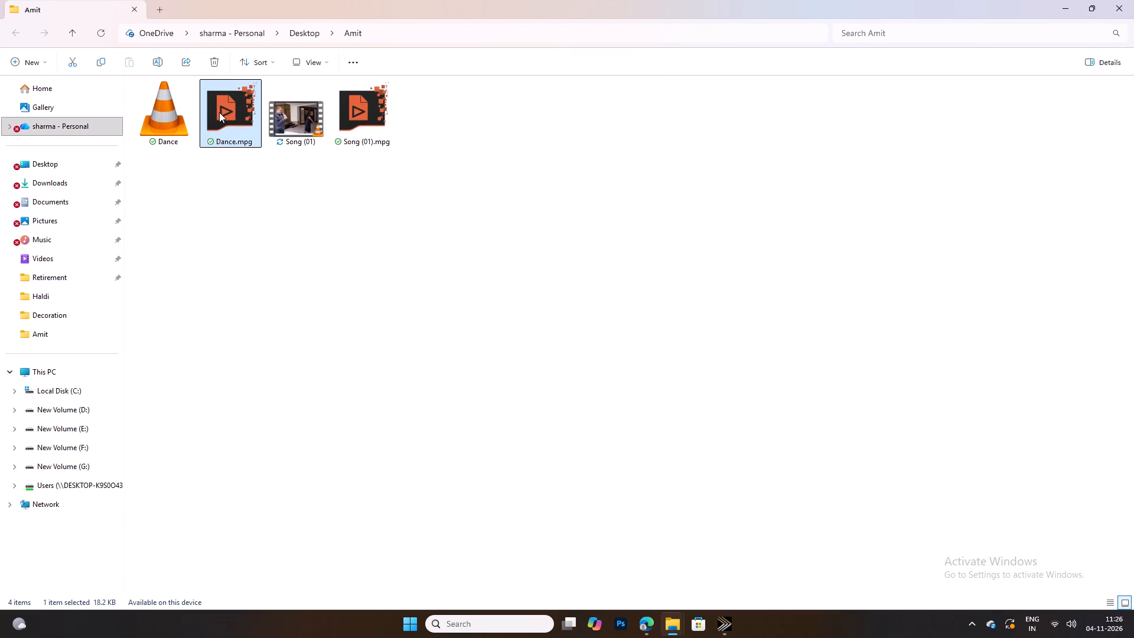
pyautogui.press('Delete')
# Play the exported Dance video in VLC and skip ahead through it to check the footage.
pyautogui.click(171, 122)
pyautogui.doubleClick(171, 122)
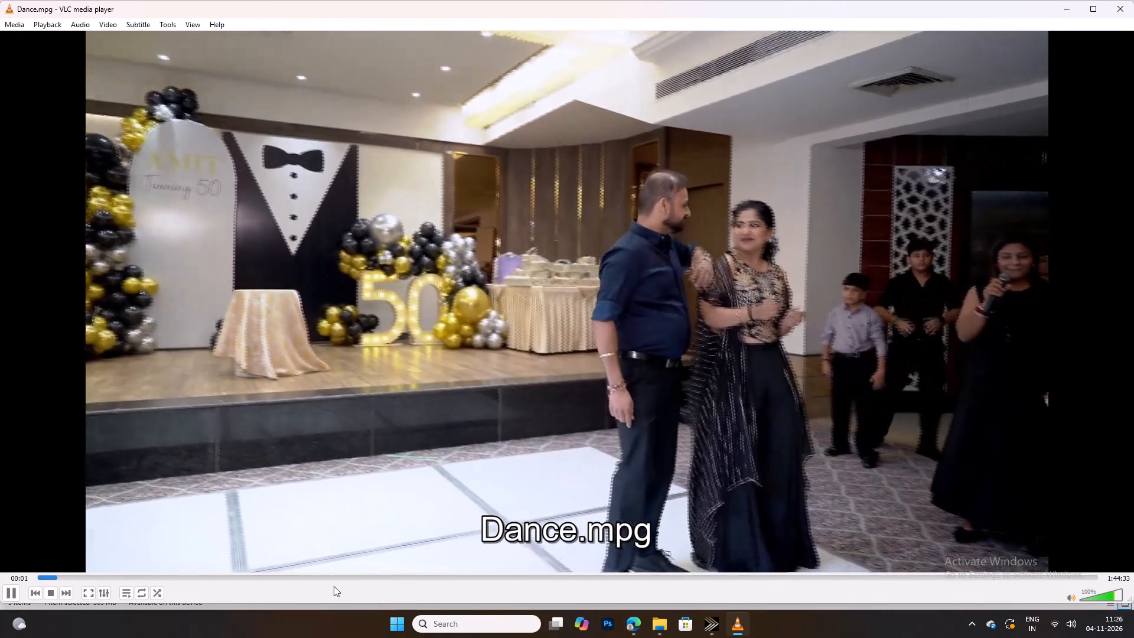
pyautogui.moveTo(347, 580); pyautogui.dragTo(411, 577)
pyautogui.click(1133, 4)
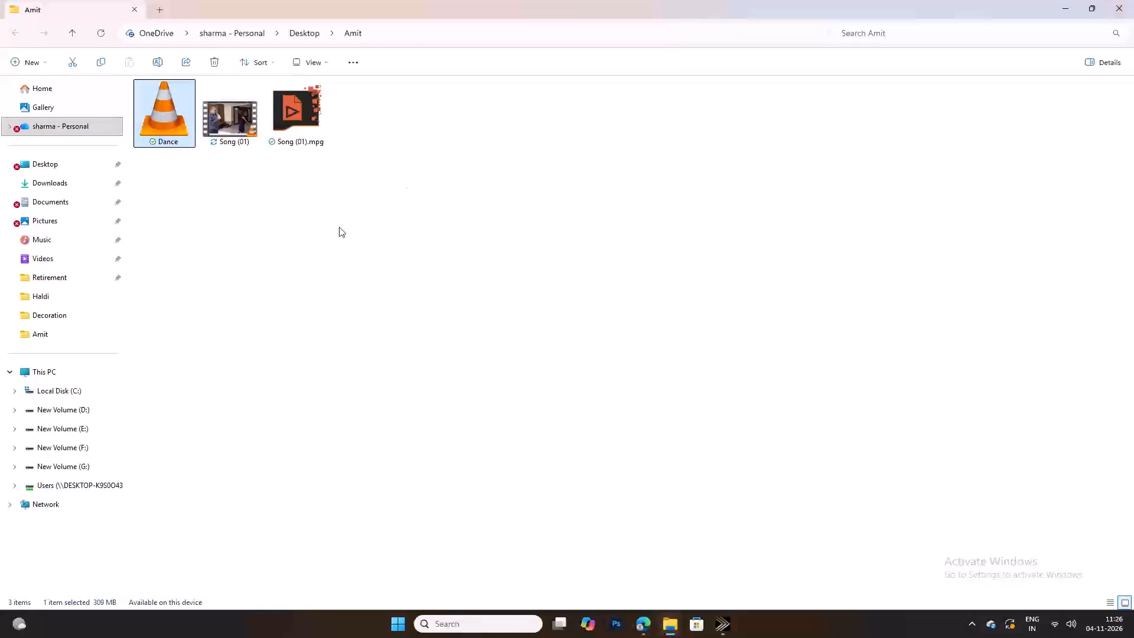
# Delete the Dance video and the Song (01).mpg side file from the Amit folder.
pyautogui.click(240, 233)
pyautogui.click(173, 119)
pyautogui.press('Delete')
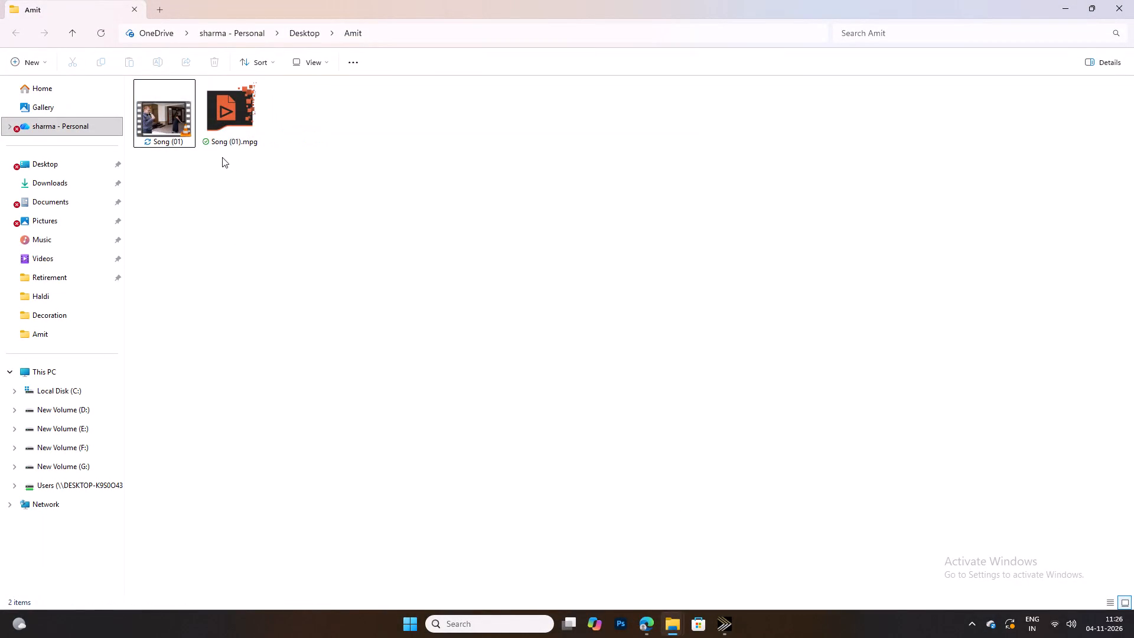
pyautogui.click(231, 120)
pyautogui.press('Delete')
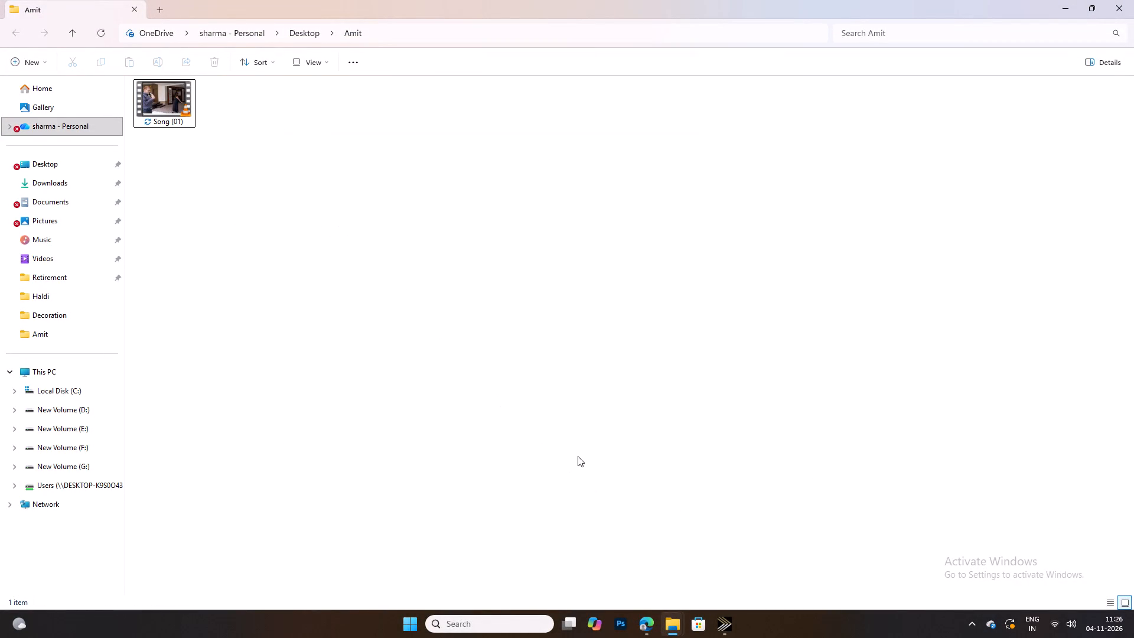
# Restart the export in EDIUS and save the marked solo dance section as an MPEG2 Program Stream named Dance in the Amit folder.
pyautogui.click(728, 627)
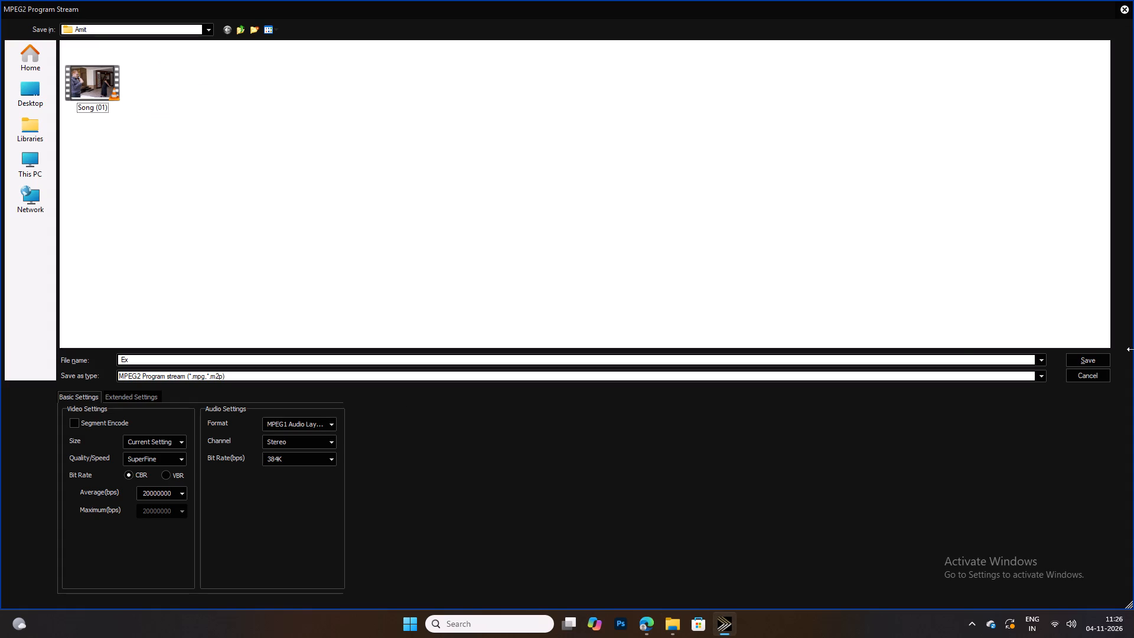
pyautogui.click(1086, 376)
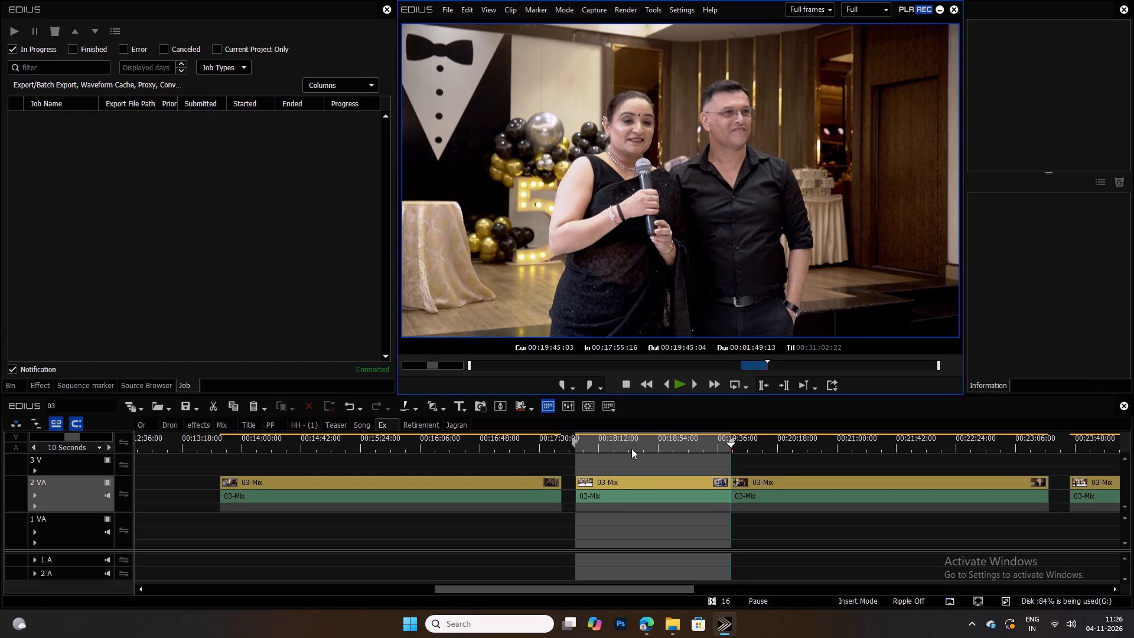
pyautogui.moveTo(634, 438); pyautogui.dragTo(638, 447)
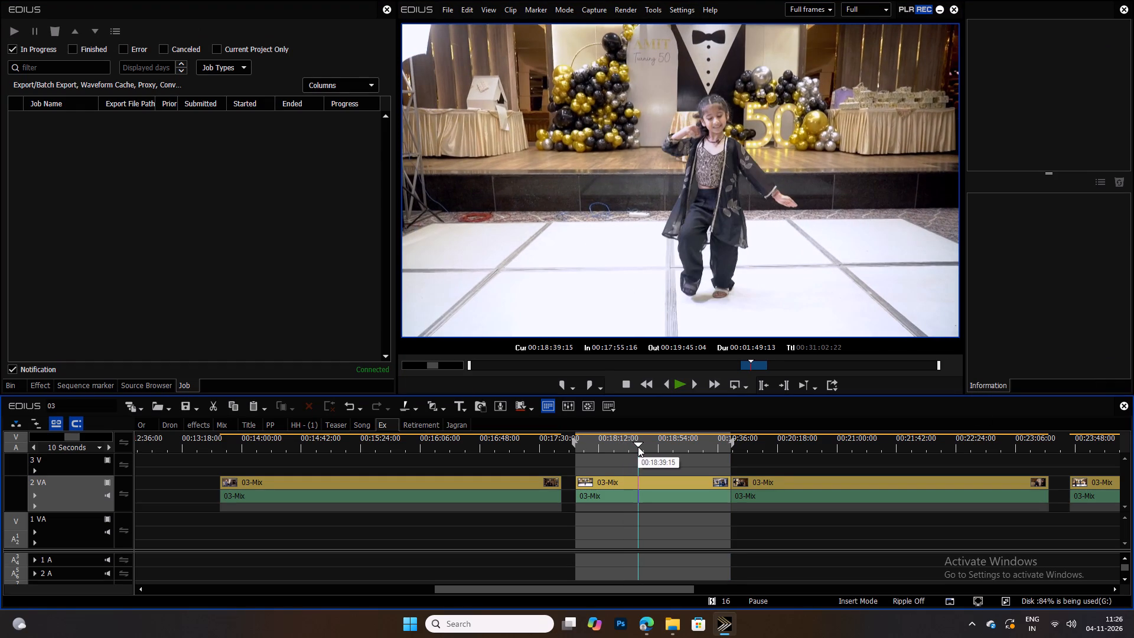
pyautogui.press('F11')
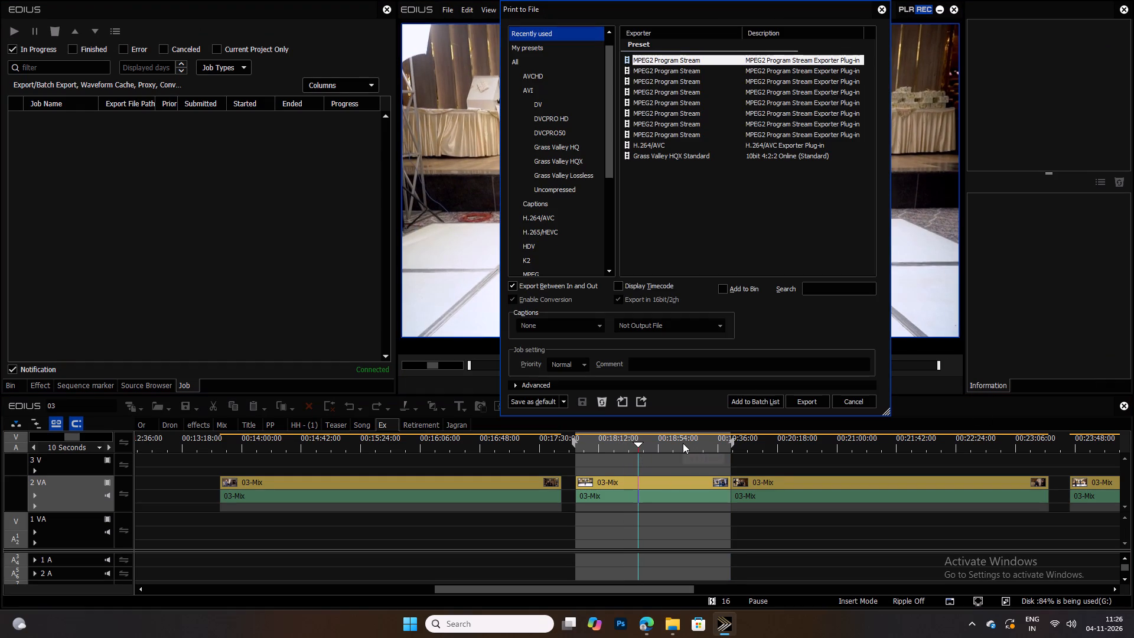
pyautogui.press('Return')
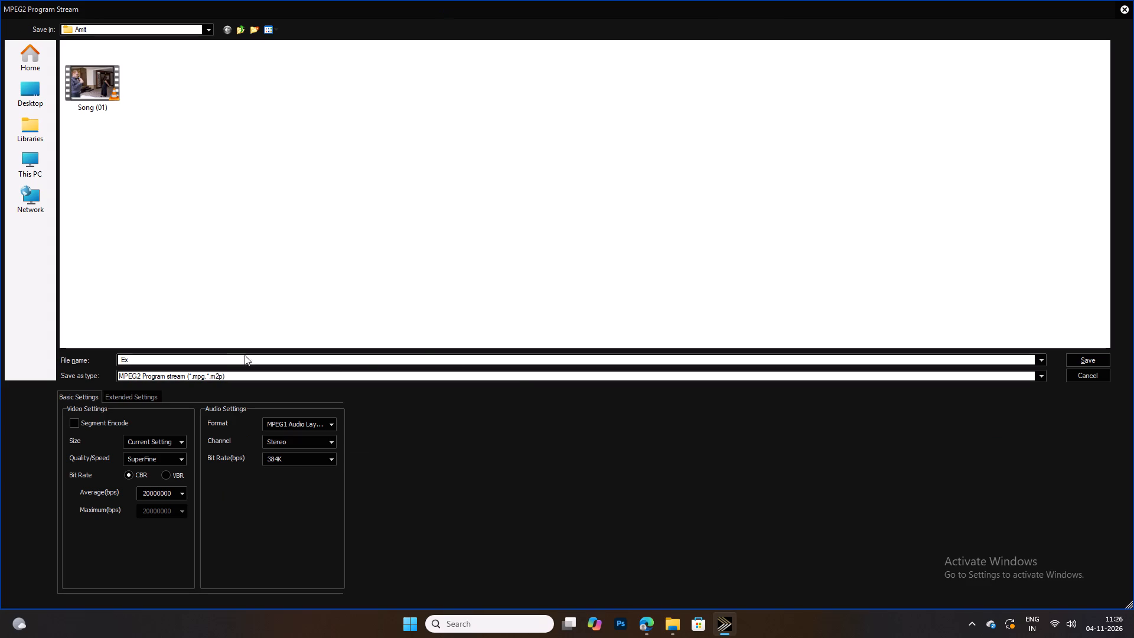
pyautogui.click(224, 353)
pyautogui.click(206, 363)
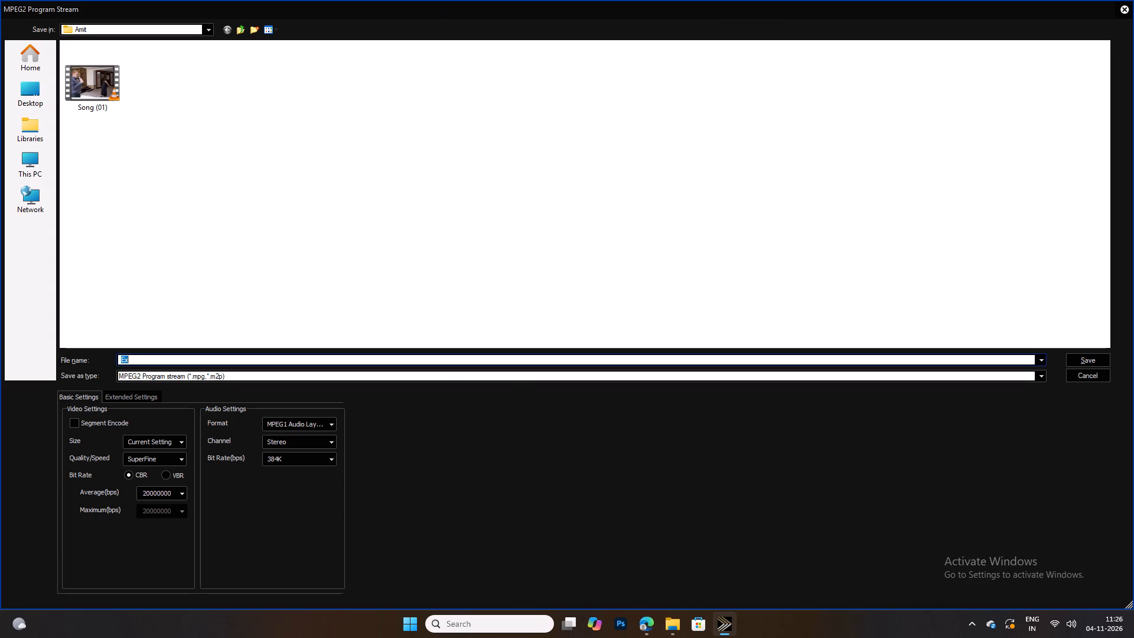
pyautogui.write('Da')
pyautogui.write('nce')
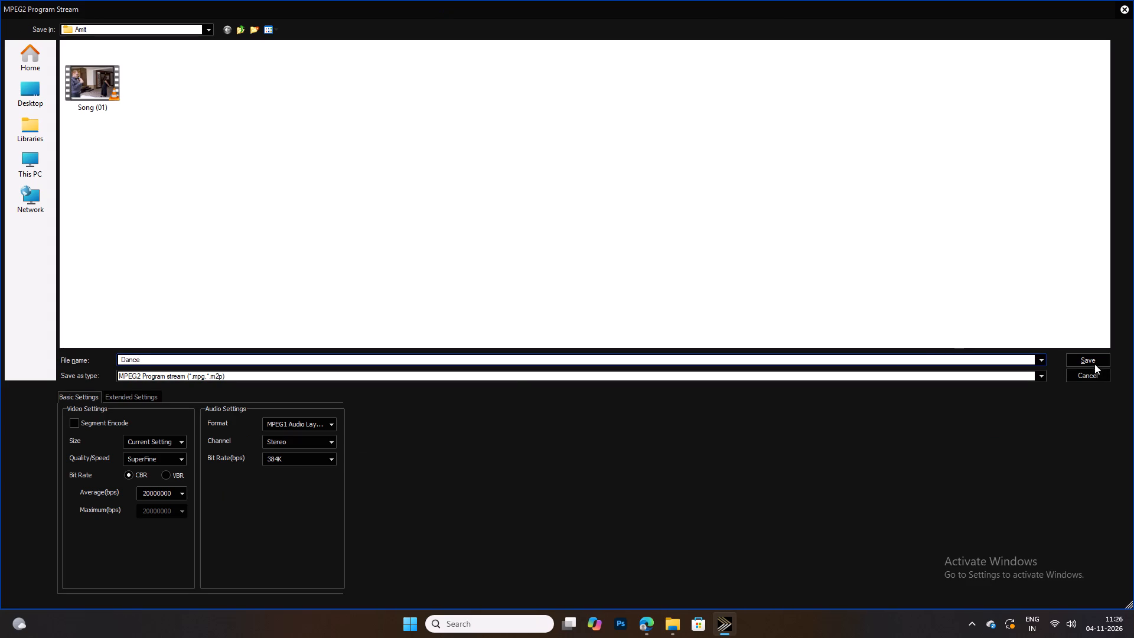
pyautogui.click(1089, 360)
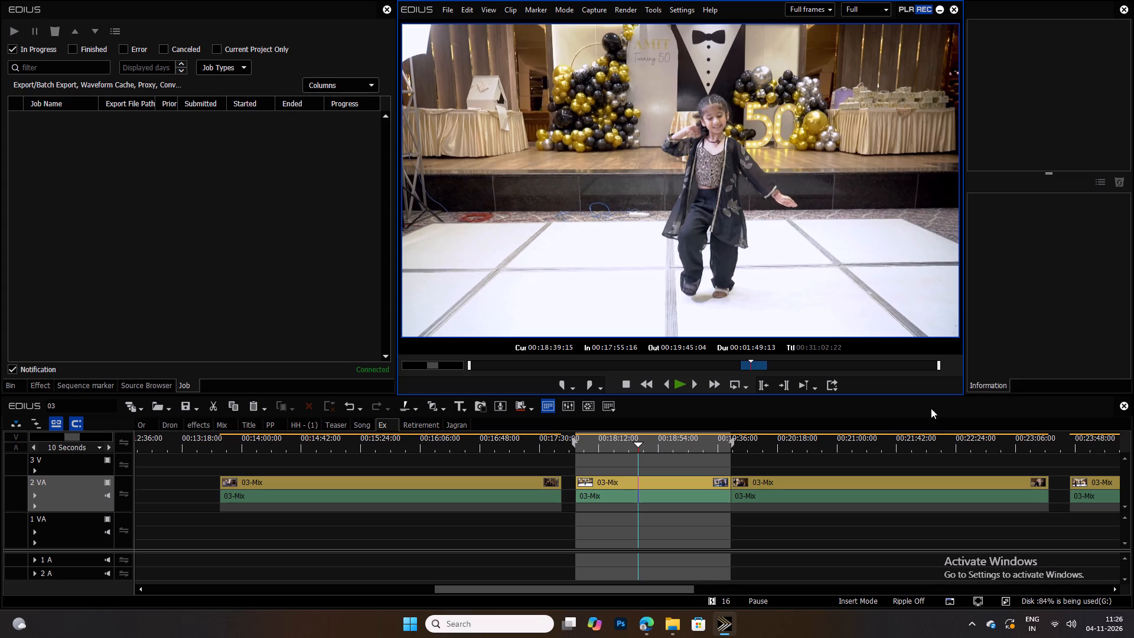
# Switch to the Amit folder in File Explorer and refresh it to check the new Dance export.
pyautogui.click(679, 620)
pyautogui.click(819, 569)
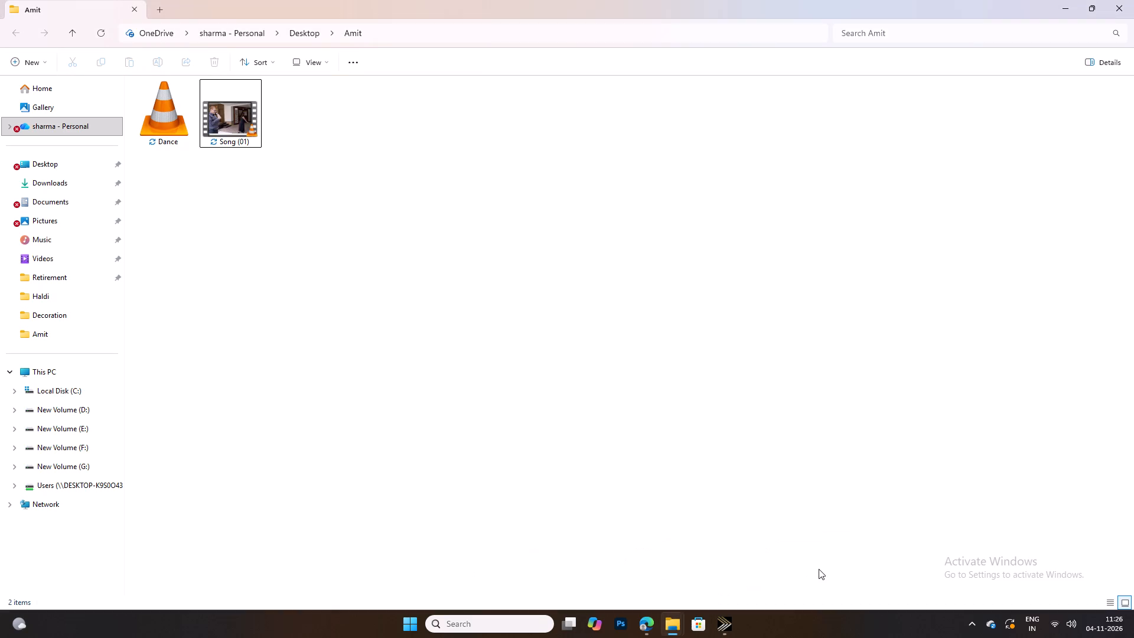
pyautogui.rightClick(571, 200)
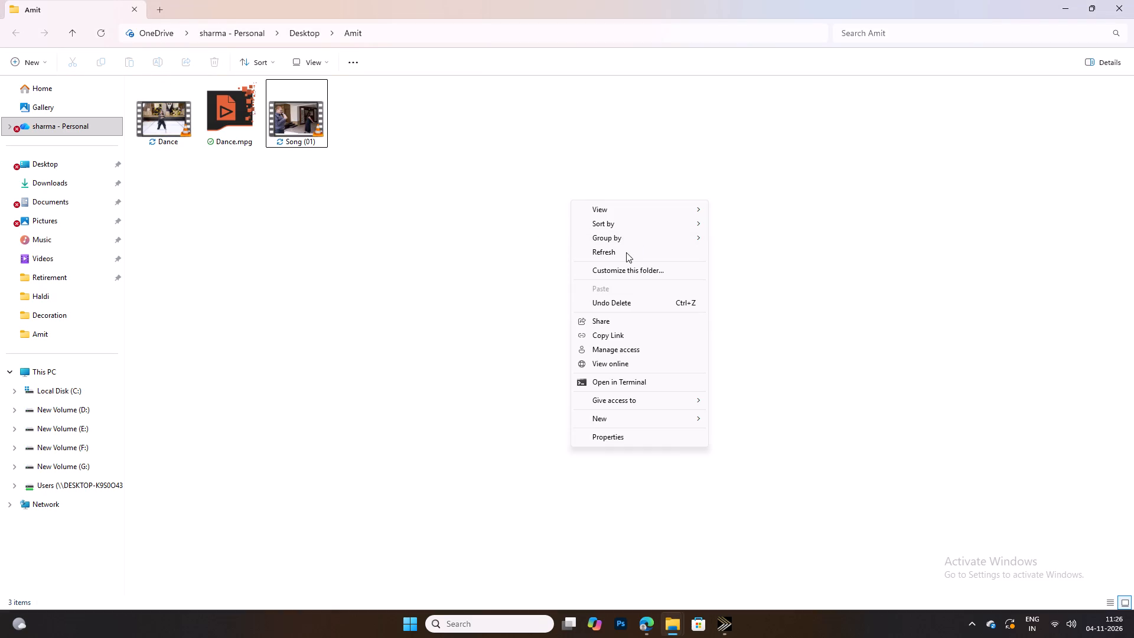
pyautogui.click(626, 252)
# Back in EDIUS, park the playhead at 00:19:45:03 and shift the girl's solo dance clip earlier to start at 00:17:52:07.
pyautogui.click(725, 621)
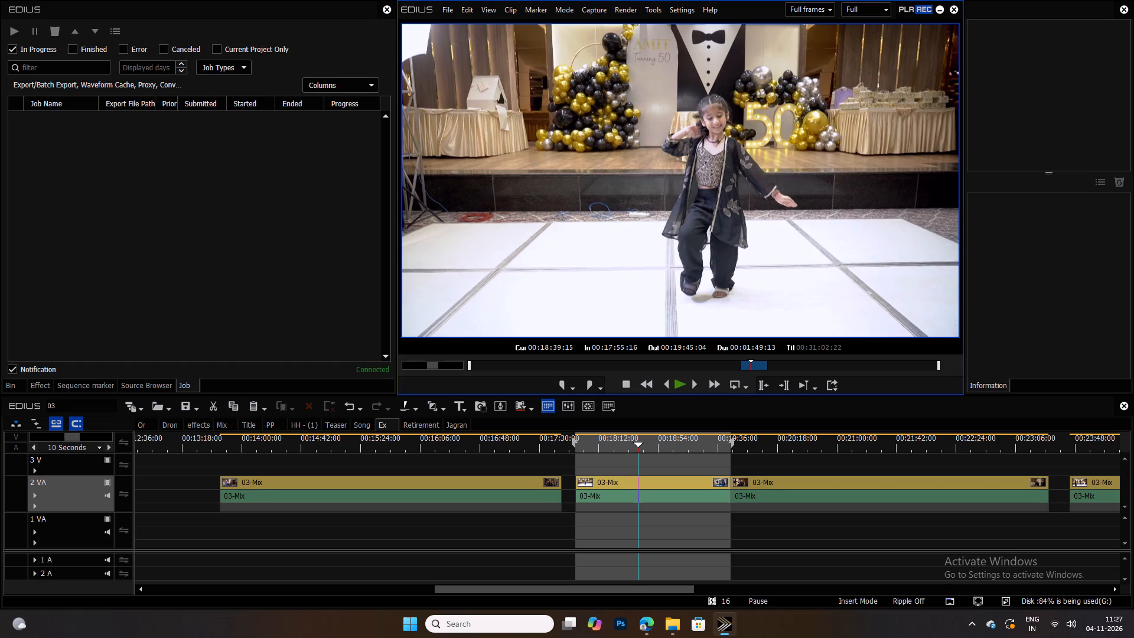
pyautogui.moveTo(719, 441); pyautogui.dragTo(733, 446)
pyautogui.keyDown('ctrl'); pyautogui.scroll(-4, 791, 454); pyautogui.keyUp('ctrl')
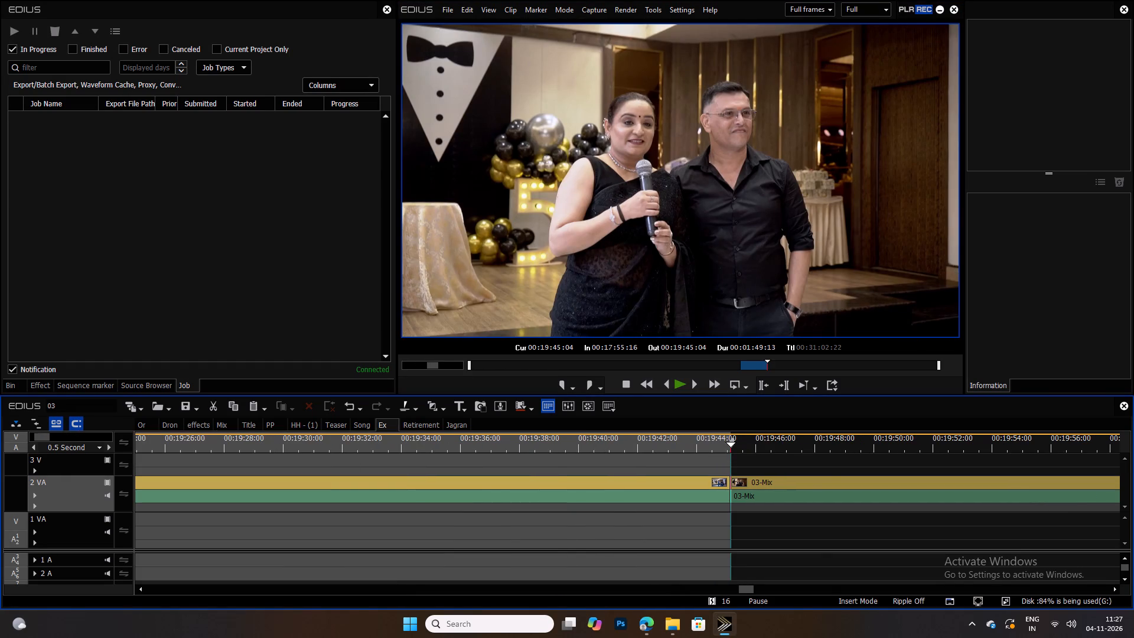
pyautogui.keyDown('ctrl'); pyautogui.scroll(-5, 787, 451); pyautogui.keyUp('ctrl')
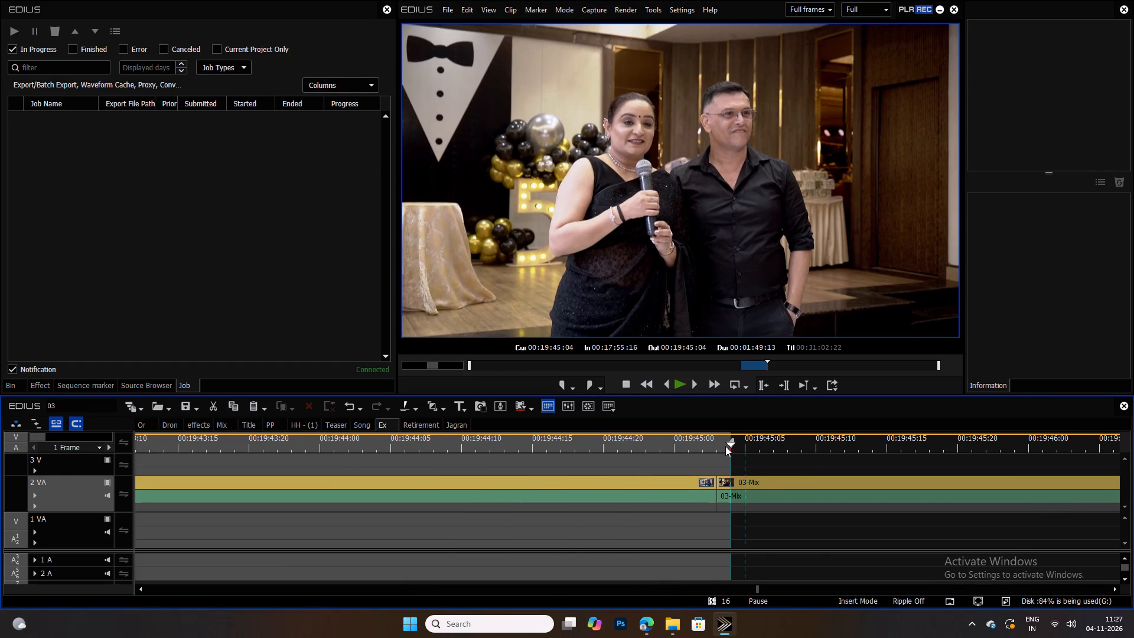
pyautogui.moveTo(720, 445); pyautogui.dragTo(715, 444)
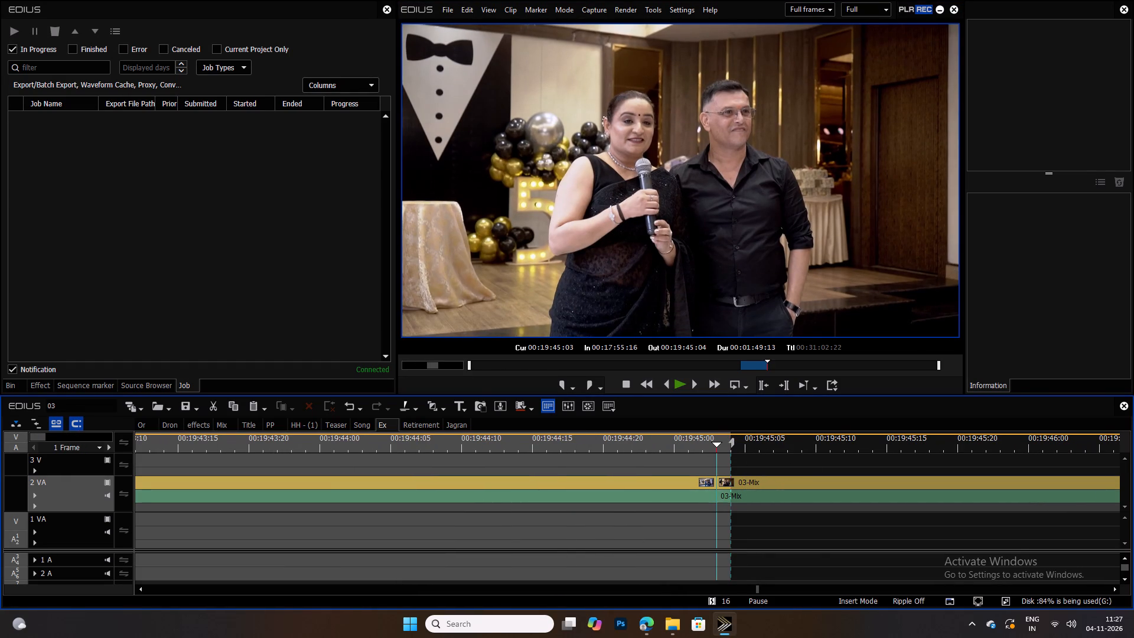
pyautogui.keyDown('ctrl'); pyautogui.scroll(7, 665, 488); pyautogui.keyUp('ctrl')
pyautogui.moveTo(598, 490); pyautogui.dragTo(592, 490)
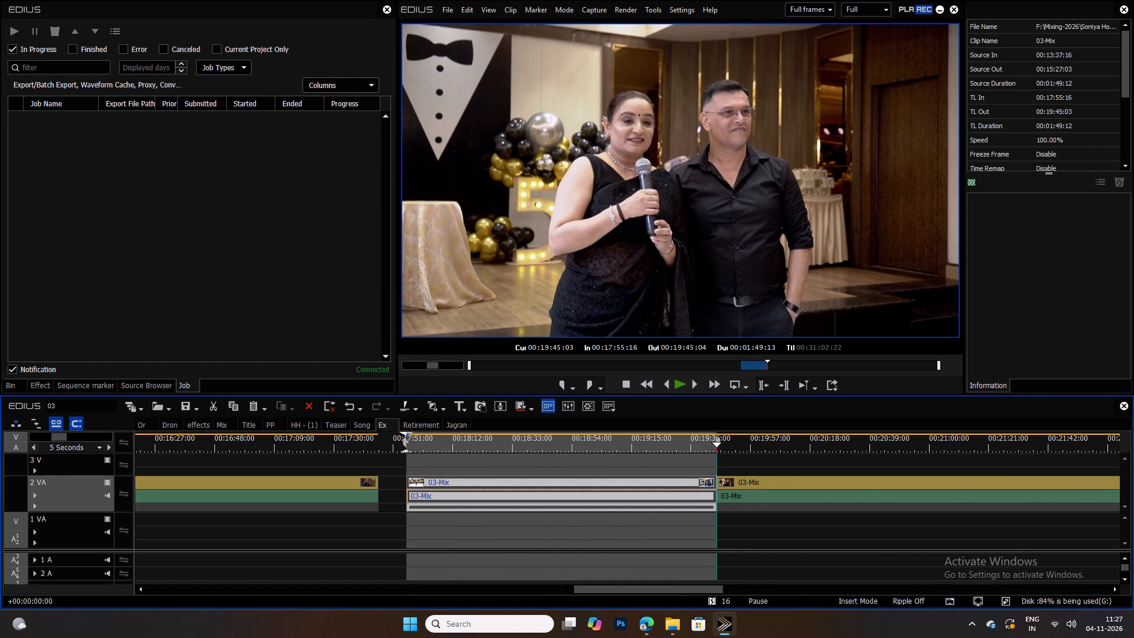
pyautogui.moveTo(592, 490); pyautogui.dragTo(589, 490)
# Mark In at 00:19:45:03 and Out at 00:23:29:10 around the clip of the couple with the microphone.
pyautogui.press('i')
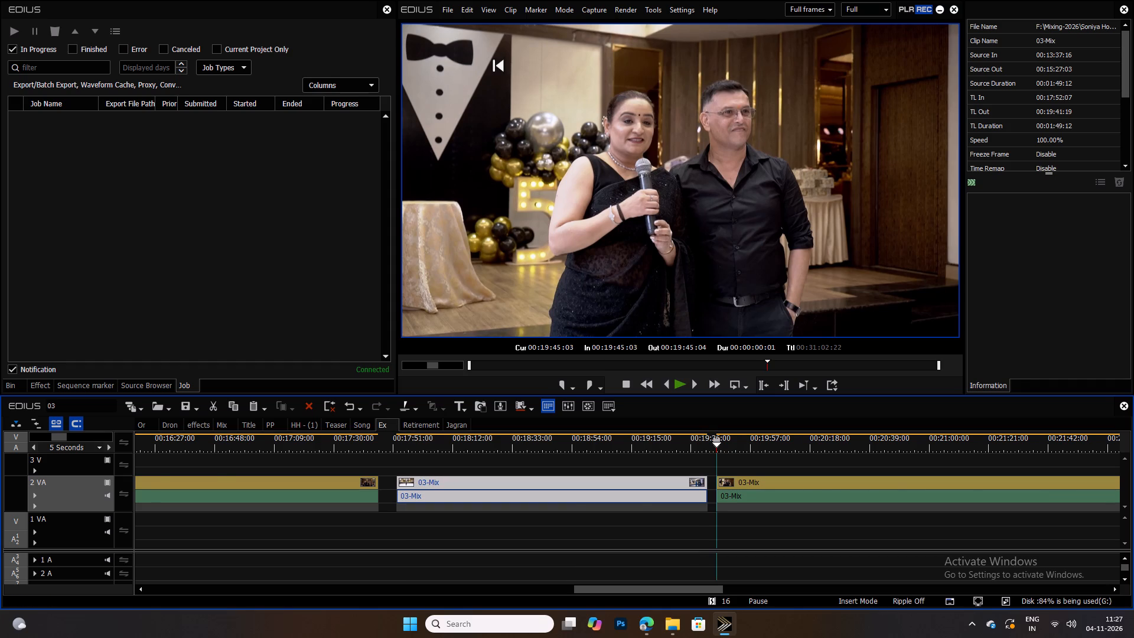
pyautogui.keyDown('ctrl'); pyautogui.scroll(4, 826, 448); pyautogui.keyUp('ctrl')
pyautogui.moveTo(788, 442); pyautogui.dragTo(801, 445)
pyautogui.press('o')
# Export the marked section of the couple as an MPEG2 Program Stream named Song (02) in the Amit folder.
pyautogui.moveTo(713, 441); pyautogui.dragTo(719, 441)
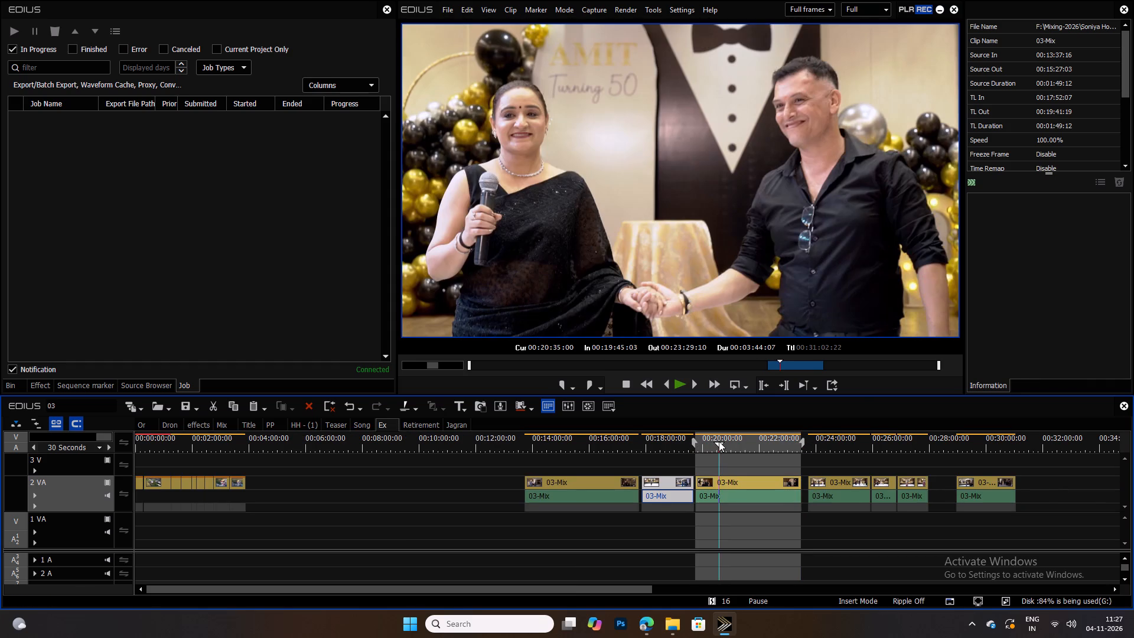
pyautogui.press('F11')
pyautogui.press('Return')
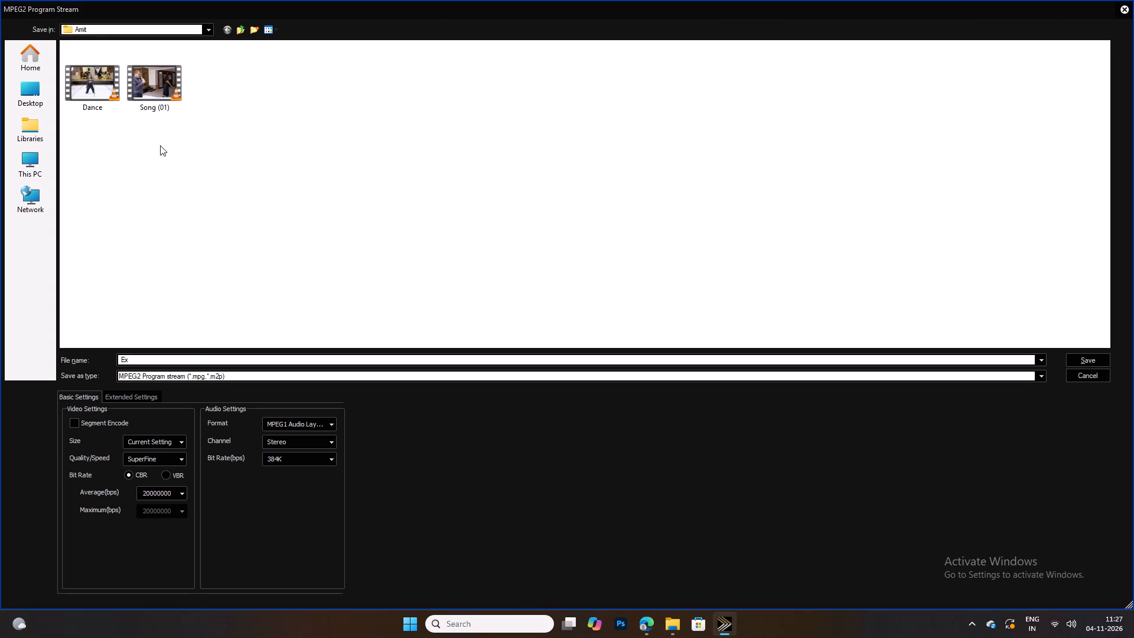
pyautogui.click(157, 106)
pyautogui.doubleClick(145, 360)
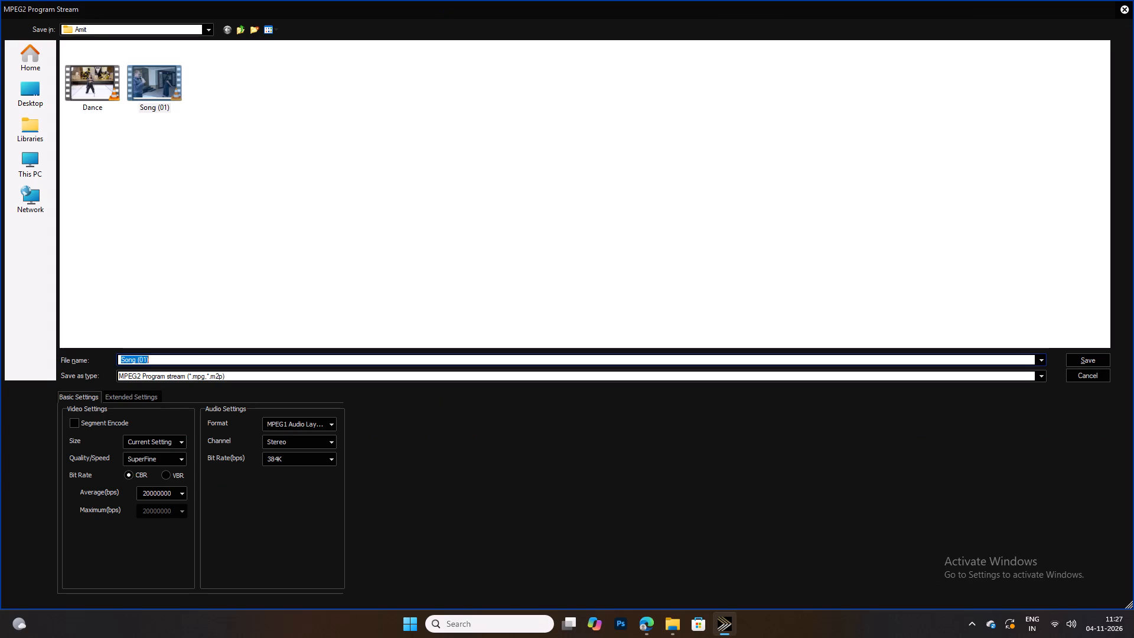
pyautogui.click(145, 360)
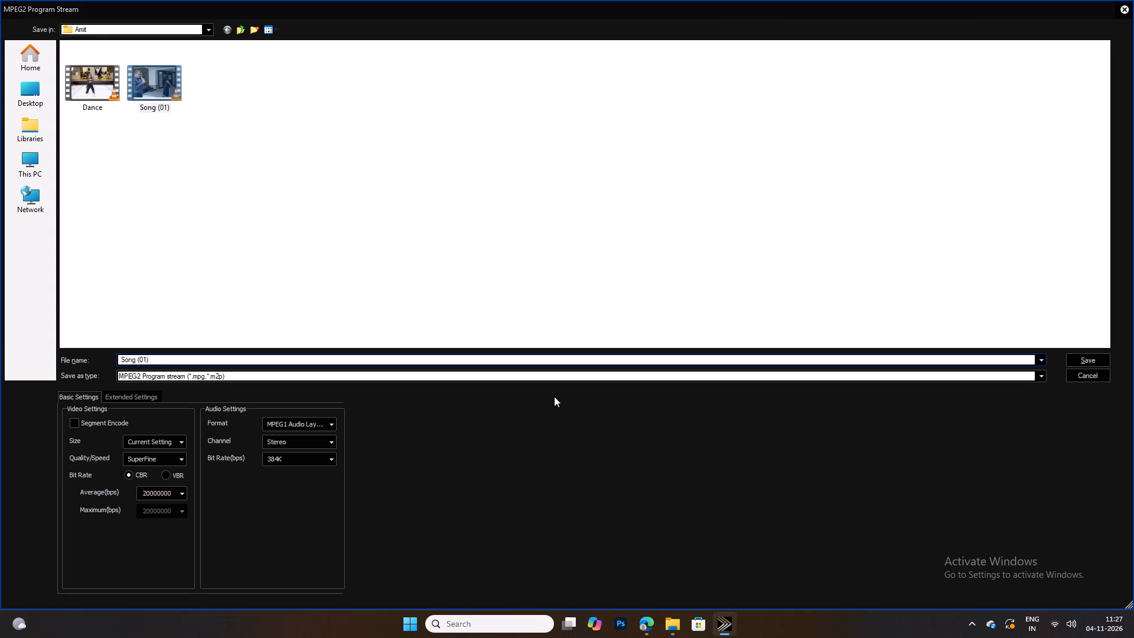
pyautogui.press('BackSpace')
pyautogui.press('2')
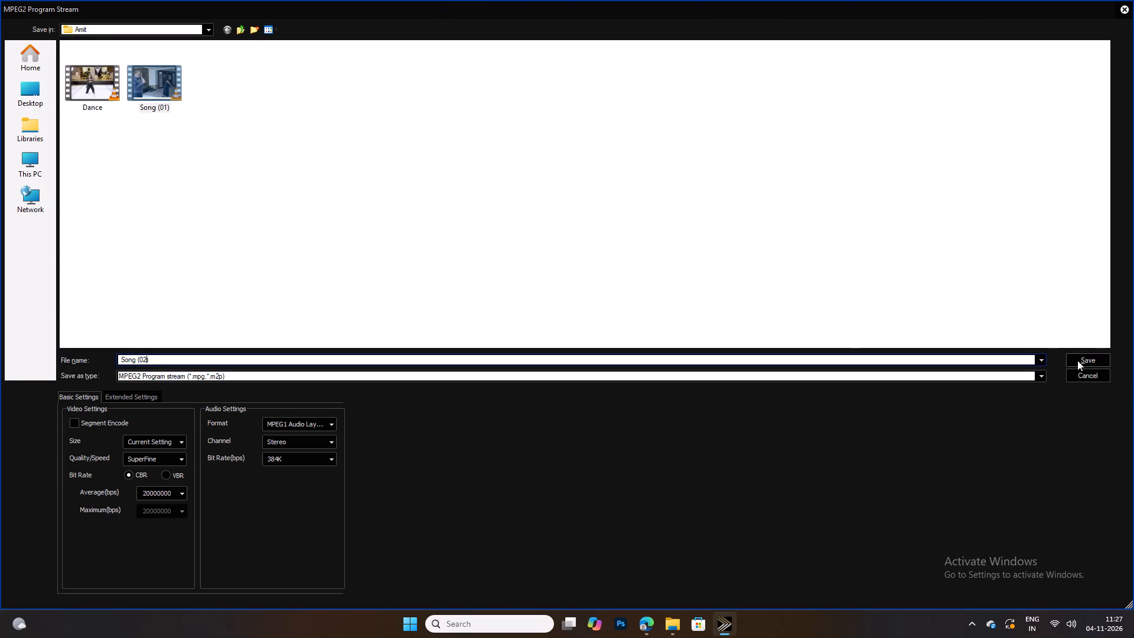
pyautogui.click(1077, 360)
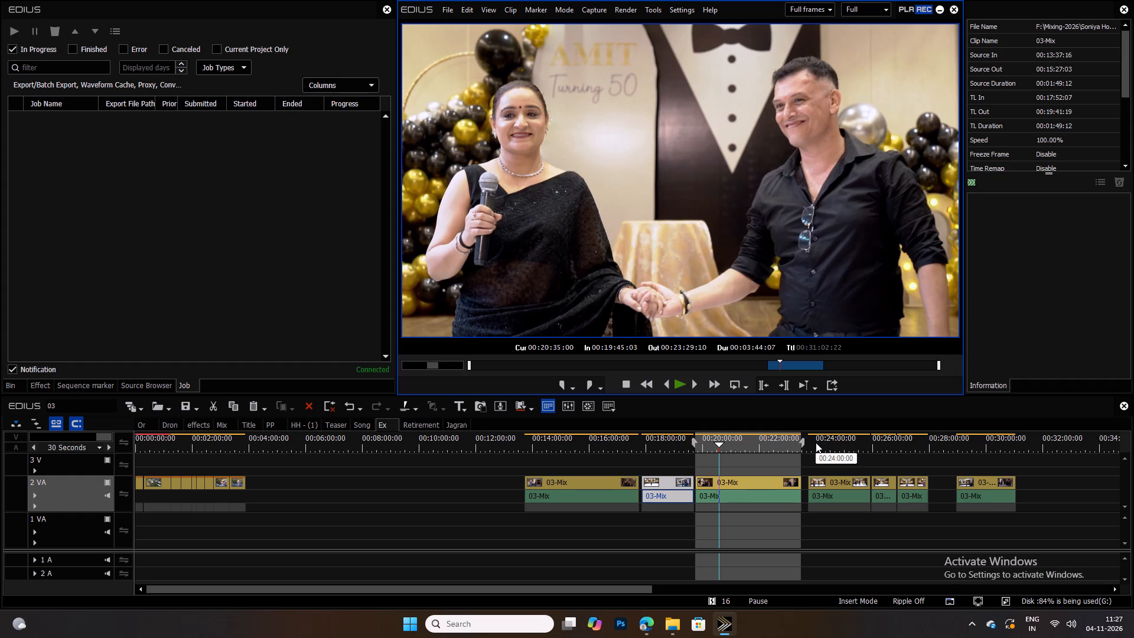
# Switch to the Amit folder in File Explorer to check the Song (02) export.
pyautogui.click(674, 628)
pyautogui.click(789, 561)
pyautogui.click(436, 330)
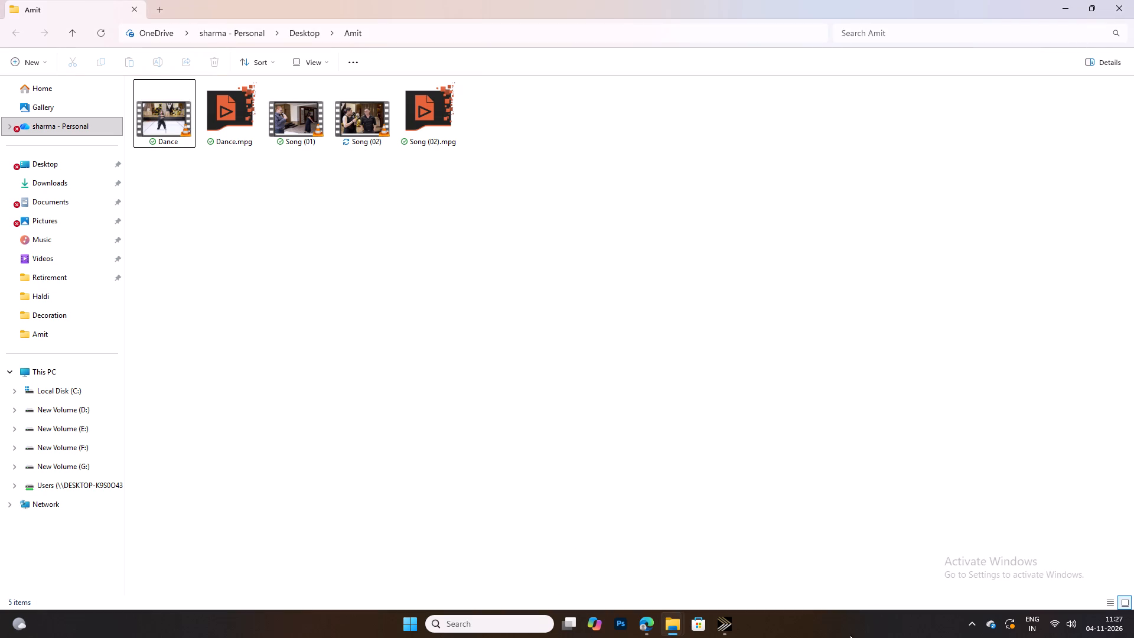
# Back in EDIUS, mark In at 00:23:44:13 and Out at 00:25:55:13 around the clip of the three-person group dance.
pyautogui.click(716, 620)
pyautogui.click(813, 439)
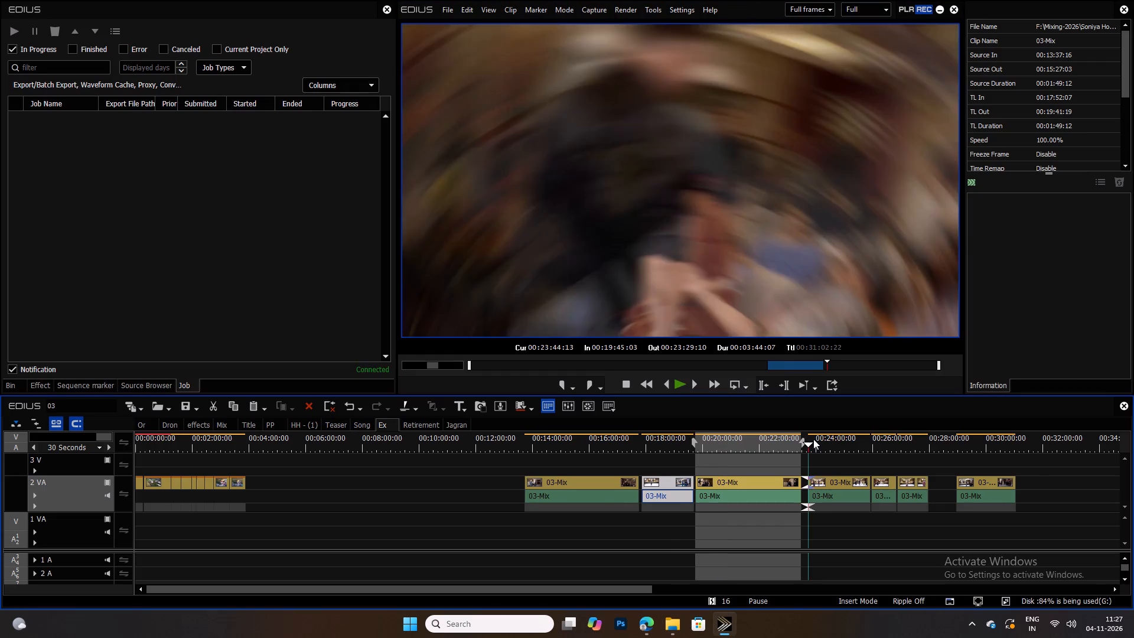
pyautogui.keyDown('ctrl'); pyautogui.scroll(-3, 830, 445); pyautogui.keyUp('ctrl')
pyautogui.press('i')
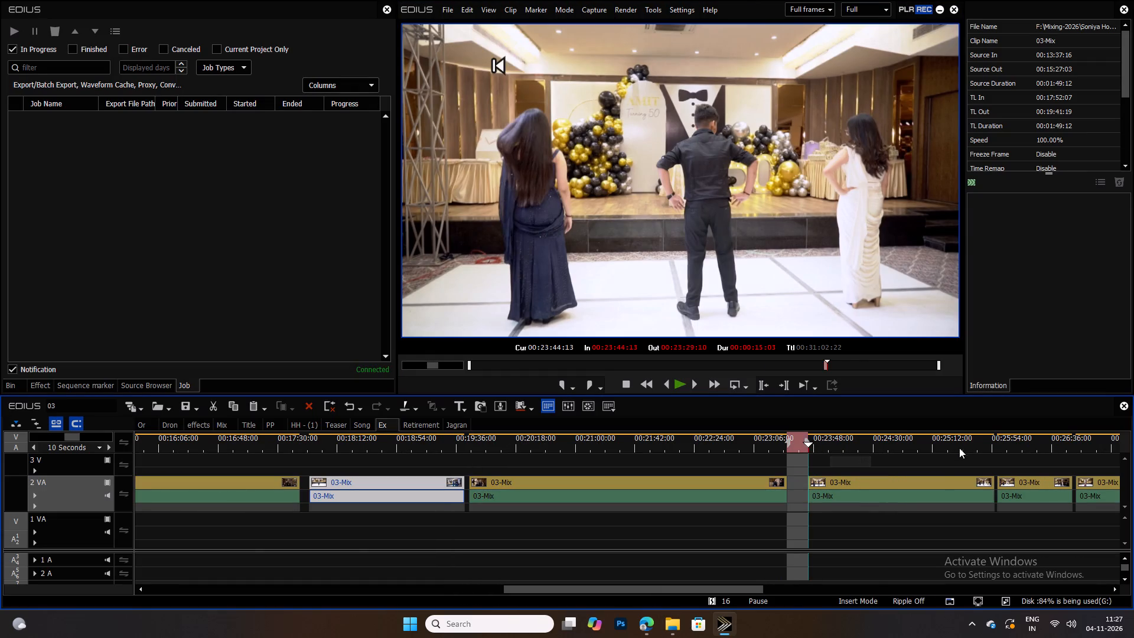
pyautogui.moveTo(959, 448); pyautogui.dragTo(992, 449)
pyautogui.press('o')
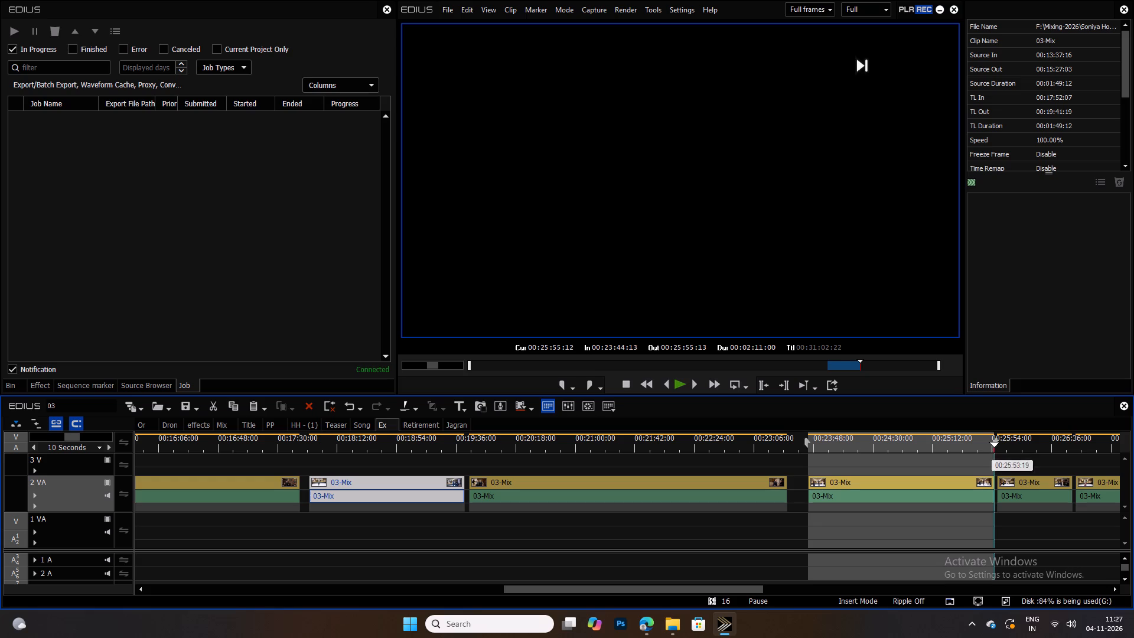
# Export the marked group dance section as an MPEG2 Program Stream named Dance (01) in the Amit folder.
pyautogui.moveTo(873, 441); pyautogui.dragTo(990, 469)
pyautogui.press('F11')
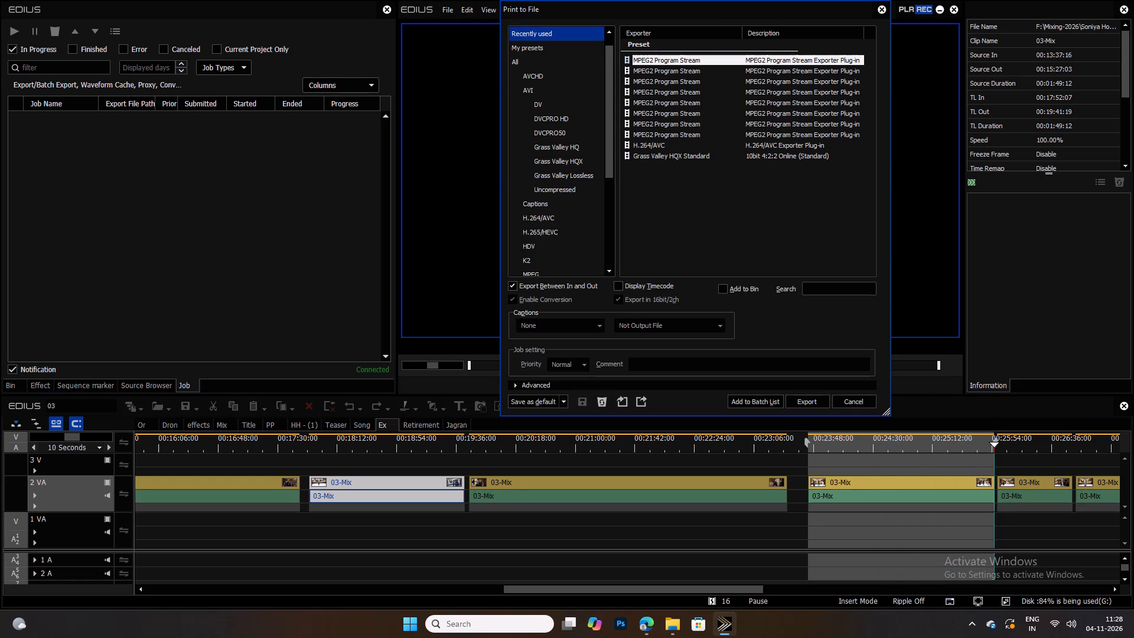
pyautogui.press('Return')
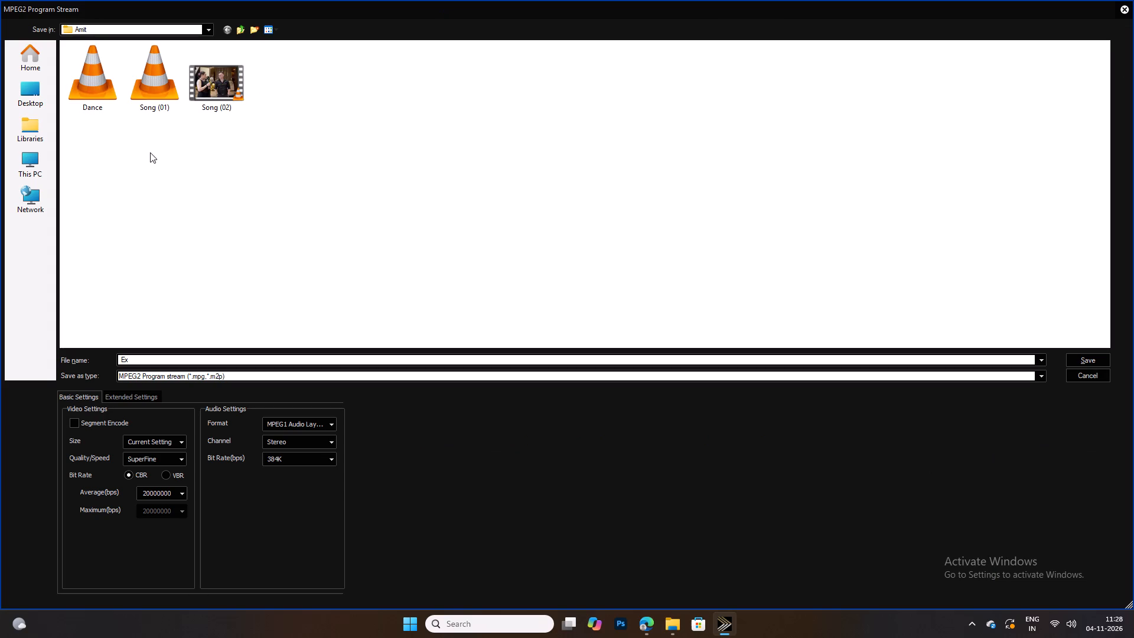
pyautogui.click(96, 109)
pyautogui.doubleClick(151, 363)
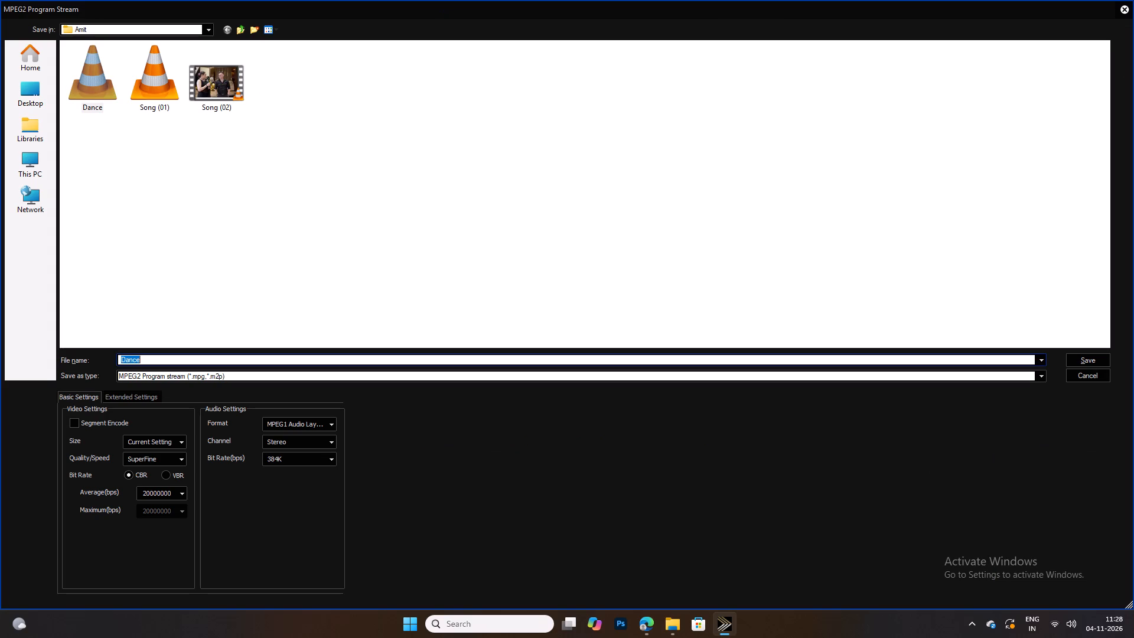
pyautogui.click(152, 355)
pyautogui.click(152, 361)
pyautogui.press('space')
pyautogui.write('(01)')
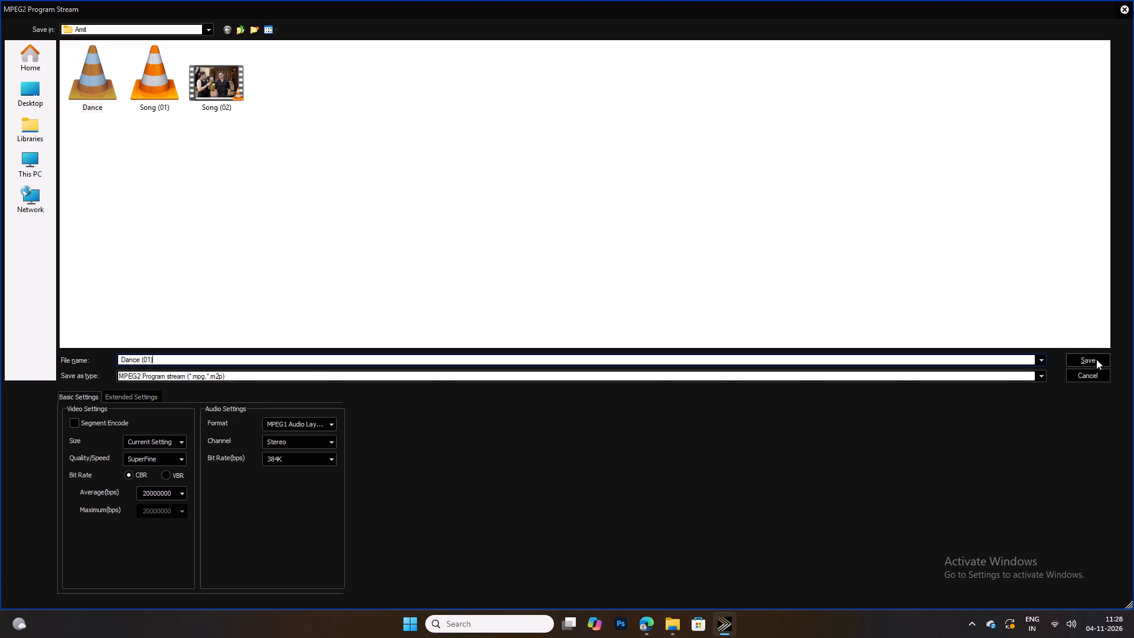
pyautogui.click(1096, 359)
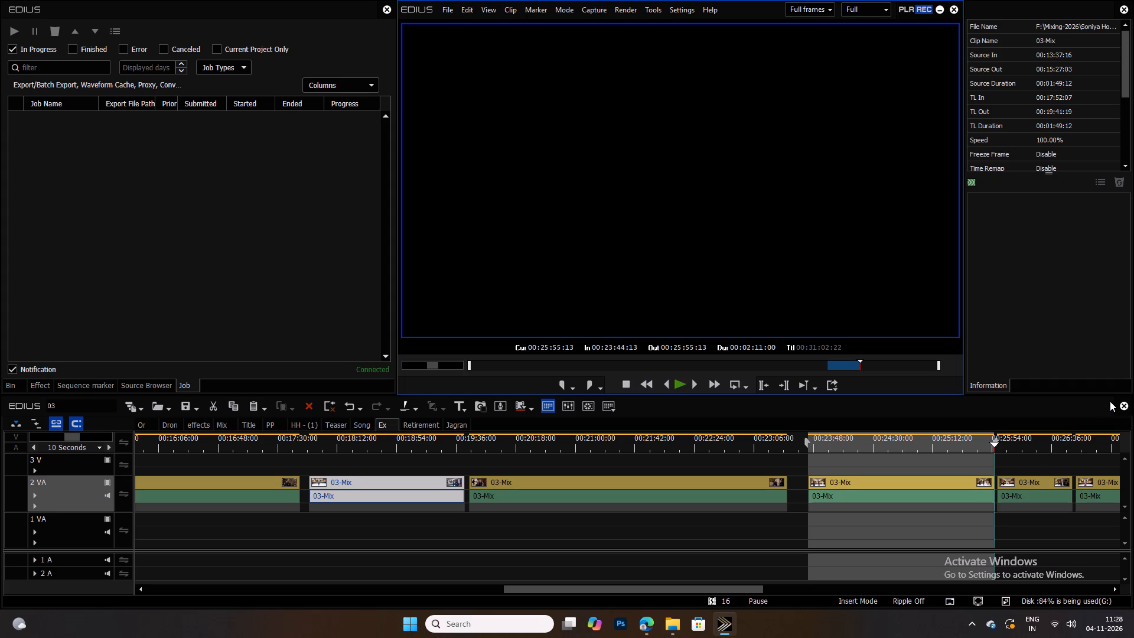
# Mark In at 00:25:57:13 and Out at 00:26:50:19 around the short three-woman dance clip following the Dance (01) section.
pyautogui.keyDown('ctrl'); pyautogui.scroll(4, 1051, 443); pyautogui.keyUp('ctrl')
pyautogui.keyDown('ctrl'); pyautogui.scroll(-7, 581, 479); pyautogui.keyUp('ctrl')
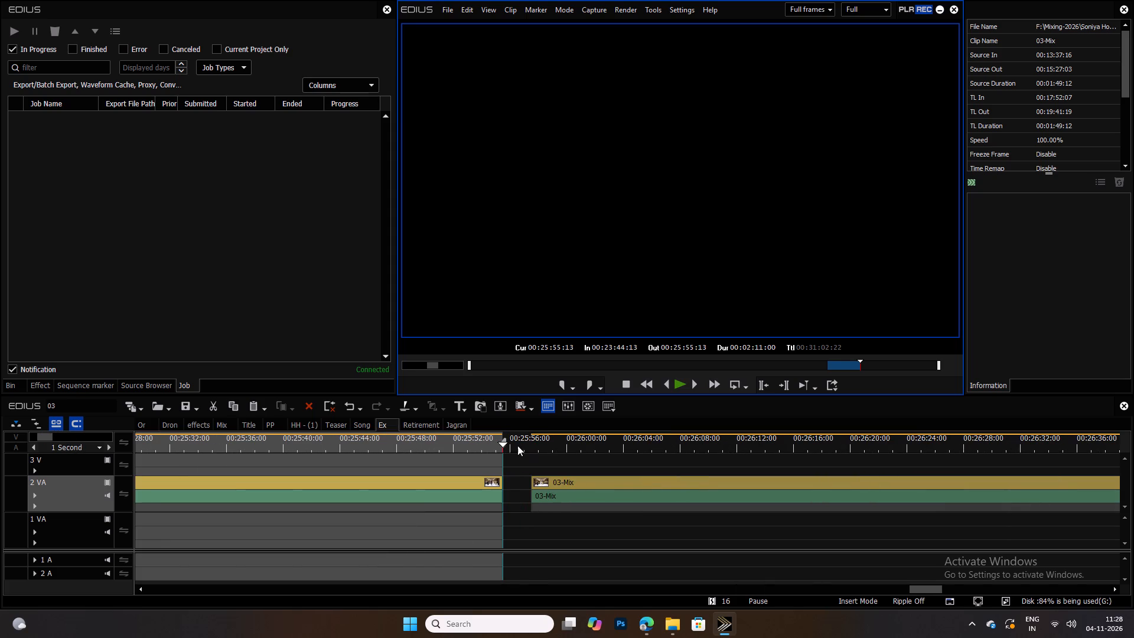
pyautogui.moveTo(517, 445); pyautogui.dragTo(530, 450)
pyautogui.press('i')
pyautogui.keyDown('ctrl'); pyautogui.scroll(3, 762, 442); pyautogui.keyUp('ctrl')
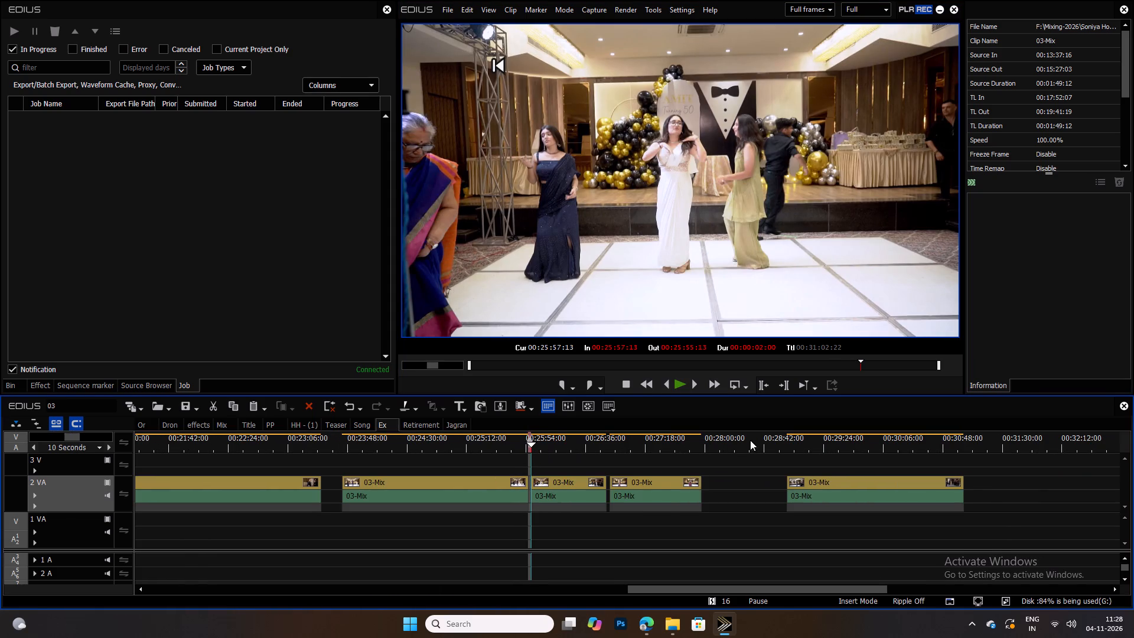
pyautogui.click(602, 446)
pyautogui.click(605, 446)
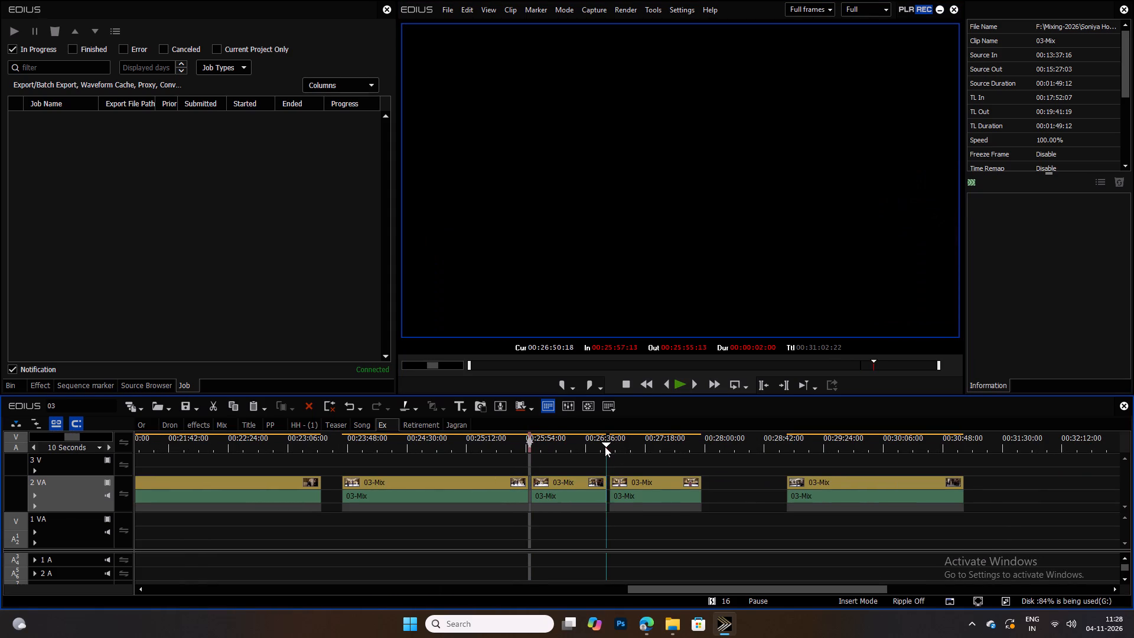
pyautogui.keyDown('ctrl'); pyautogui.scroll(-4, 615, 449); pyautogui.keyUp('ctrl')
pyautogui.press('o')
pyautogui.keyDown('ctrl'); pyautogui.scroll(3, 598, 457); pyautogui.keyUp('ctrl')
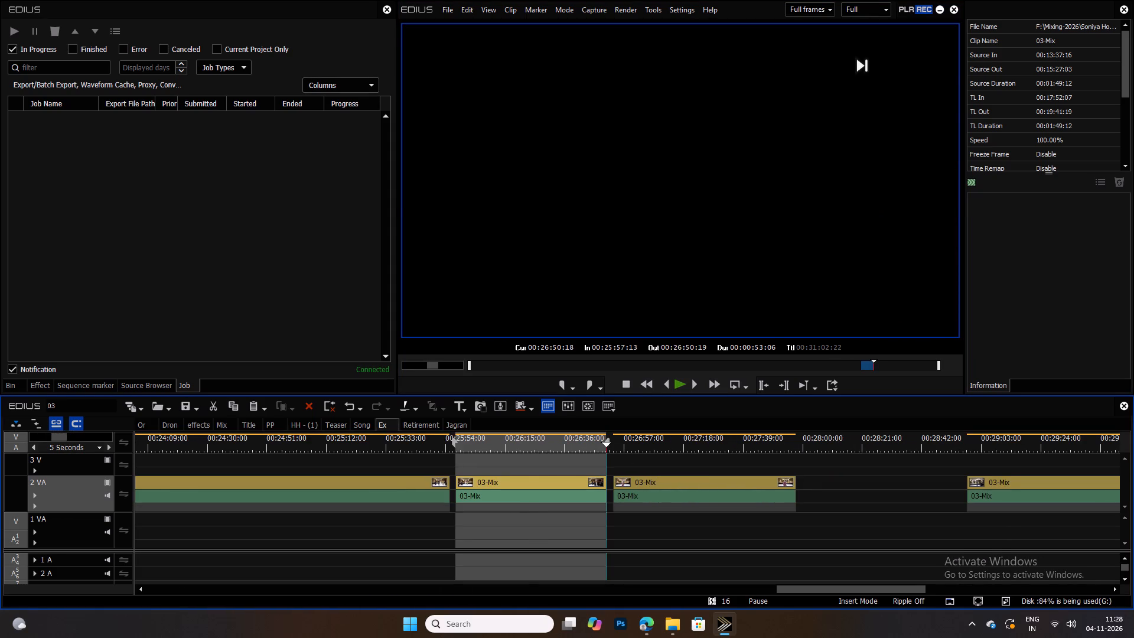
pyautogui.moveTo(532, 444); pyautogui.dragTo(527, 443)
# Export the marked three-woman dance section as an MPEG2 Program Stream named Dance (02) in the Amit folder.
pyautogui.press('F11')
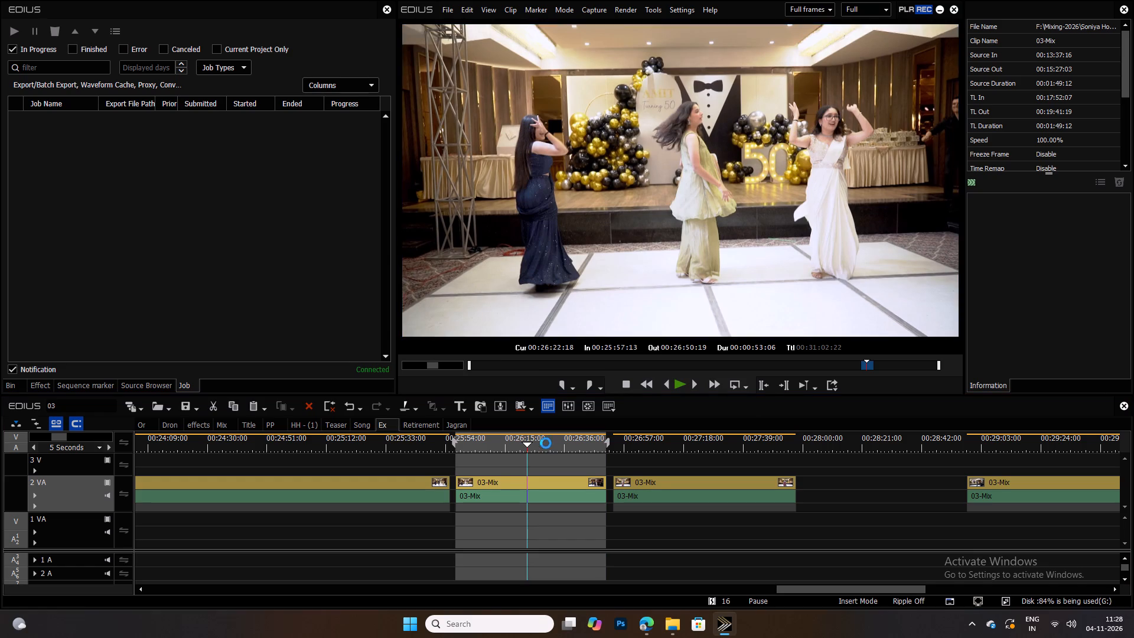
pyautogui.press('Return')
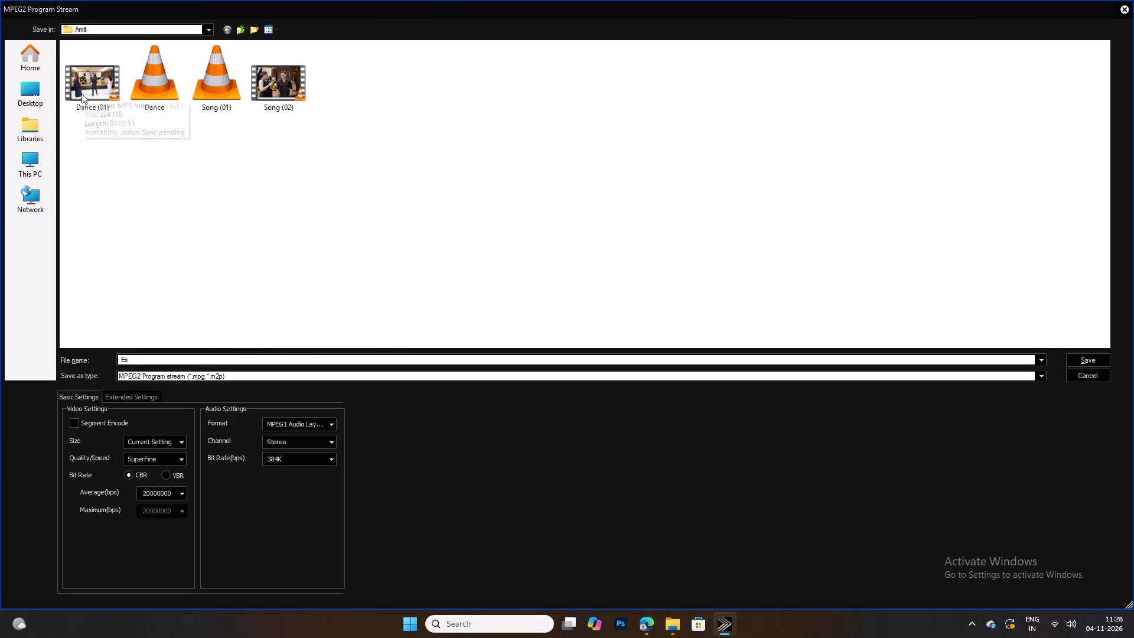
pyautogui.click(74, 108)
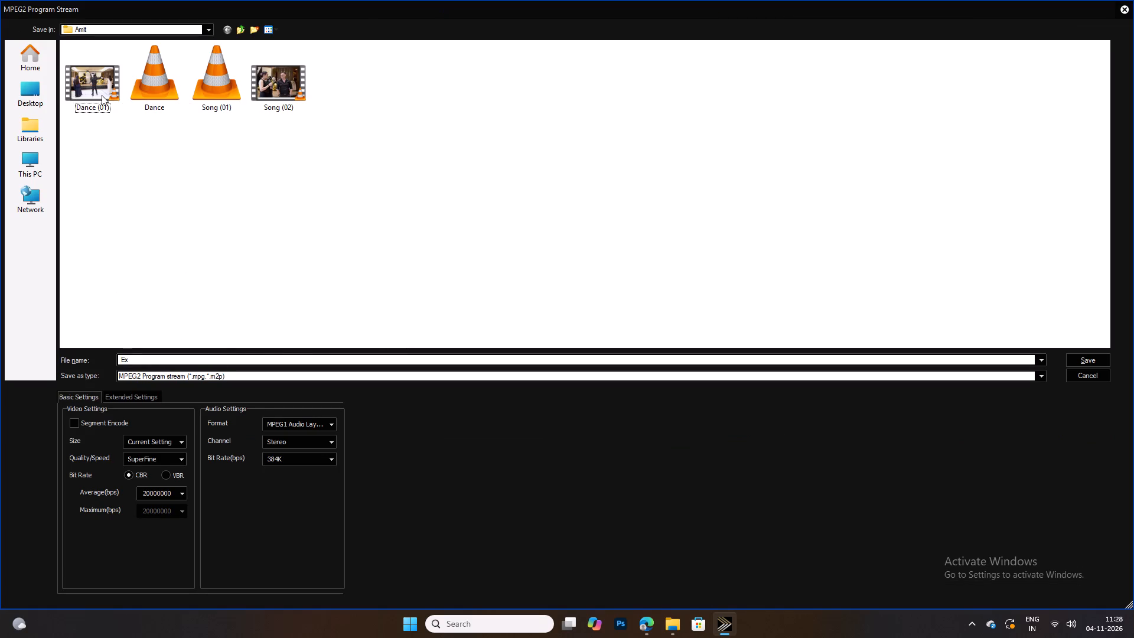
pyautogui.click(97, 104)
pyautogui.click(152, 362)
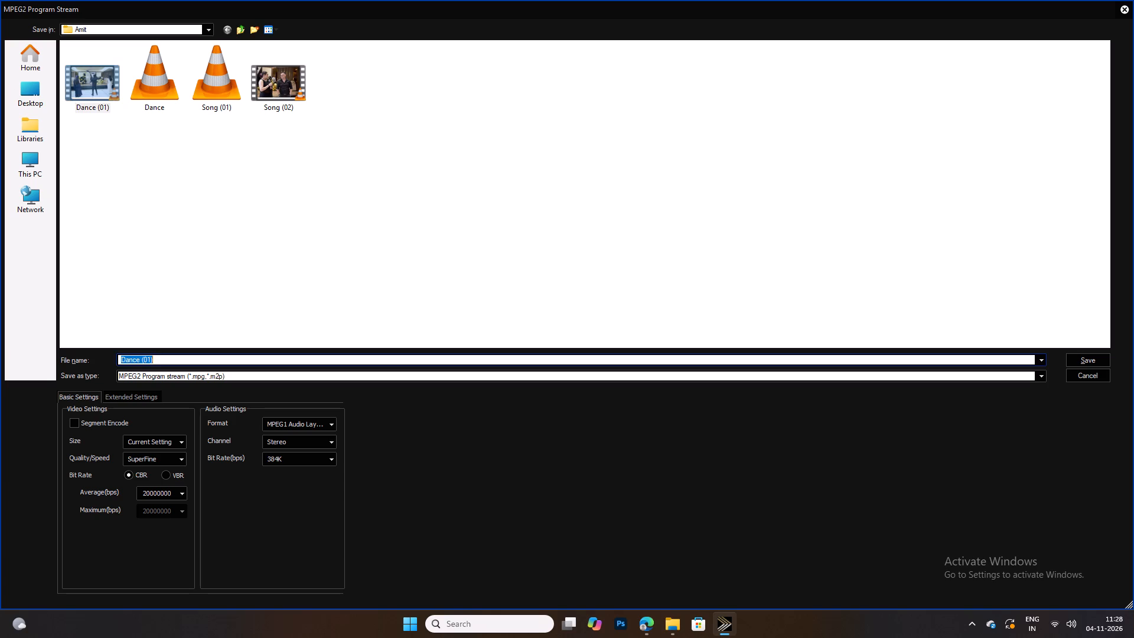
pyautogui.click(149, 361)
pyautogui.press('BackSpace')
pyautogui.press('2')
pyautogui.press('Return')
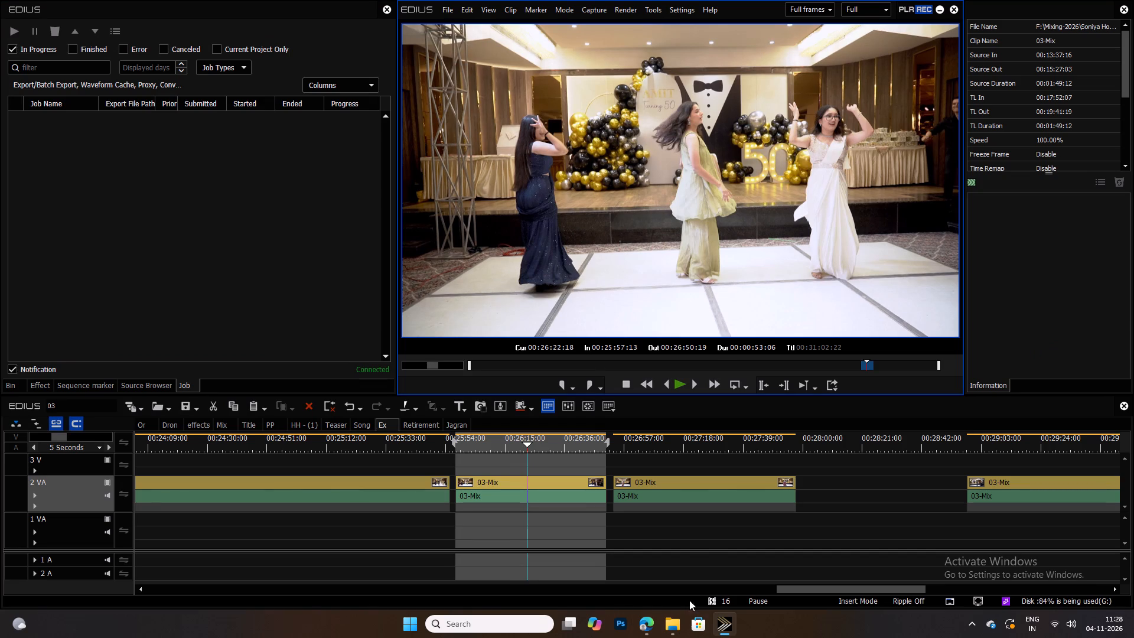
# Switch to the Amit folder in File Explorer and refresh it to check the Dance (02) export.
pyautogui.click(673, 623)
pyautogui.click(770, 569)
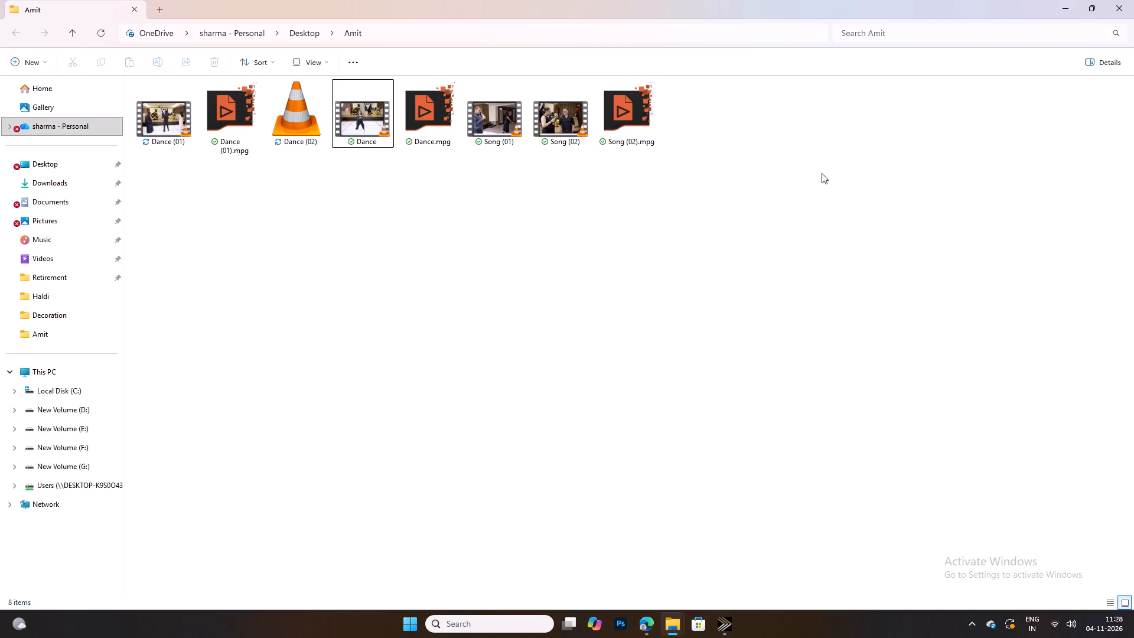
pyautogui.rightClick(527, 263)
pyautogui.click(565, 311)
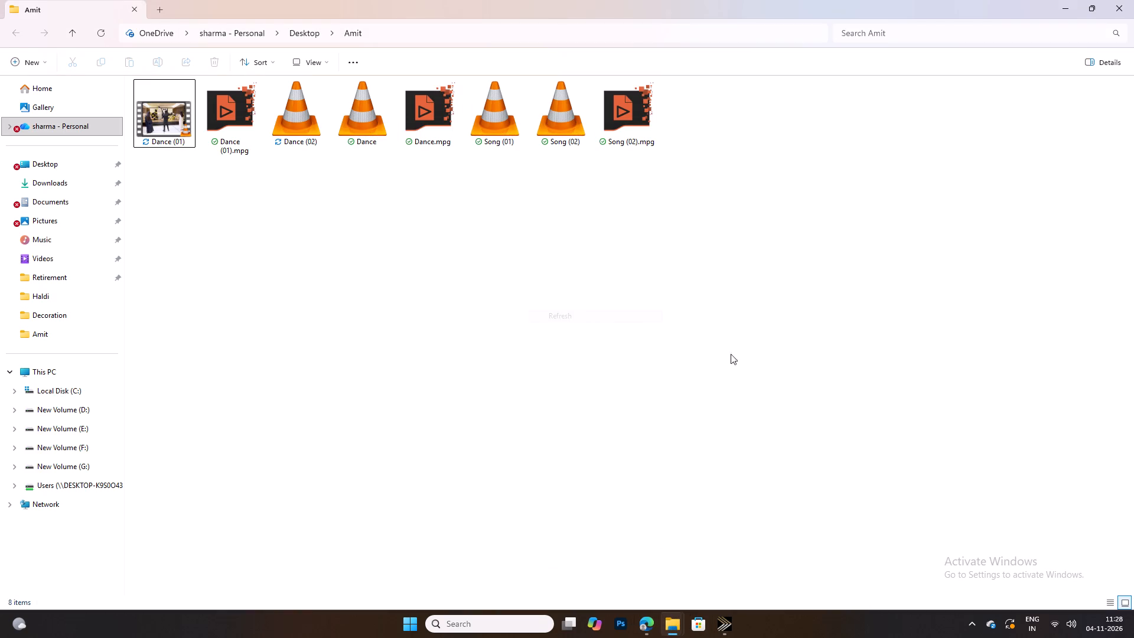
pyautogui.rightClick(584, 273)
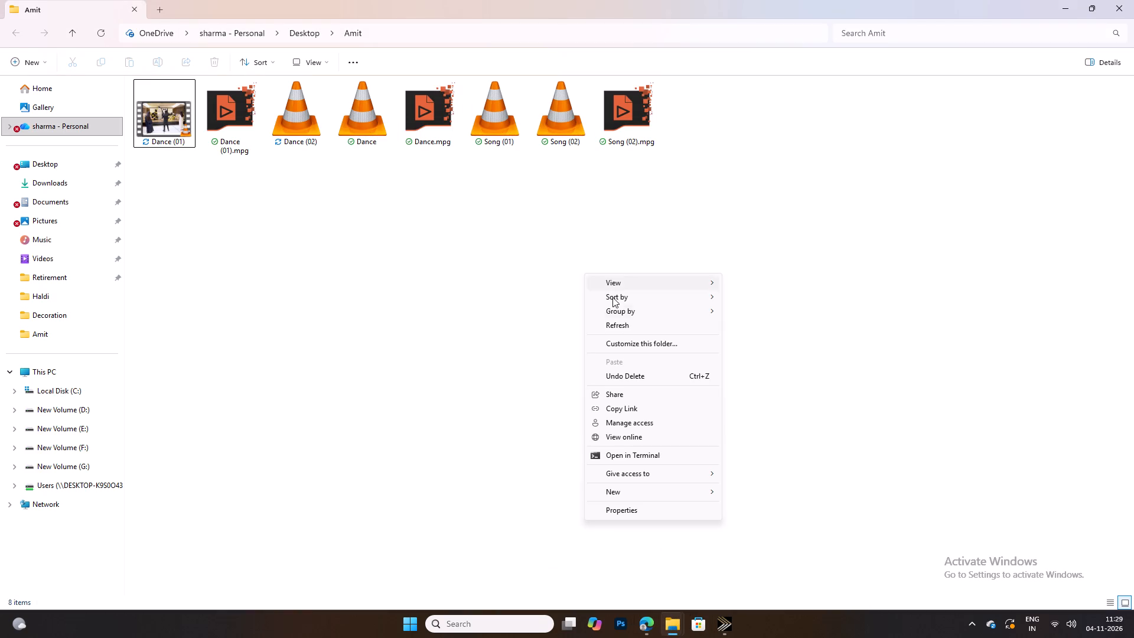
pyautogui.click(630, 321)
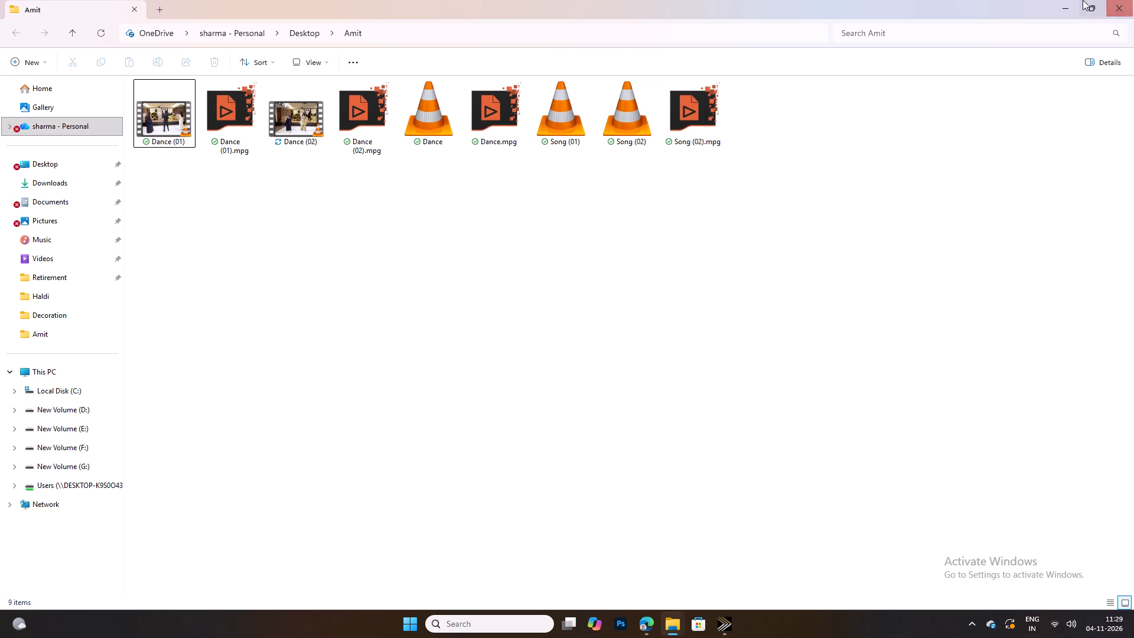
pyautogui.click(1064, 5)
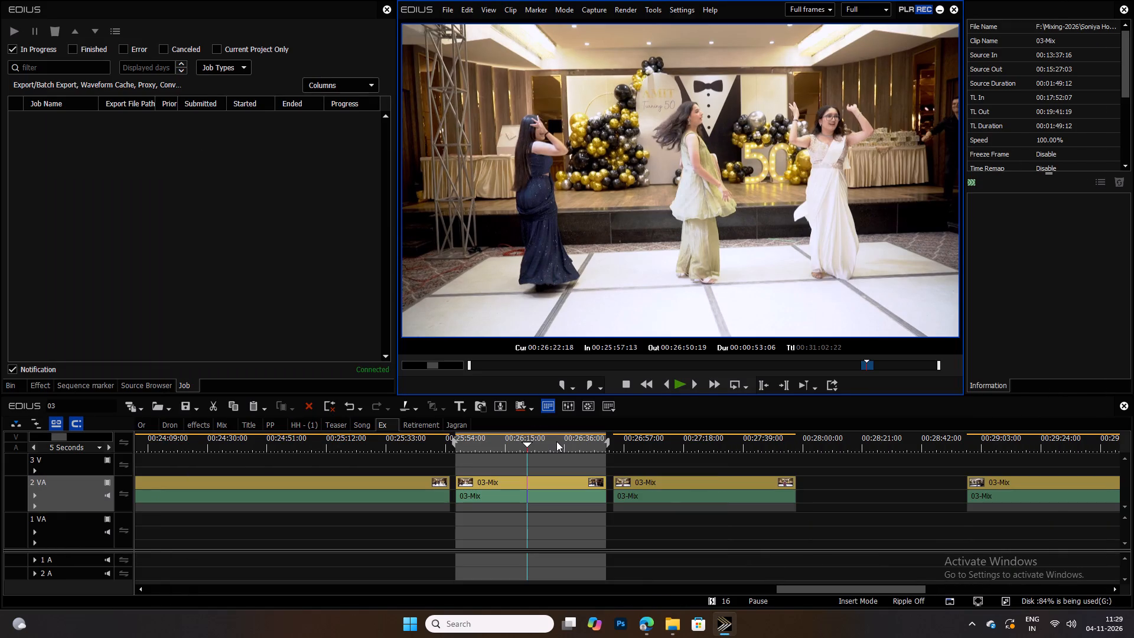
# Back in EDIUS, mark In at 00:26:53:07 and Out at 00:27:57:17 around the solo dance clip of the woman in a saree.
pyautogui.moveTo(559, 442); pyautogui.dragTo(615, 462)
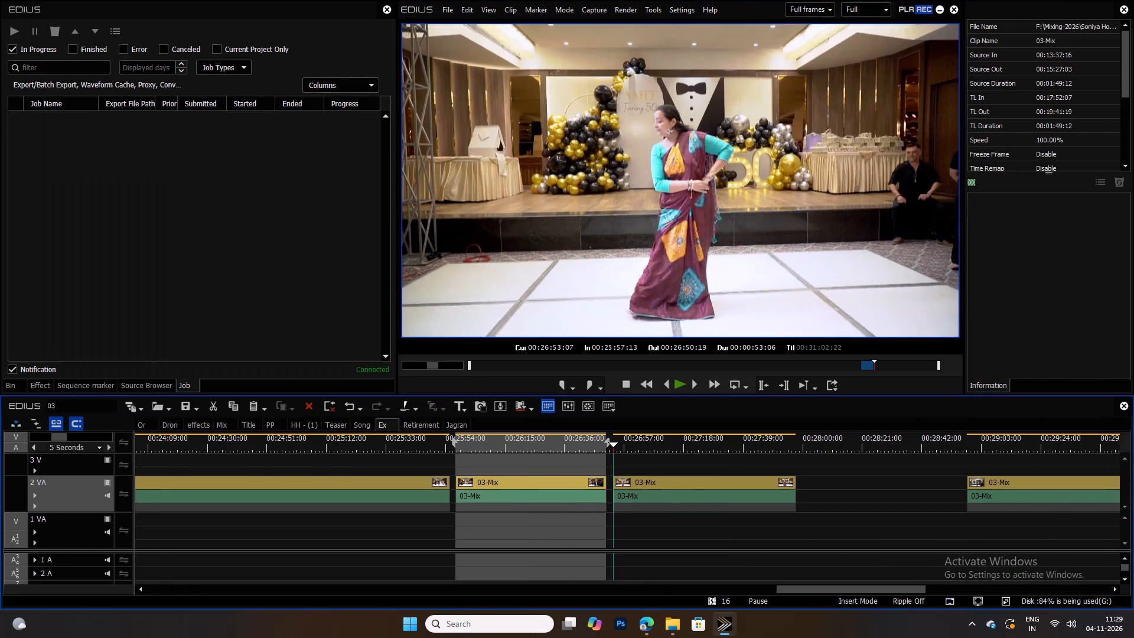
pyautogui.press('i')
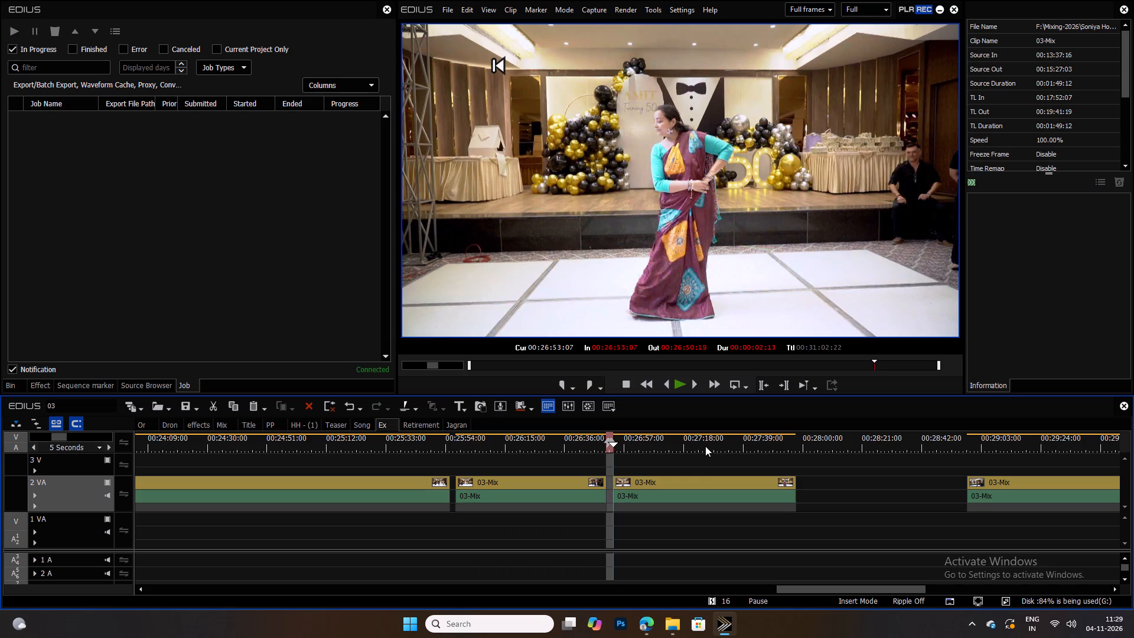
pyautogui.moveTo(706, 446); pyautogui.dragTo(794, 450)
pyautogui.press('o')
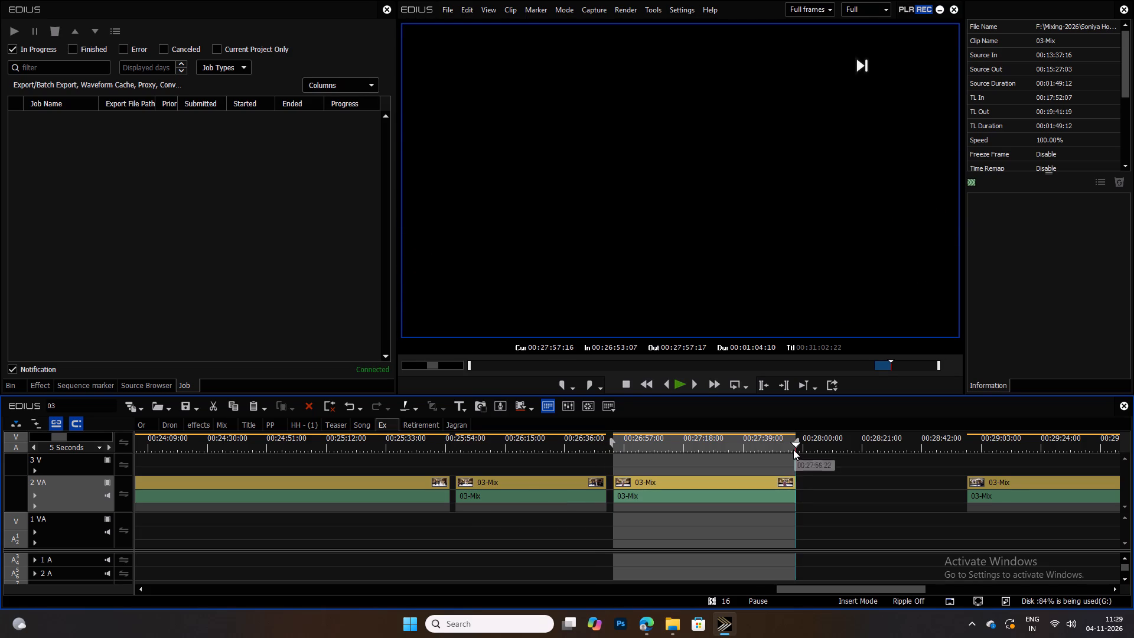
# Export the marked solo dance section as an MPEG2 Program Stream named Dance (03) in the Amit folder.
pyautogui.press('F11')
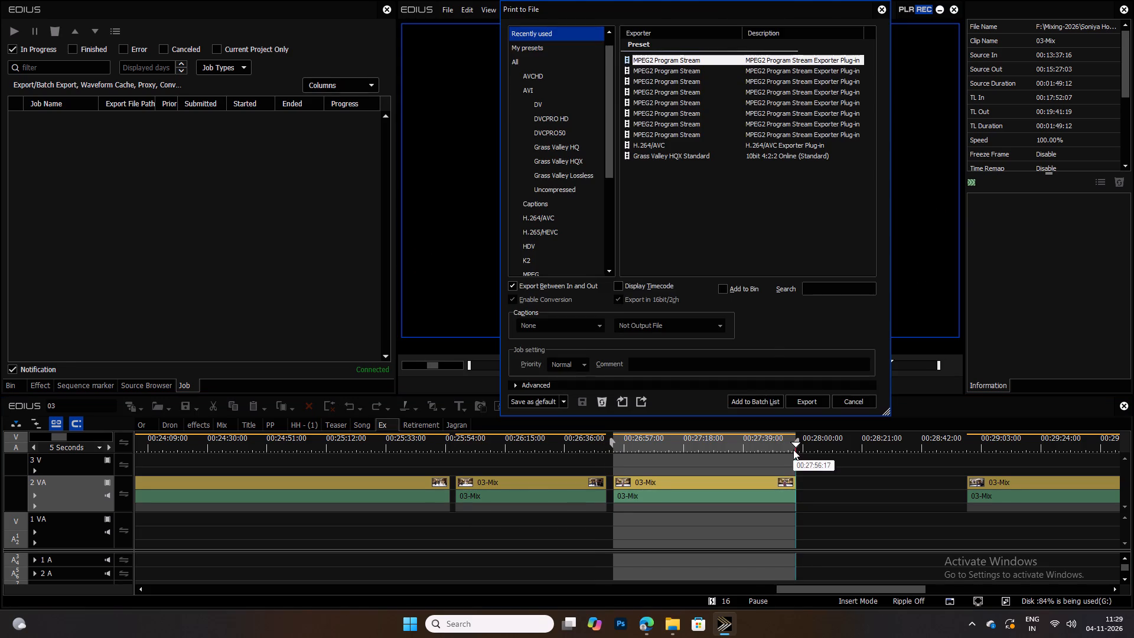
pyautogui.press('Return')
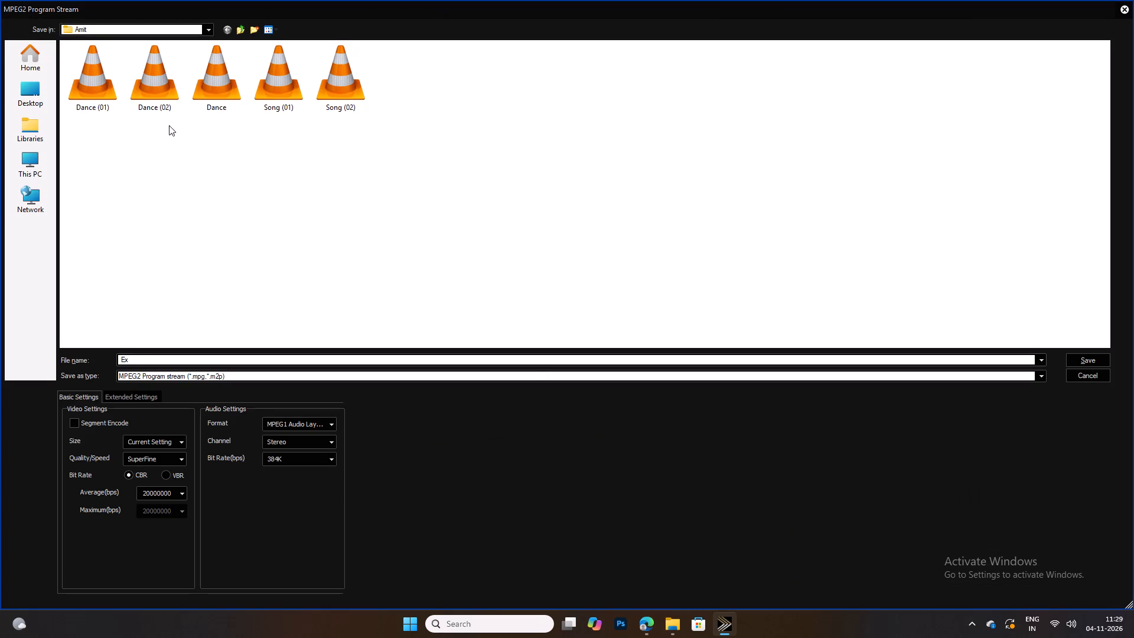
pyautogui.click(159, 106)
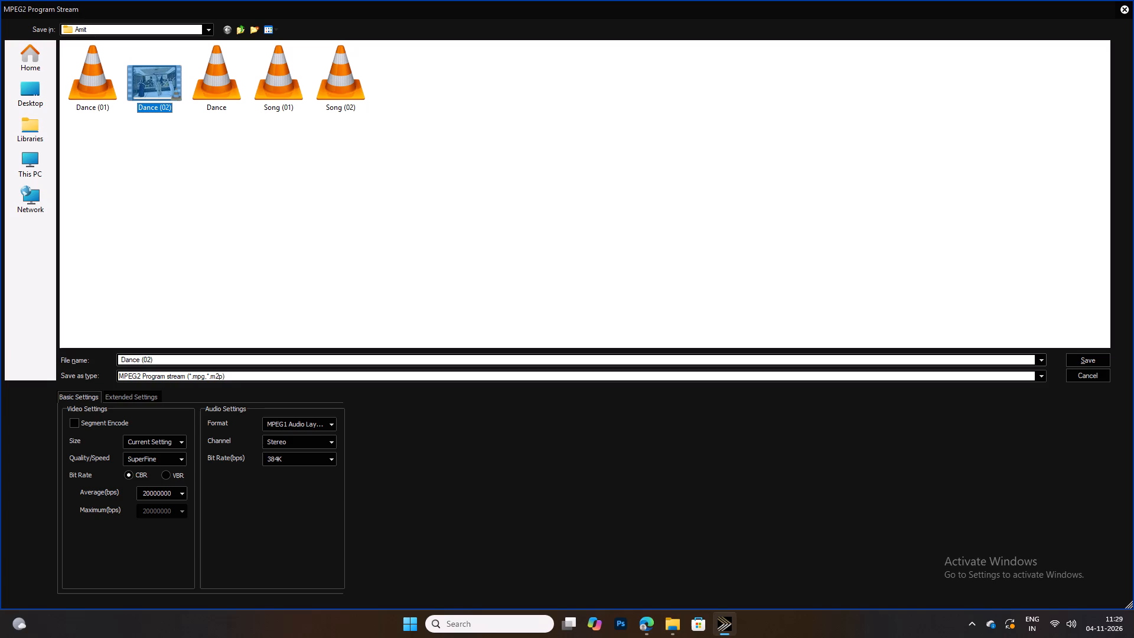
pyautogui.click(147, 360)
pyautogui.click(148, 360)
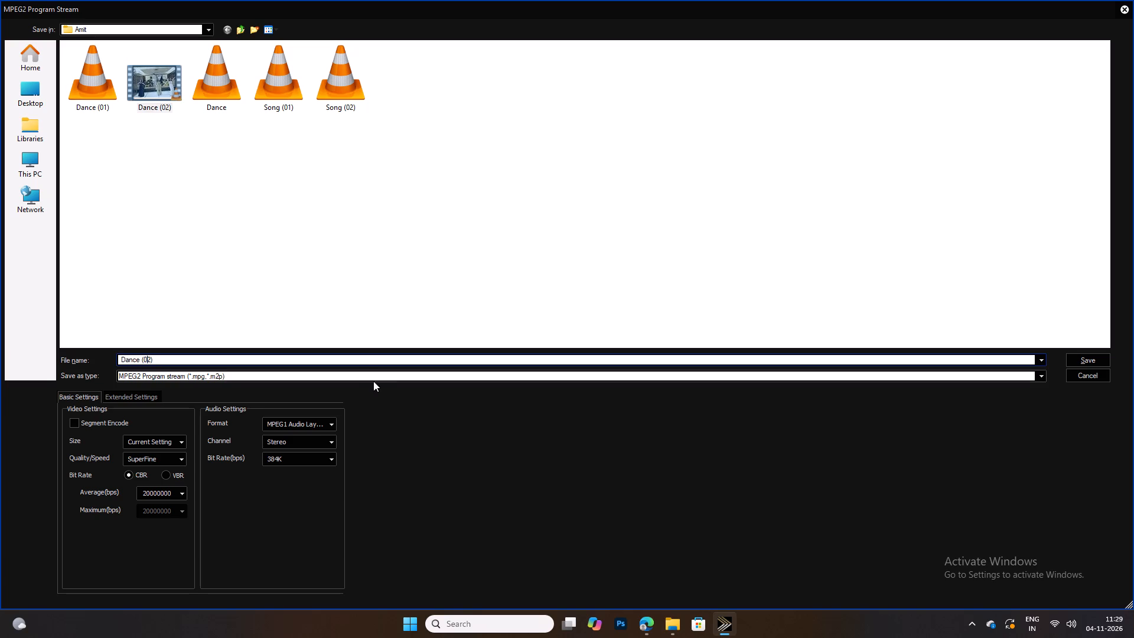
pyautogui.press('Right')
pyautogui.press('BackSpace')
pyautogui.press('3')
pyautogui.press('Return')
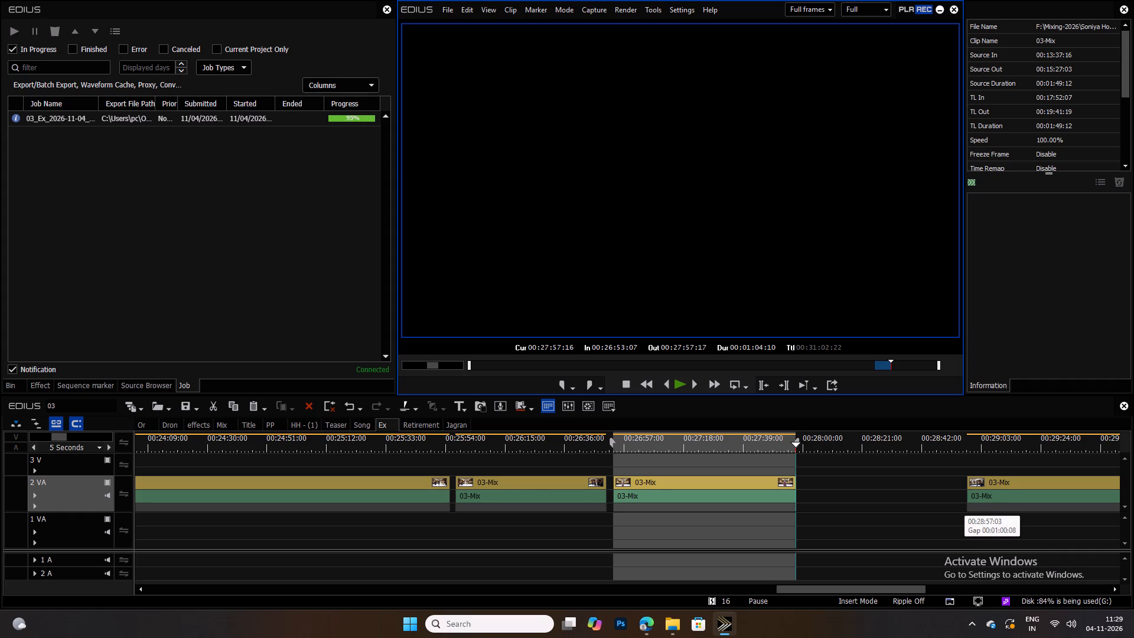
# Mark In at 00:28:57:24 and Out at 00:31:02:23 around the last clip on the timeline, saving the project in between.
pyautogui.keyDown('ctrl'); pyautogui.scroll(2, 951, 489); pyautogui.keyUp('ctrl')
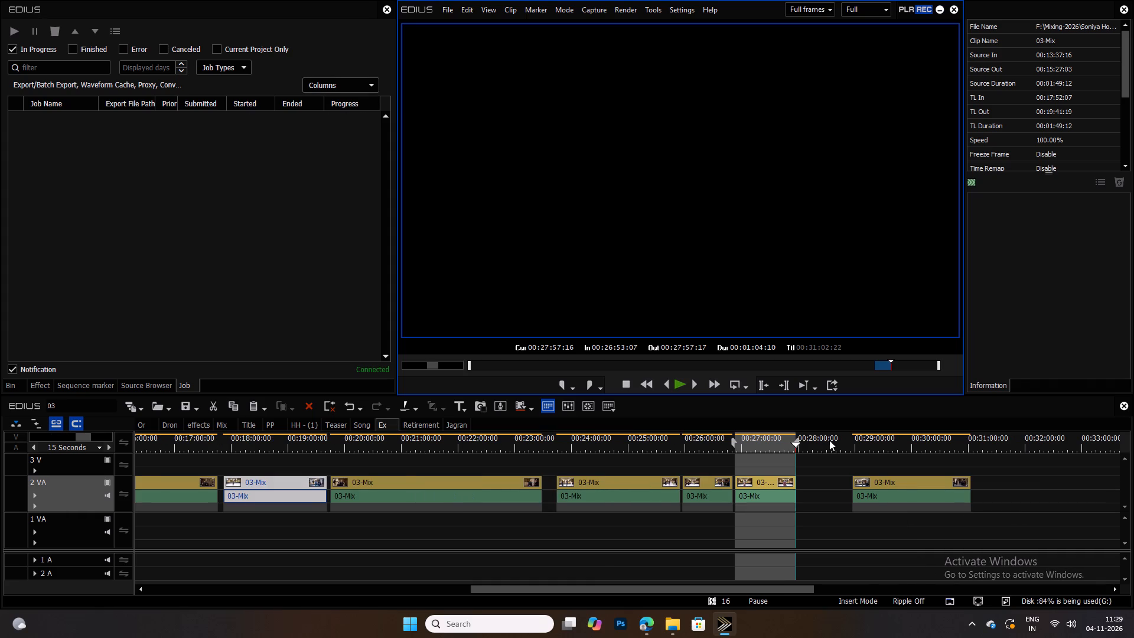
pyautogui.moveTo(835, 441); pyautogui.dragTo(856, 445)
pyautogui.keyDown('ctrl'); pyautogui.scroll(-5, 954, 456); pyautogui.keyUp('ctrl')
pyautogui.keyDown('ctrl'); pyautogui.scroll(3, 957, 460); pyautogui.keyUp('ctrl')
pyautogui.hotkey('ctrl', 's')
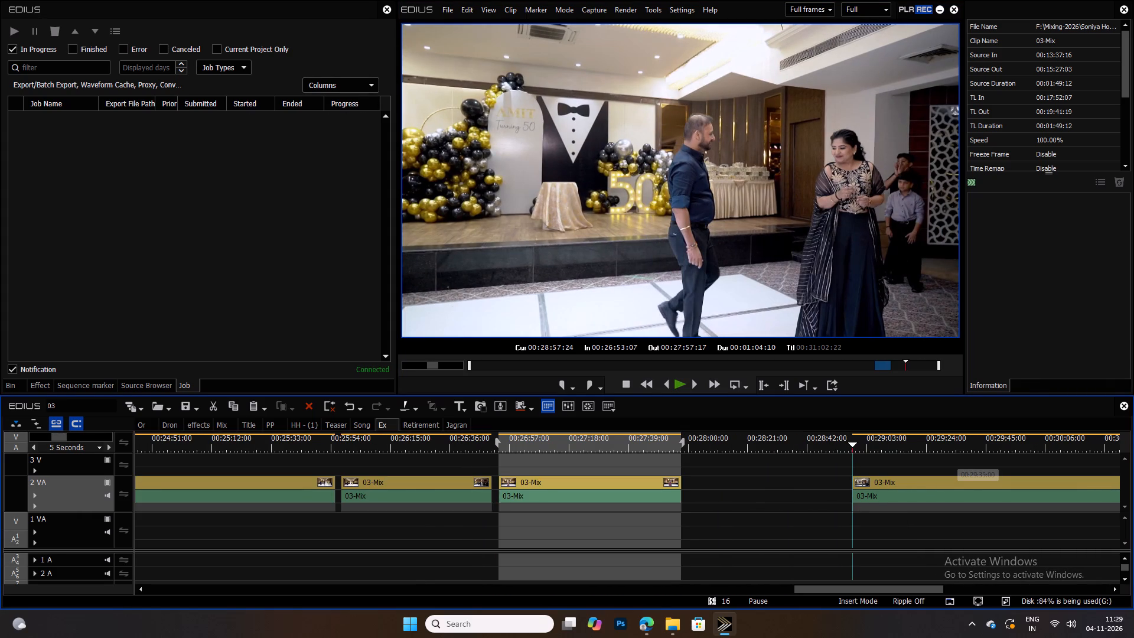
pyautogui.press('i')
pyautogui.keyDown('ctrl'); pyautogui.scroll(3, 1068, 467); pyautogui.keyUp('ctrl')
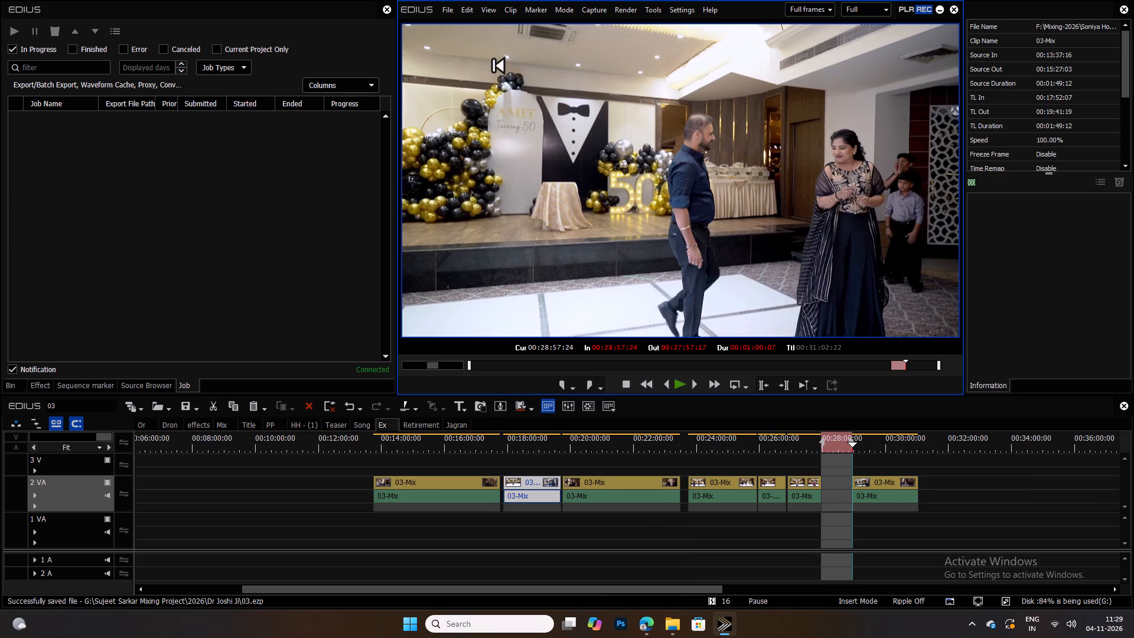
pyautogui.press('End')
pyautogui.press('o')
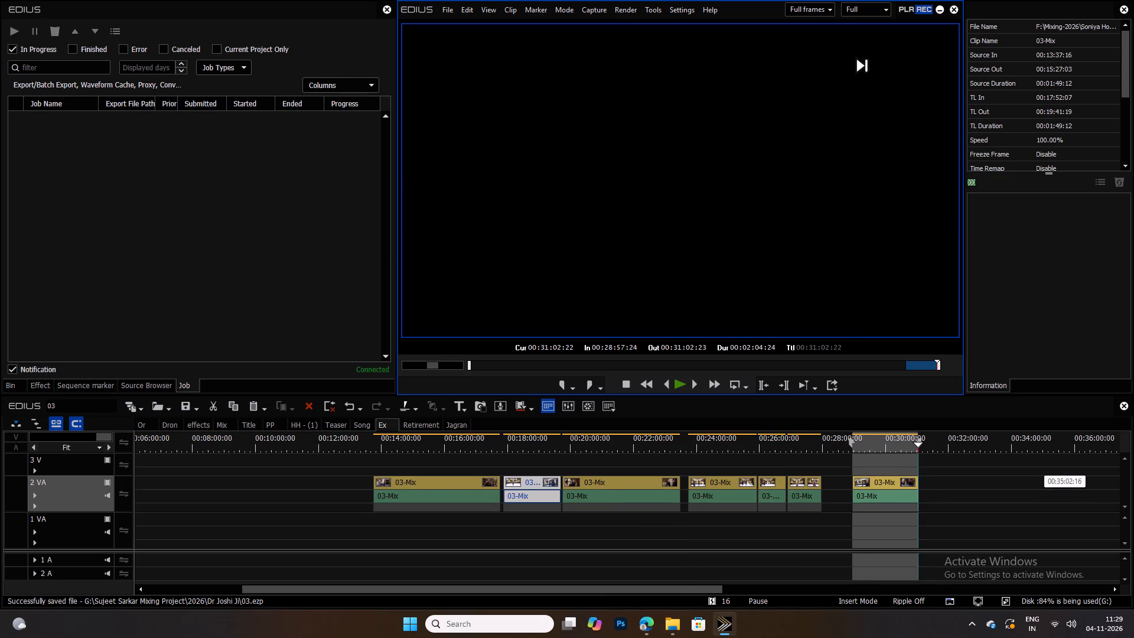
# Export the marked last section as an MPEG2 Program Stream in the Amit folder, reusing the Dance (03) file name without its digit 3.
pyautogui.press('F11')
pyautogui.press('Return')
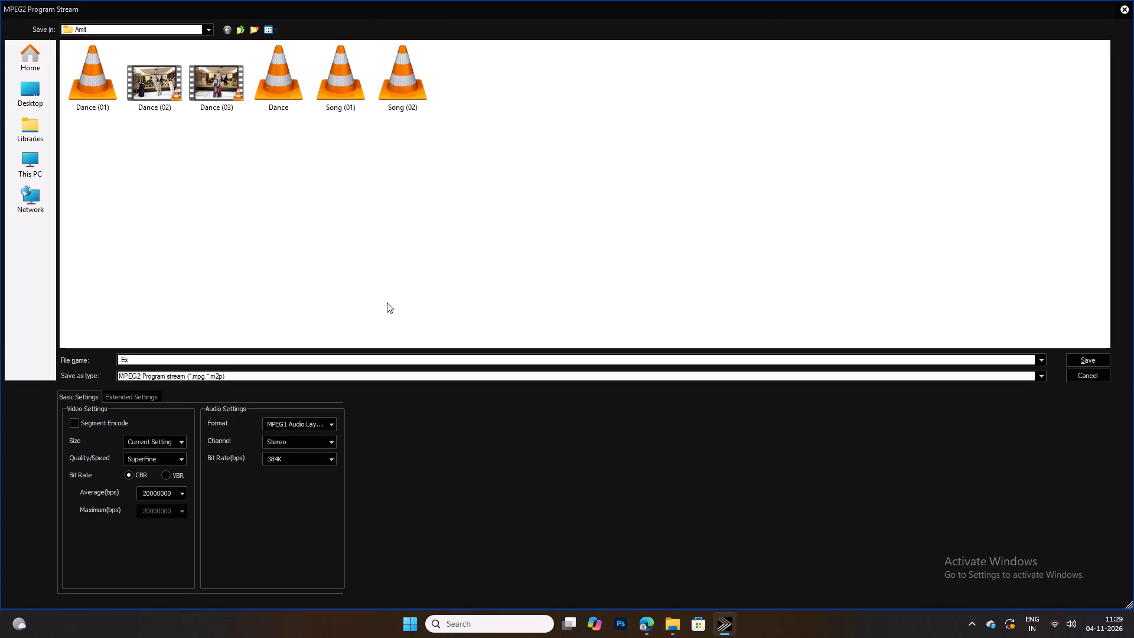
pyautogui.click(213, 109)
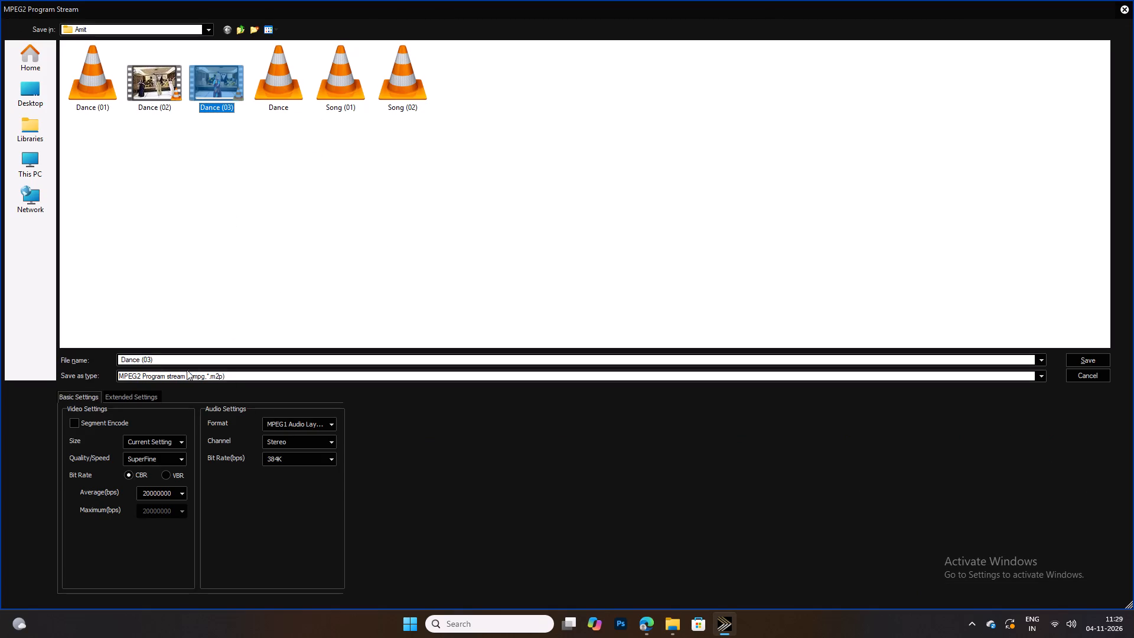
pyautogui.click(151, 361)
pyautogui.doubleClick(151, 361)
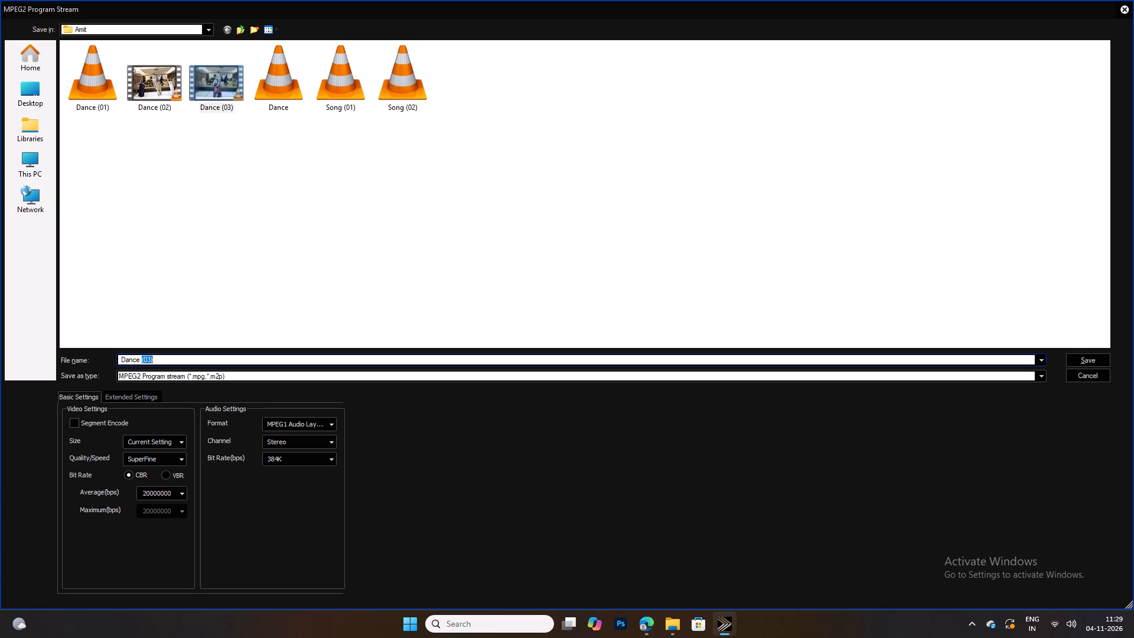
pyautogui.press('BackSpace')
# Complete the file name as Dance (04) and start the MPEG2 Program Stream export into the Amit folder.
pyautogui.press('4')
pyautogui.press('Return')
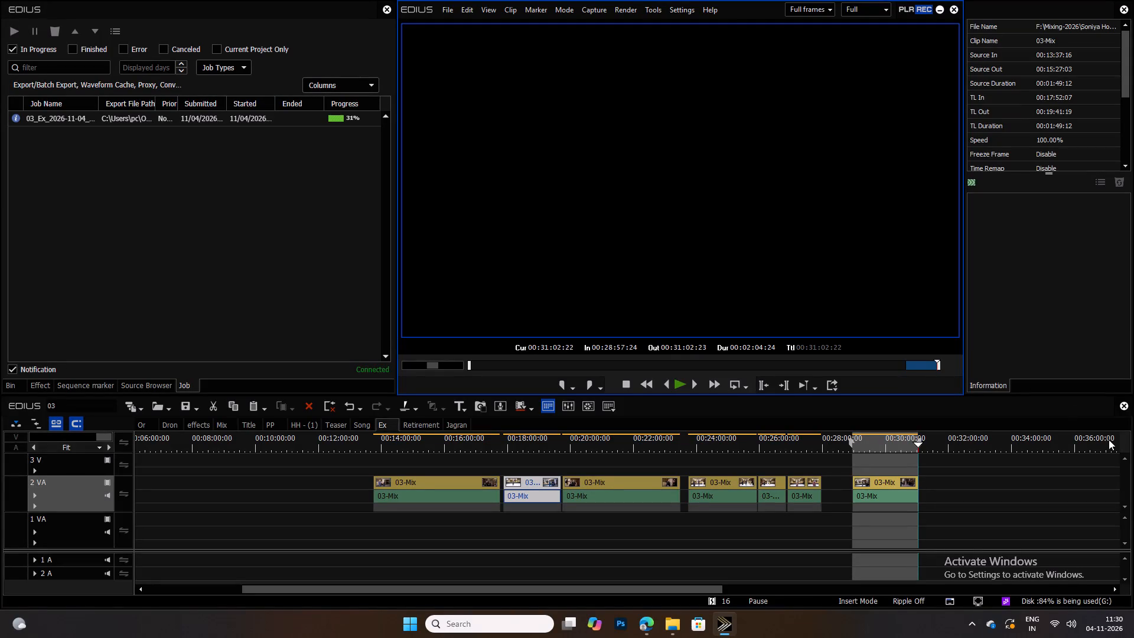
# Switch to Microsoft Edge and resume playback of the NonStopLove Mashup video on YouTube.
pyautogui.click(650, 624)
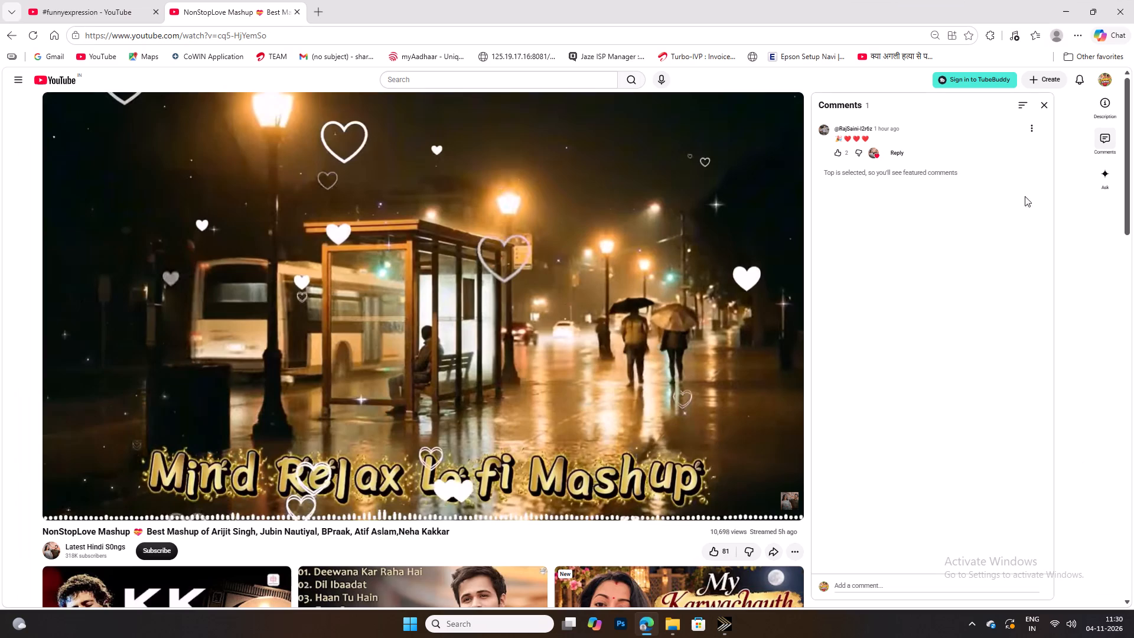
pyautogui.click(339, 352)
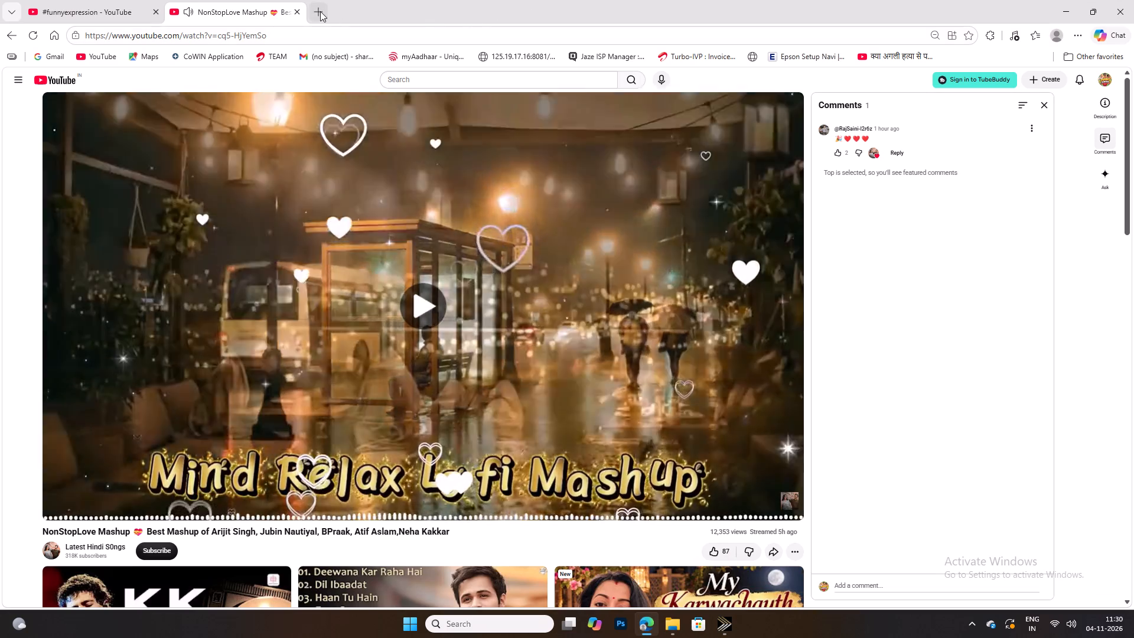
# Open a new blank browser tab beside the YouTube video.
pyautogui.click(320, 9)
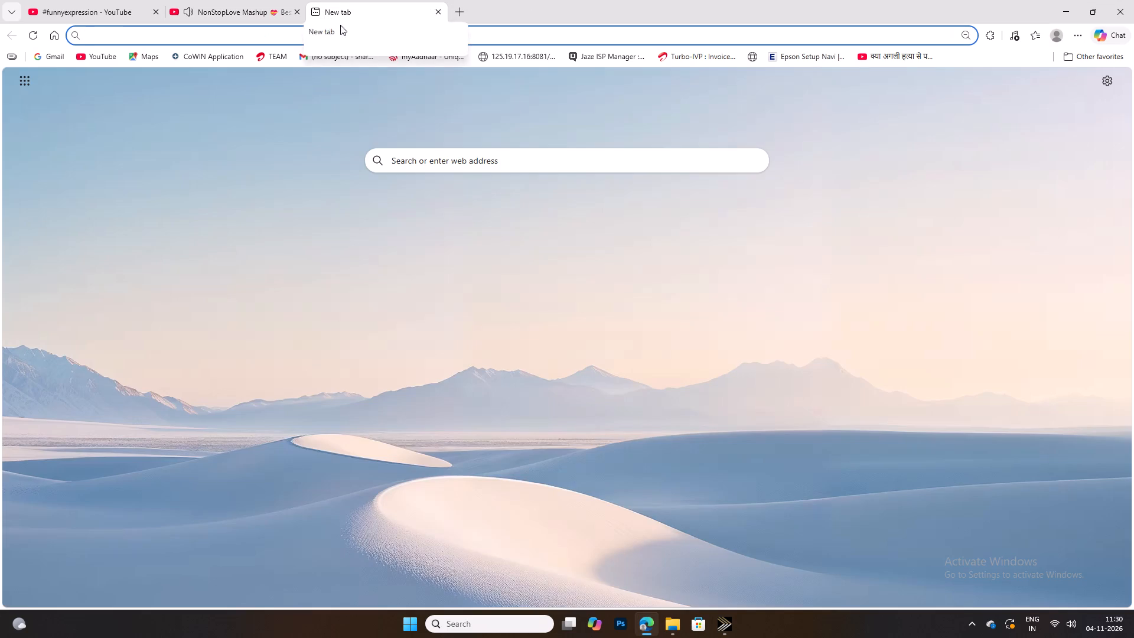
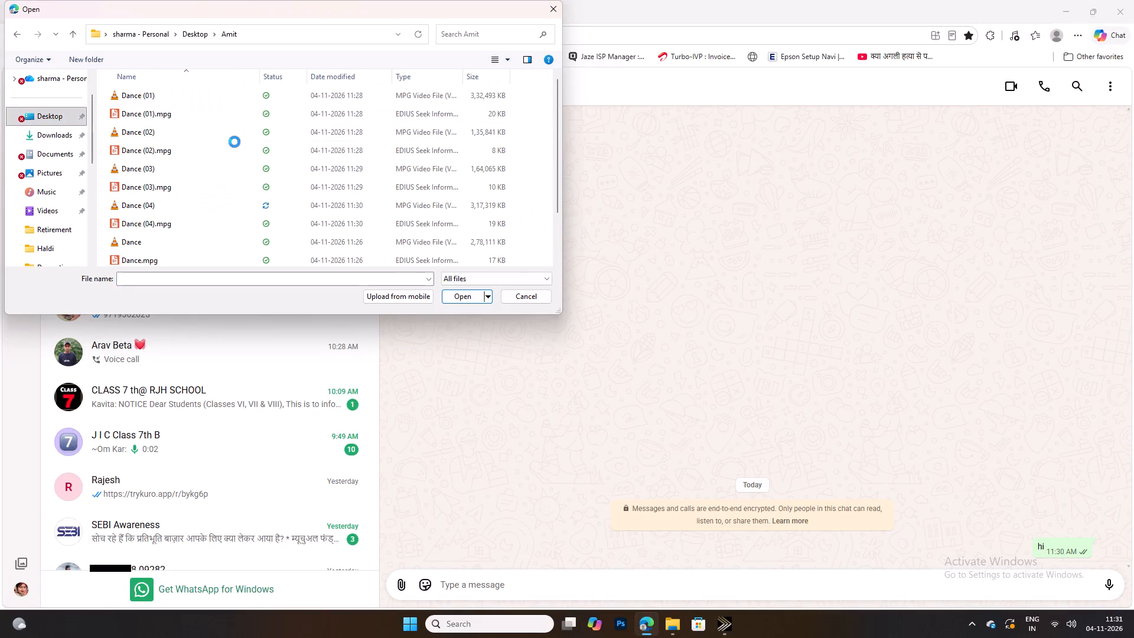
# Switch the file list of the Amit folder in the upload dialog to large thumbnail icons.
pyautogui.click(391, 159)
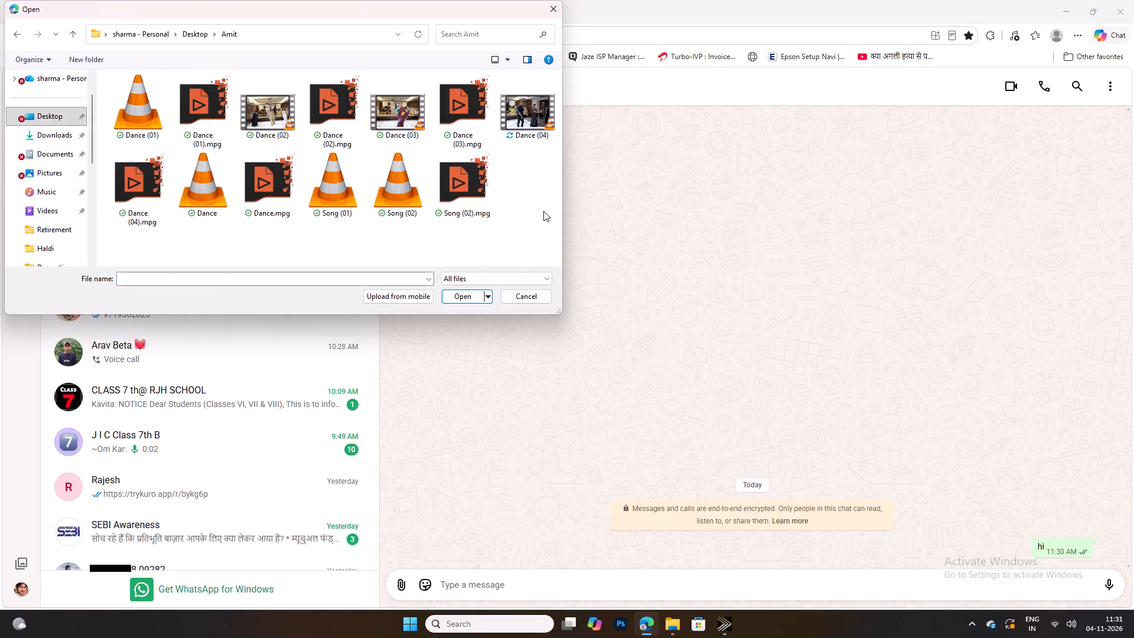
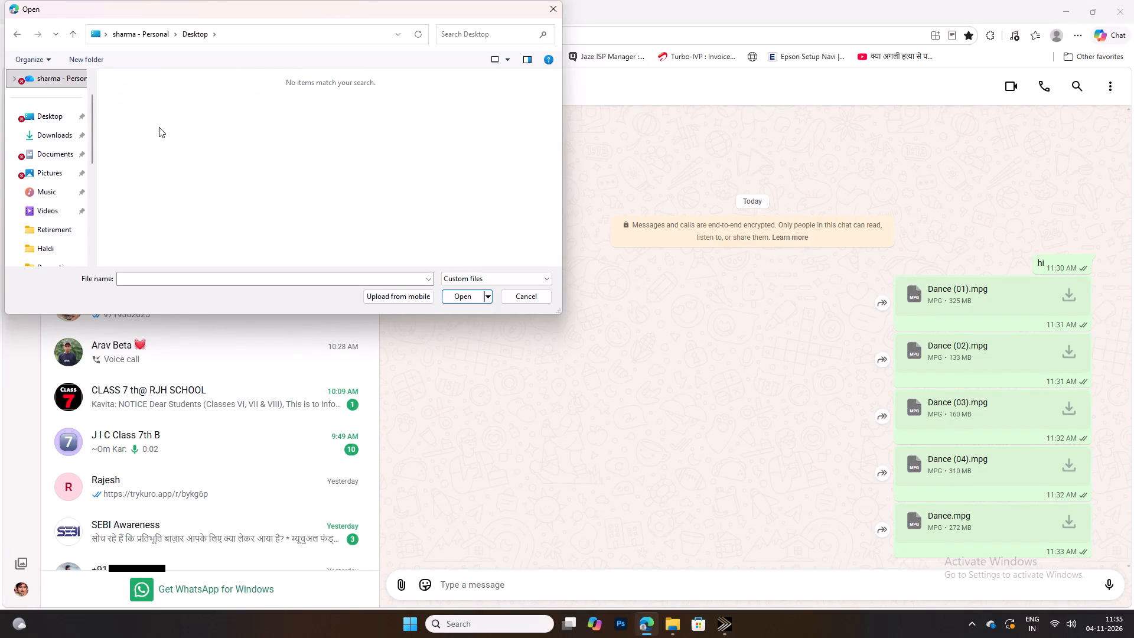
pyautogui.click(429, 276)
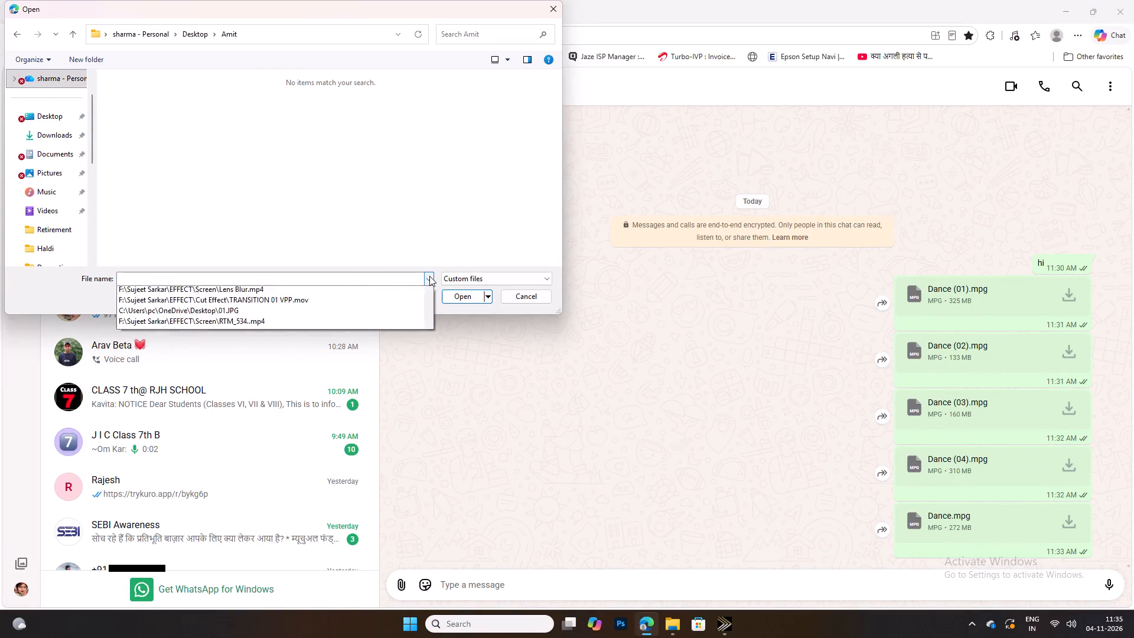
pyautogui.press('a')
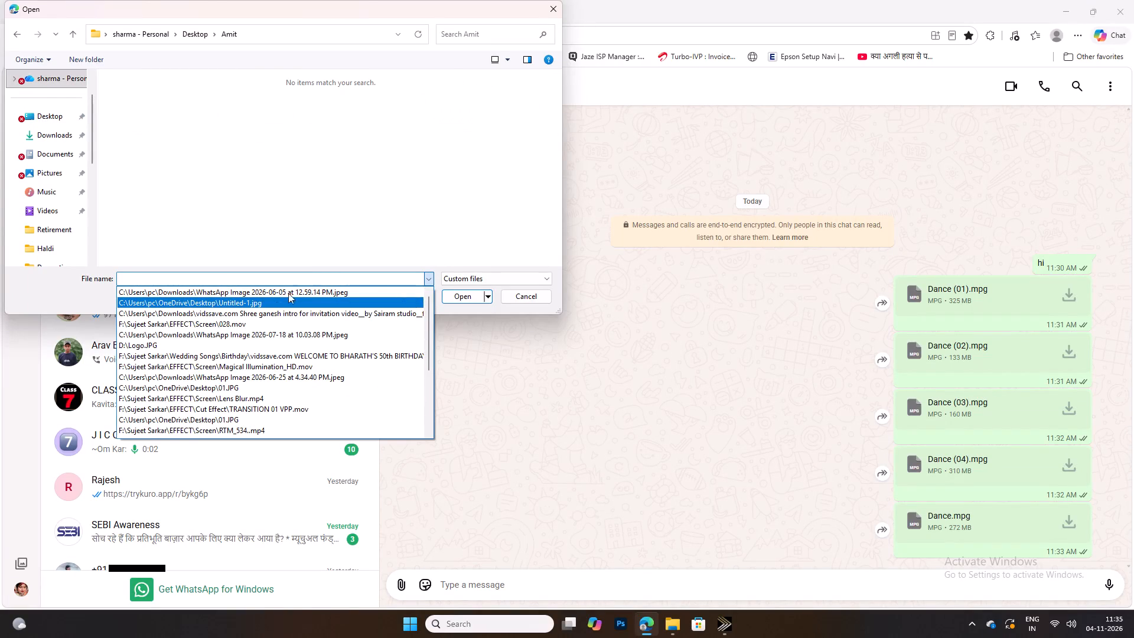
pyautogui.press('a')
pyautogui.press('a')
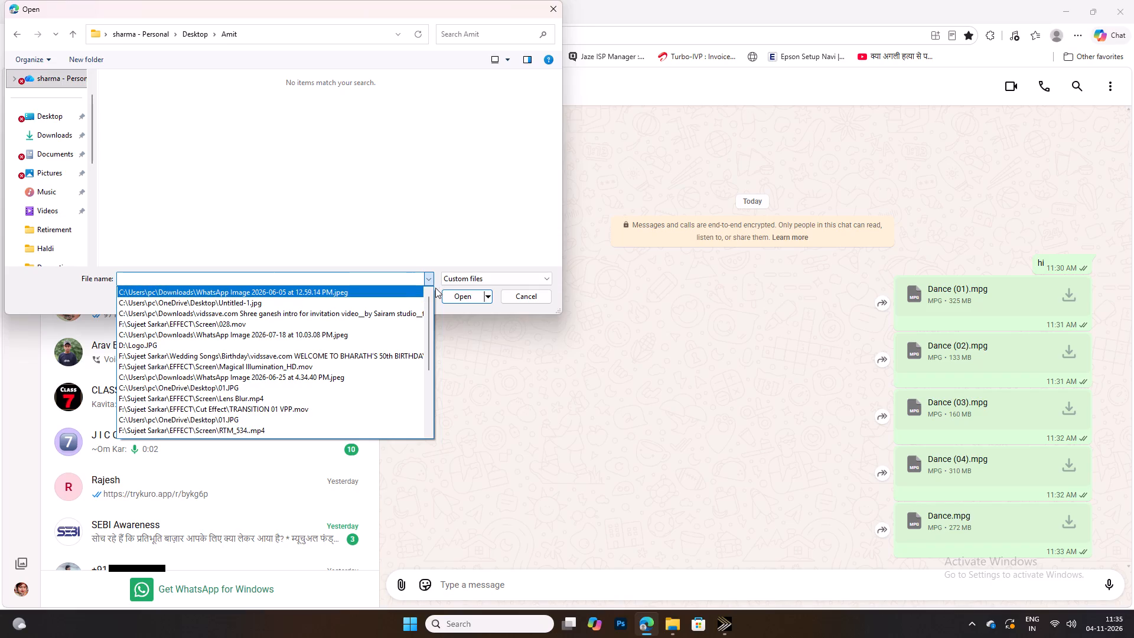
# Switch the file type filter to All files for the Amit folder in the WhatsApp attachment file chooser.
pyautogui.click(496, 281)
pyautogui.click(496, 281)
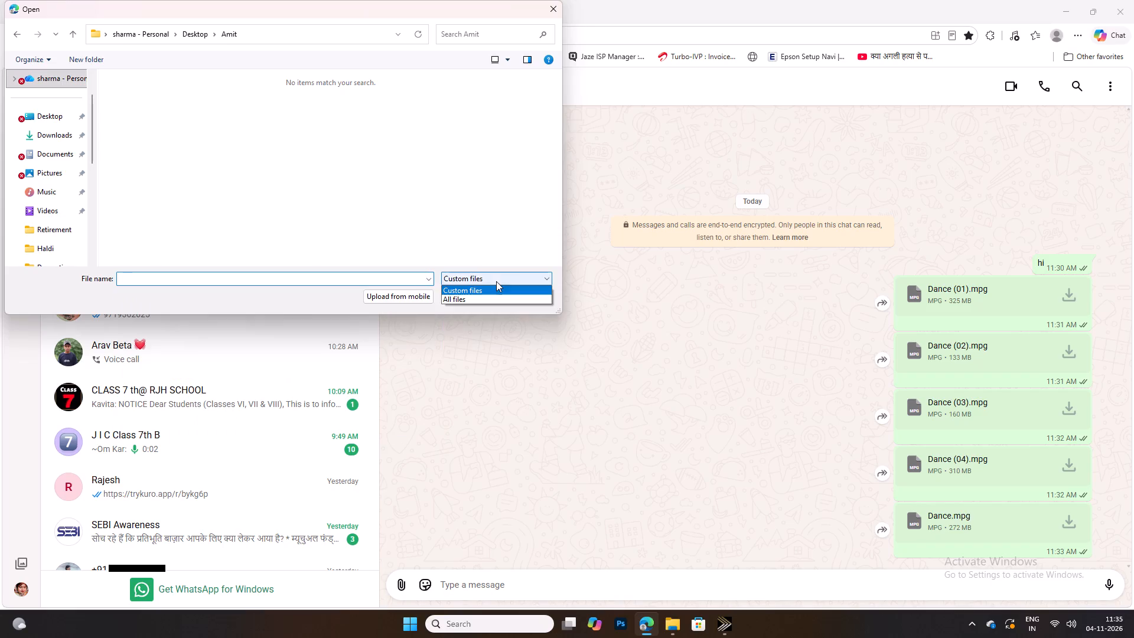
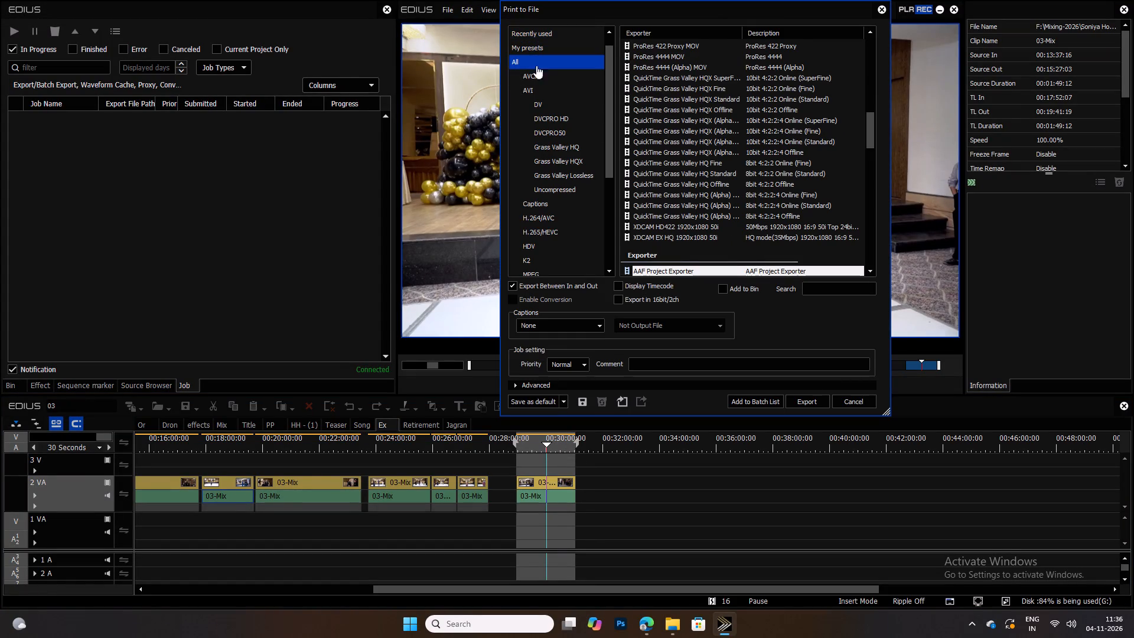
# Show the Others category of exporters for the marked last section in Print to File.
pyautogui.scroll(-2, 548, 198)
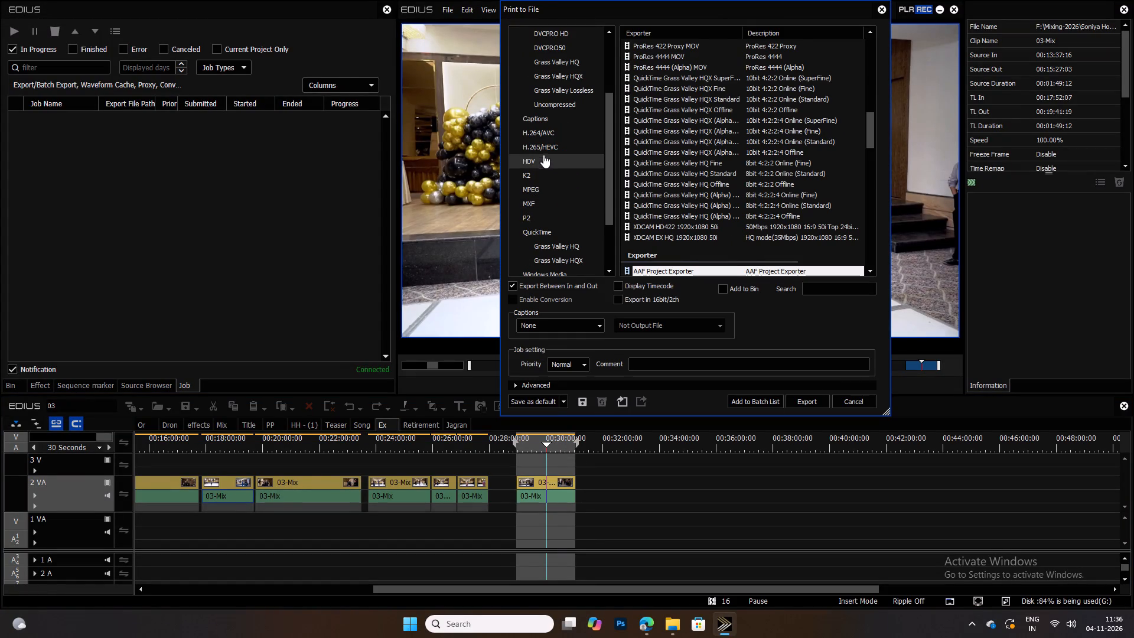
pyautogui.scroll(-2, 550, 172)
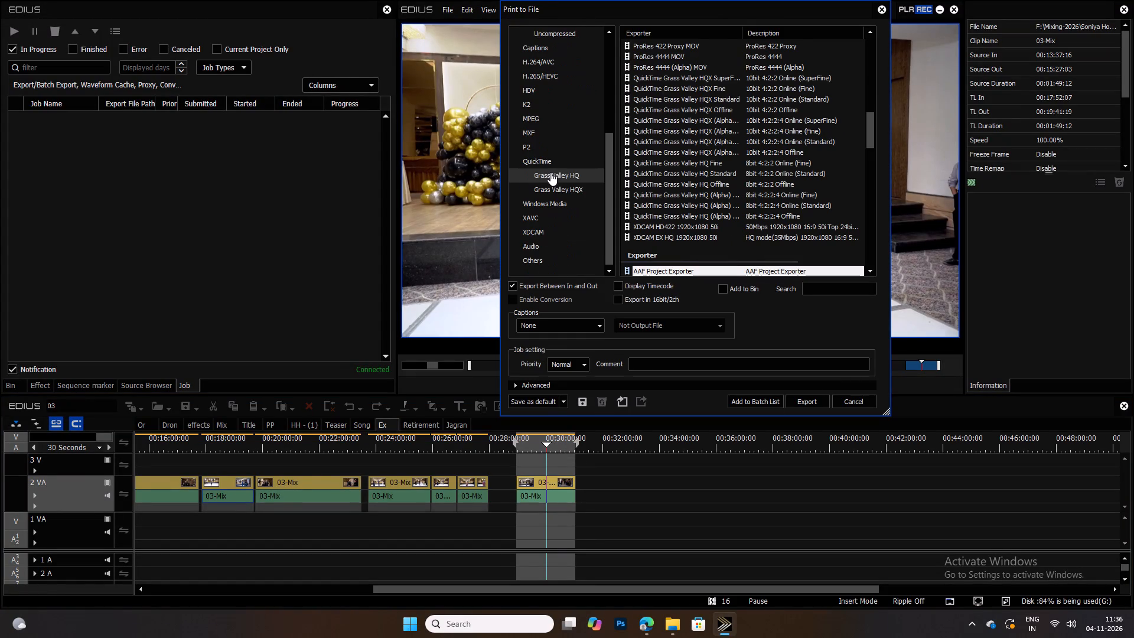
pyautogui.click(539, 259)
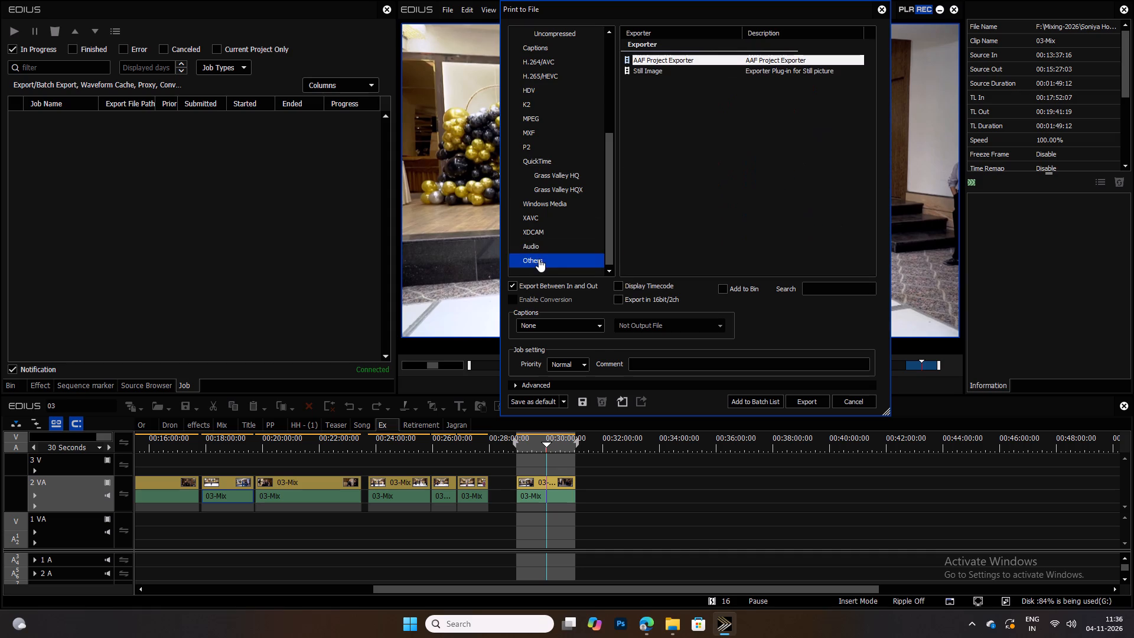
# Browse the full exporter list and choose the iPod exporter for the marked last section, opening its save settings.
pyautogui.scroll(4, 536, 158)
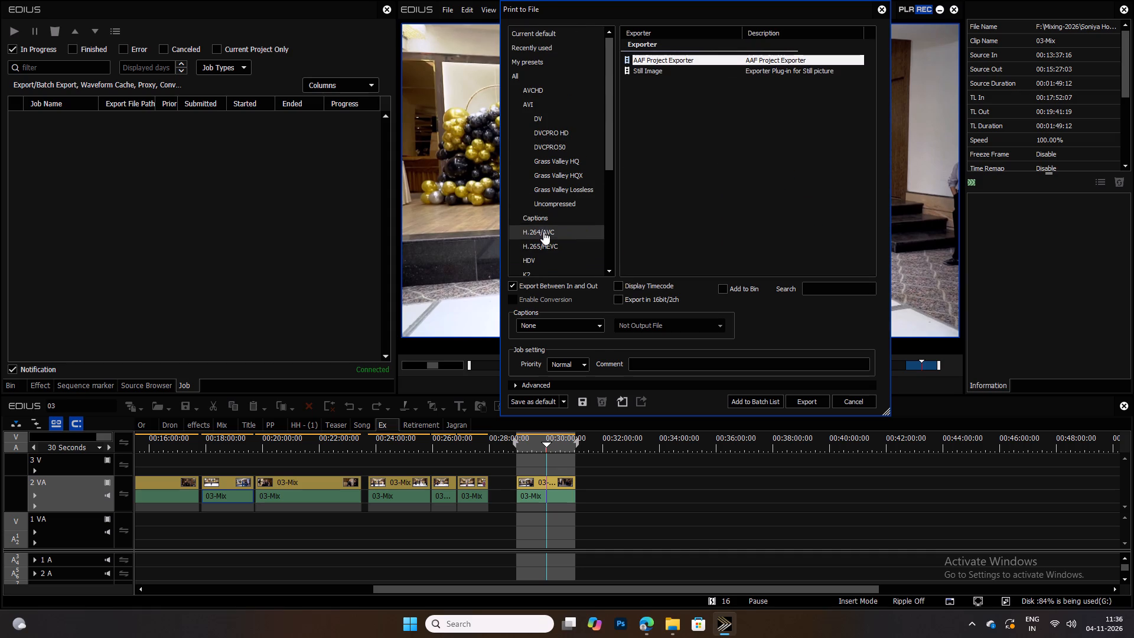
pyautogui.click(540, 89)
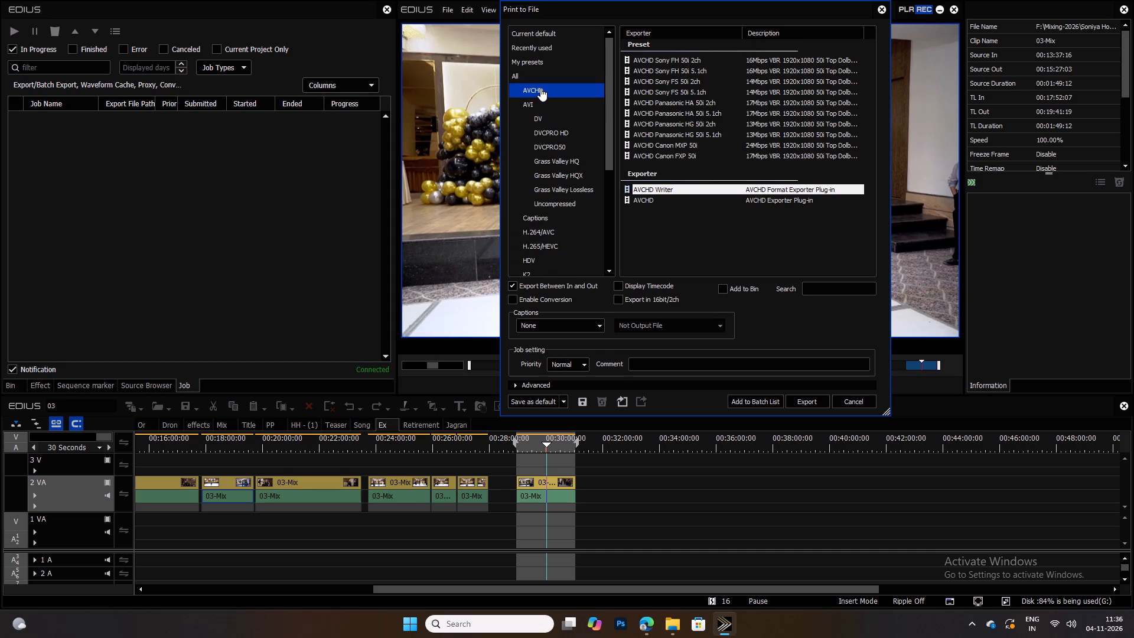
pyautogui.scroll(2, 540, 88)
pyautogui.click(526, 64)
pyautogui.click(521, 69)
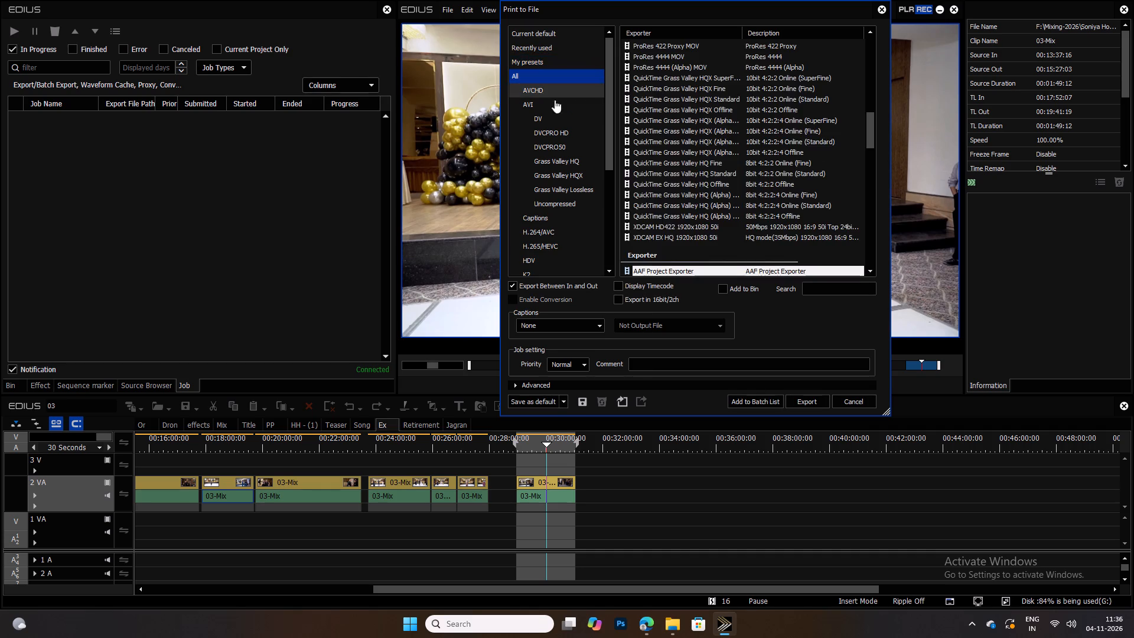
pyautogui.scroll(-3, 665, 142)
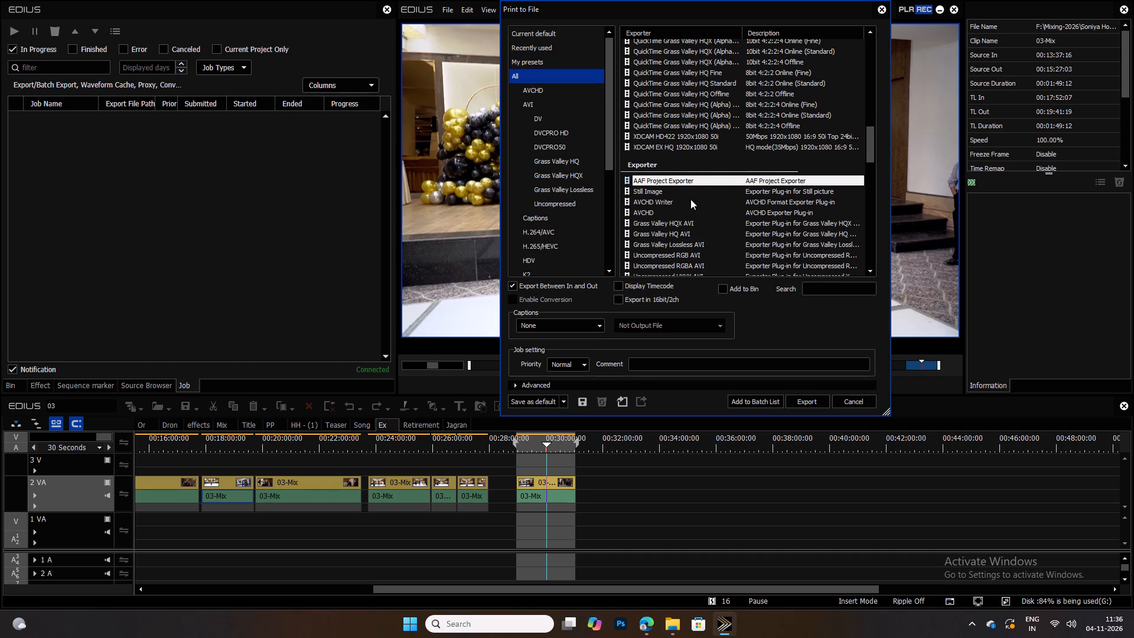
pyautogui.scroll(-2, 690, 199)
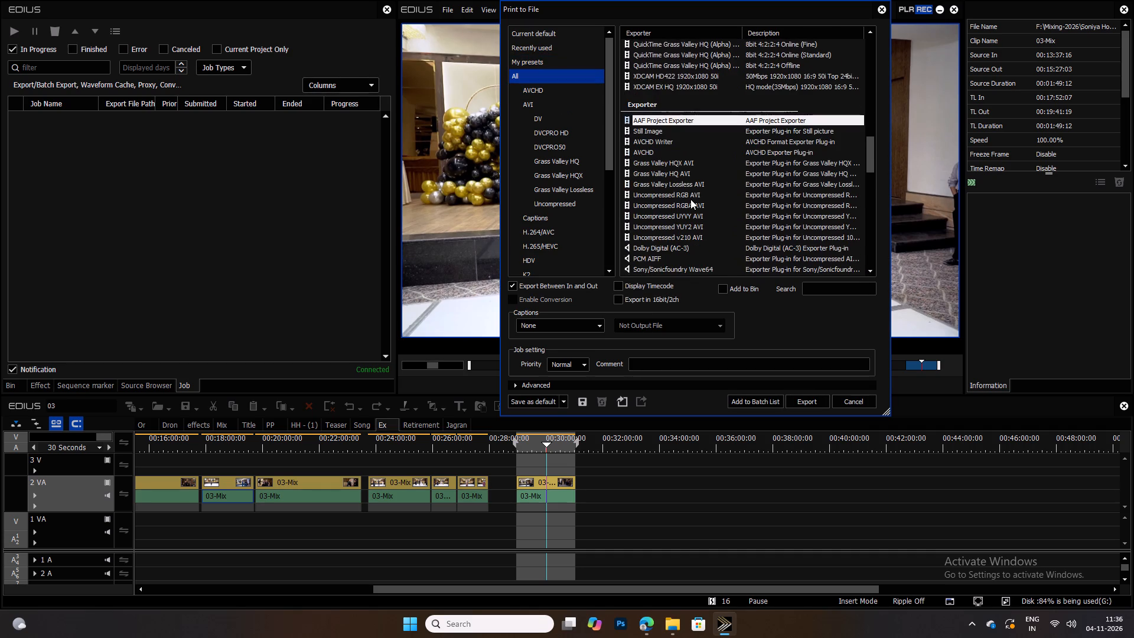
pyautogui.scroll(-3, 690, 199)
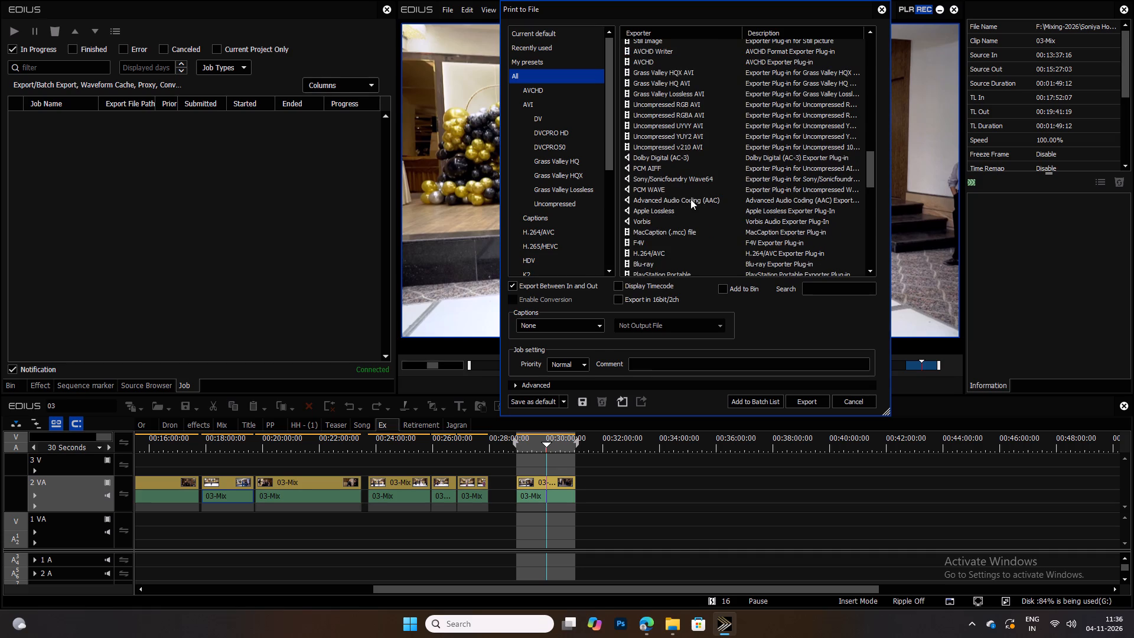
pyautogui.scroll(-2, 690, 199)
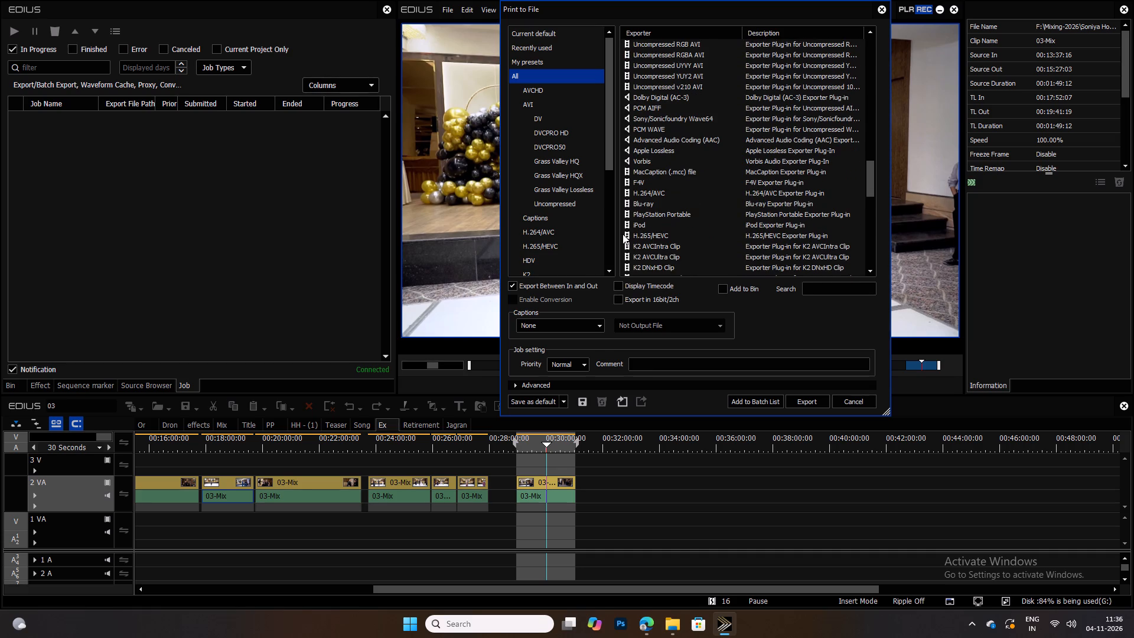
pyautogui.click(639, 223)
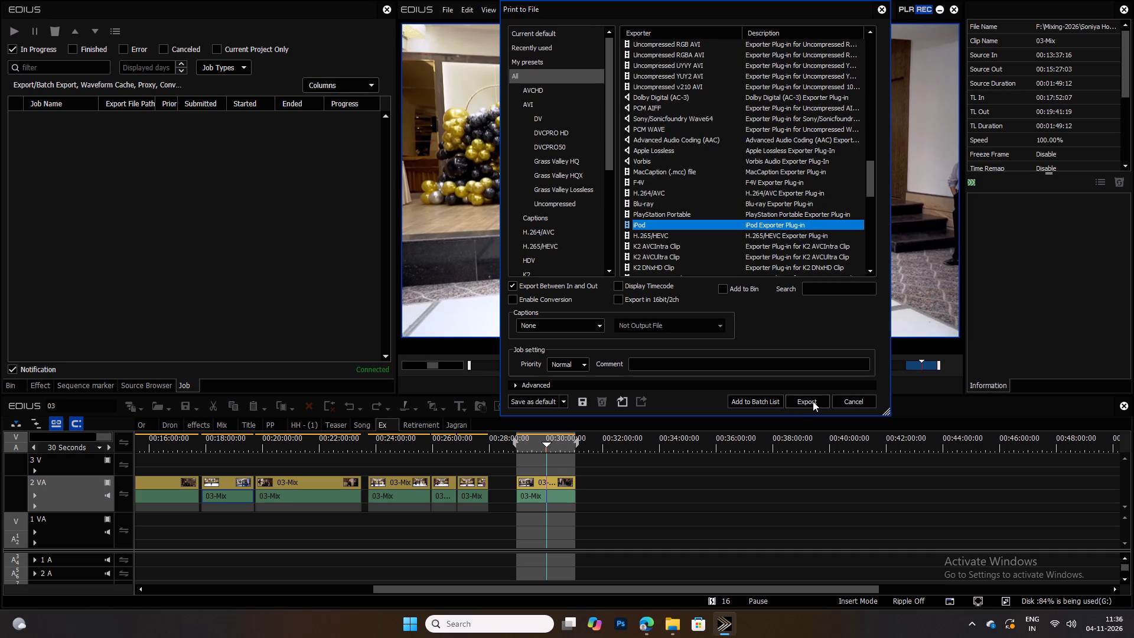
pyautogui.click(813, 401)
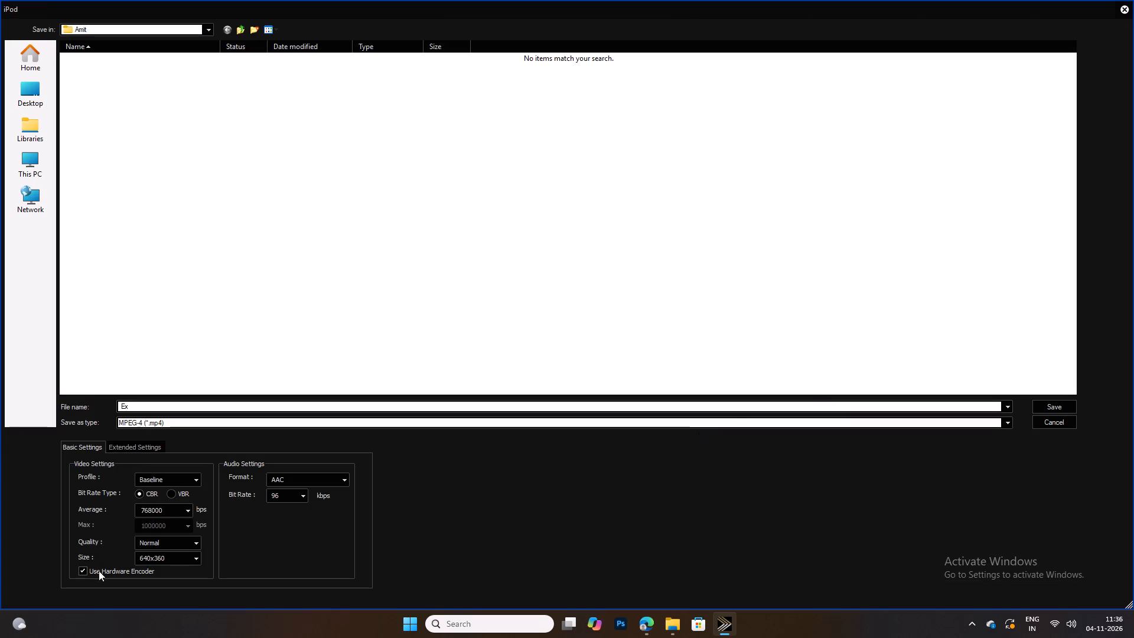
# Set the iPod export's video quality to SuperFine and look through the available frame sizes.
pyautogui.click(170, 539)
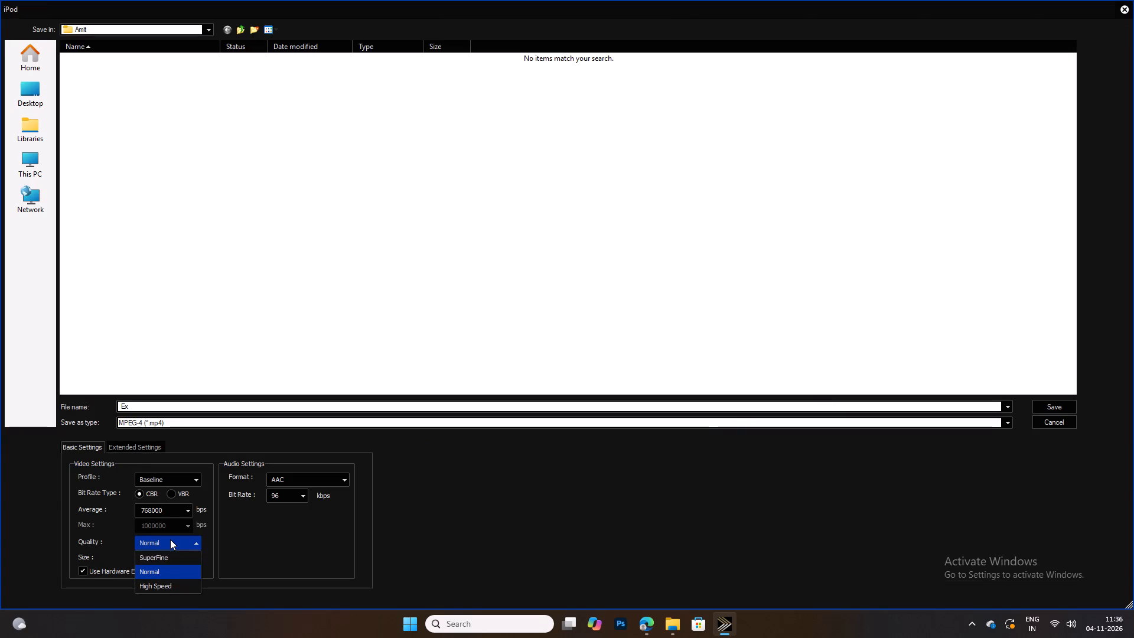
pyautogui.click(164, 558)
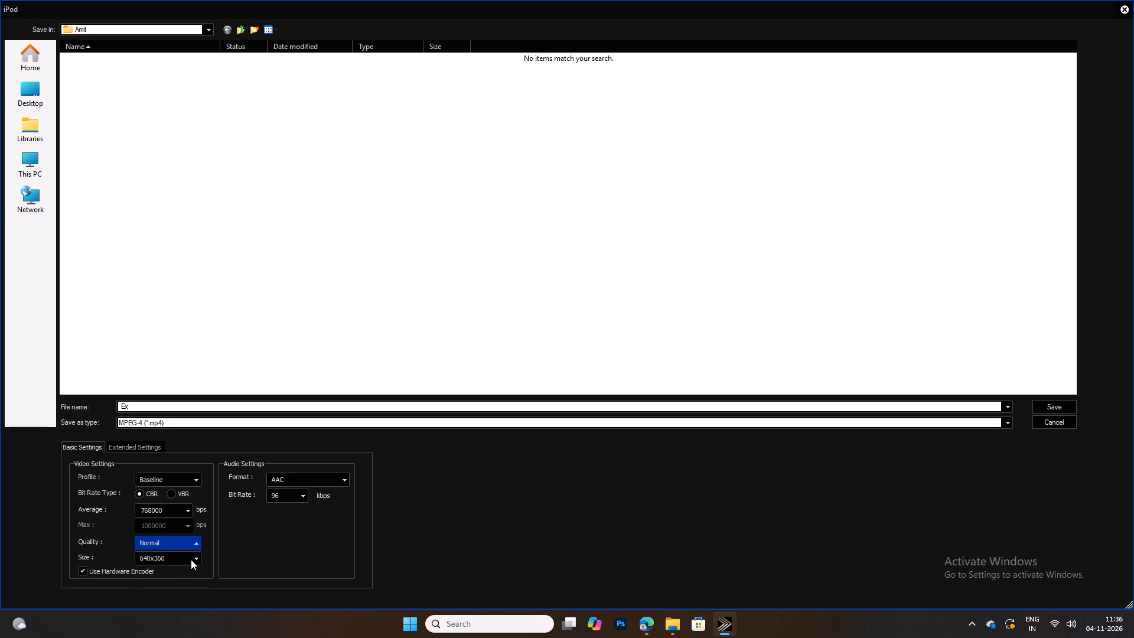
pyautogui.click(191, 559)
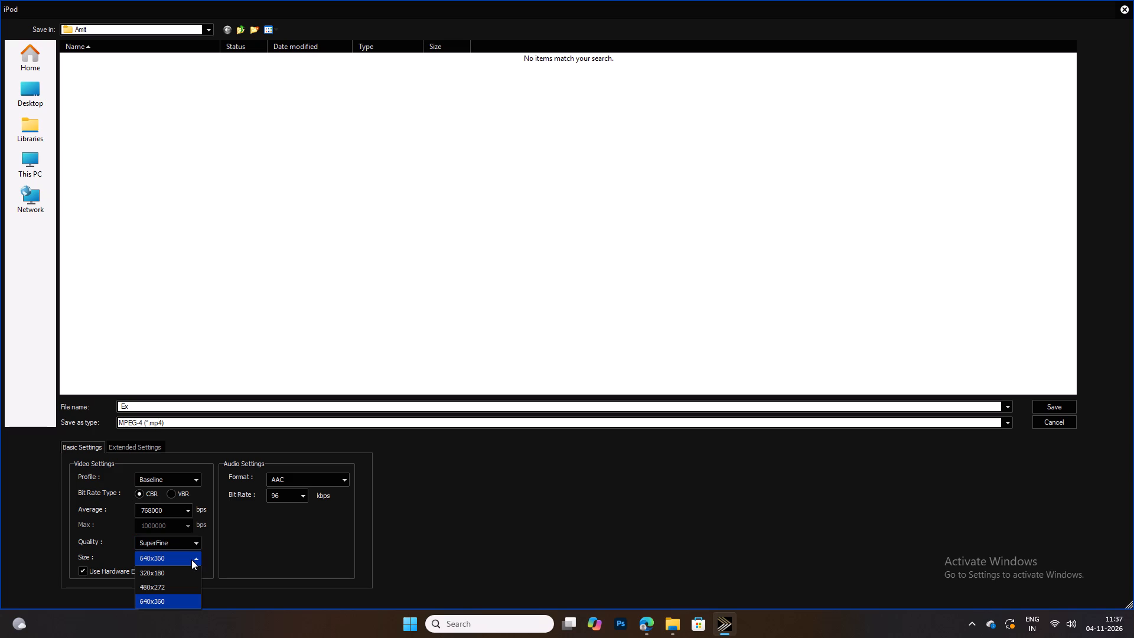
pyautogui.click(191, 559)
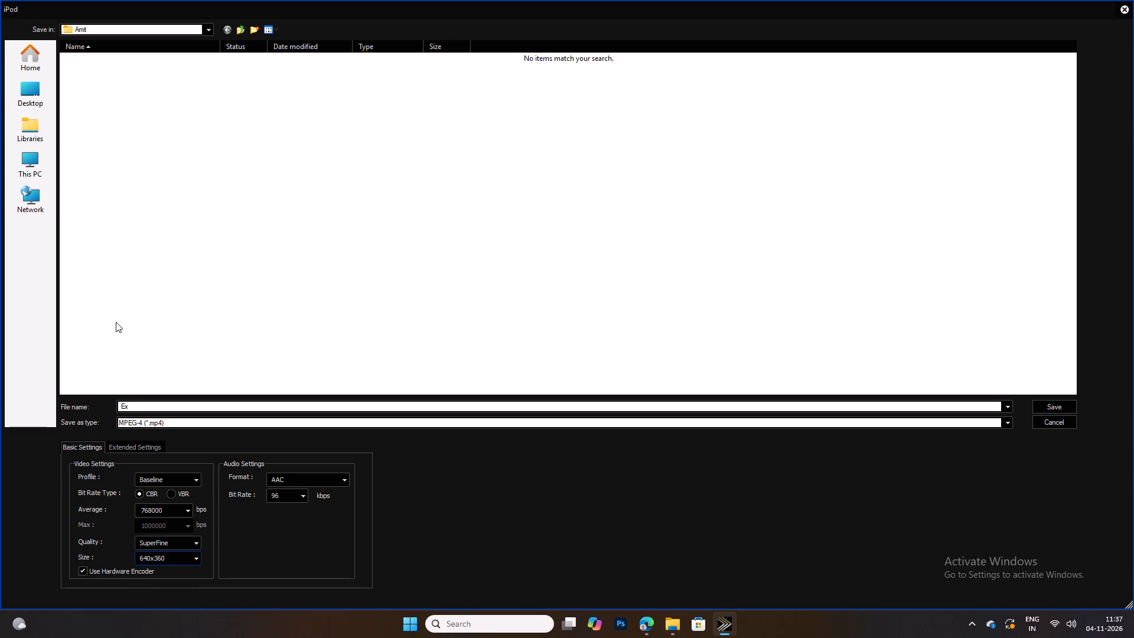
# Create a subfolder with the default name inside the Amit folder and open it as the save location.
pyautogui.click(251, 29)
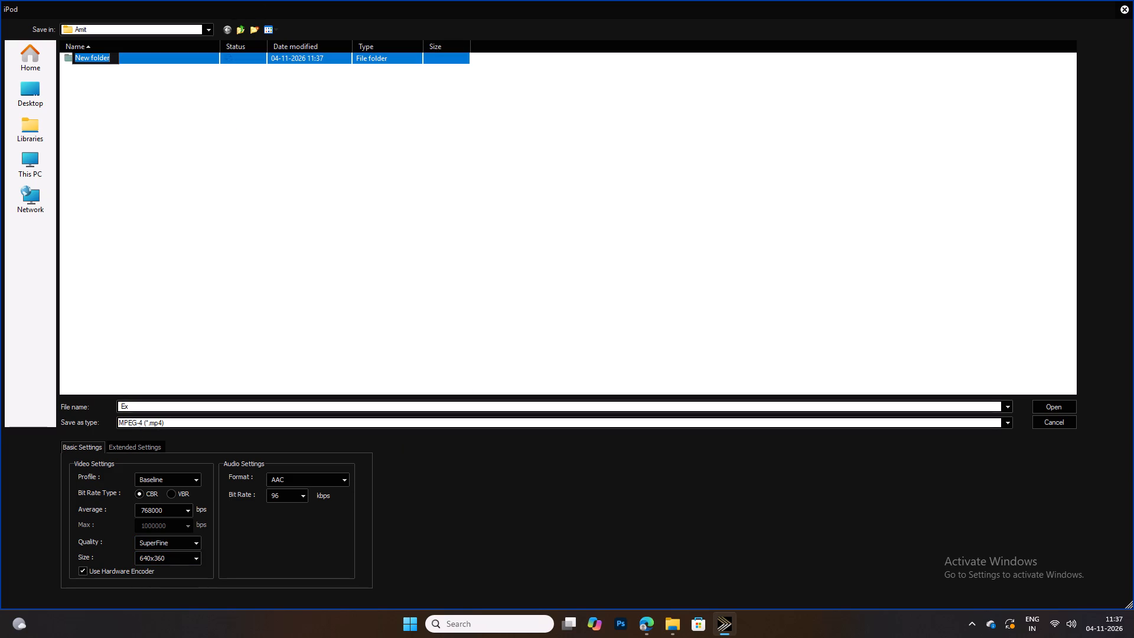
pyautogui.click(148, 404)
pyautogui.click(141, 408)
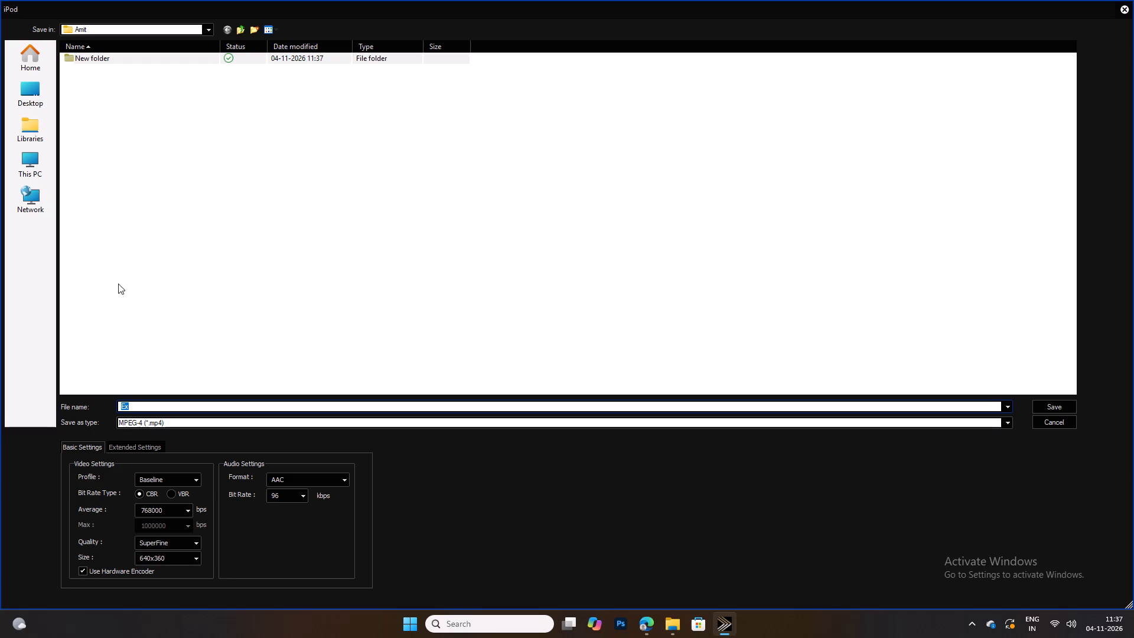
pyautogui.doubleClick(95, 53)
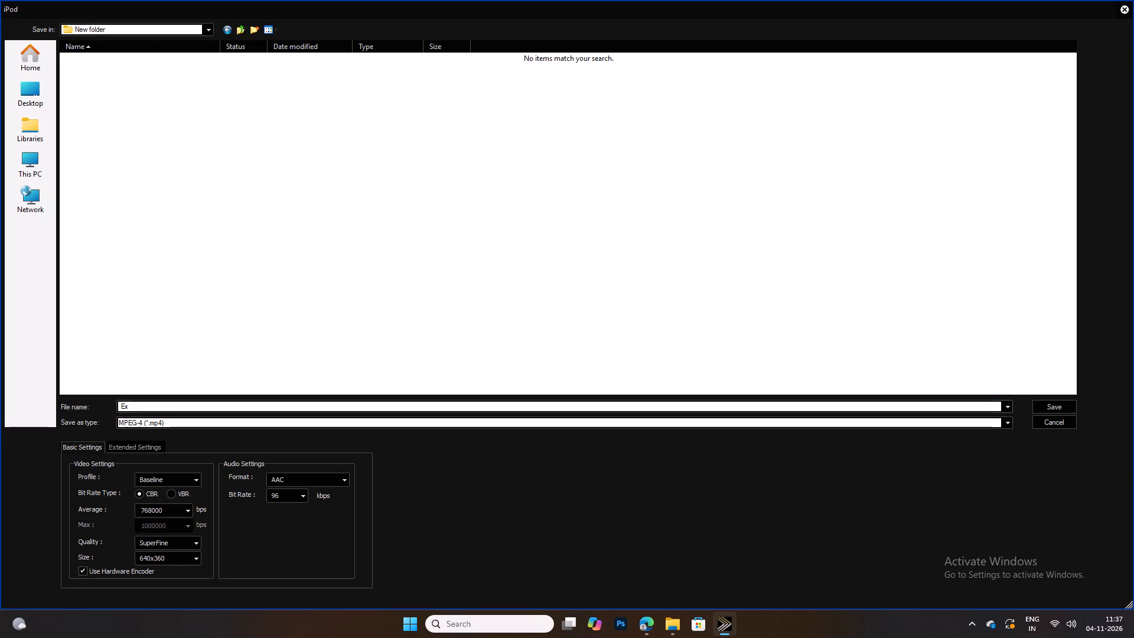
# Name the MPEG-4 export file iPhone.
pyautogui.click(136, 405)
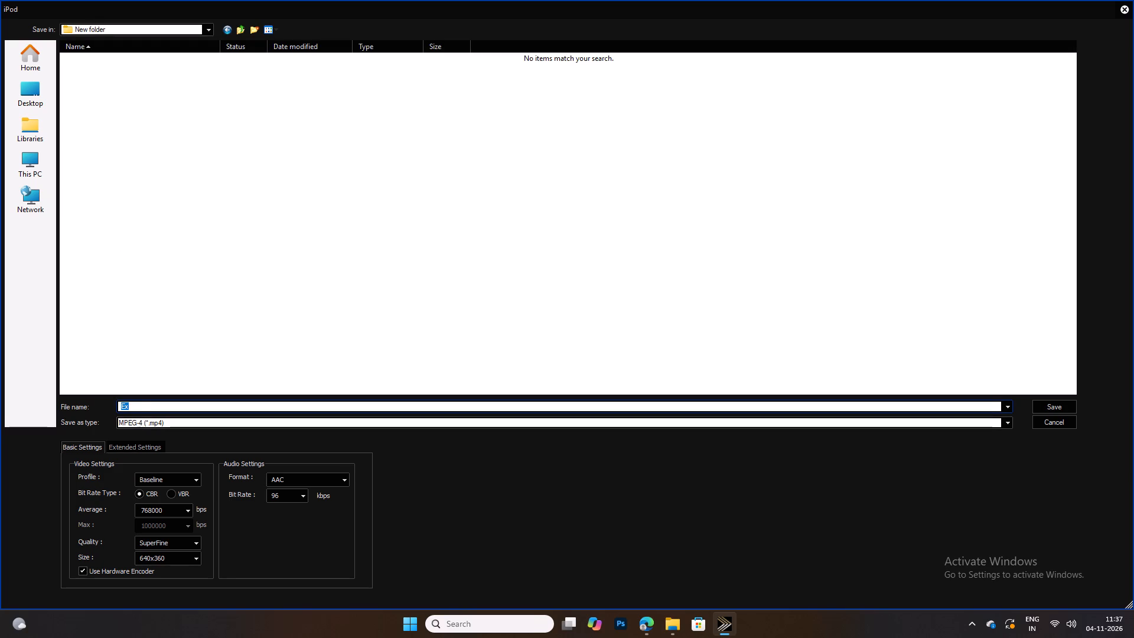
pyautogui.hotkey('shift', 'i')
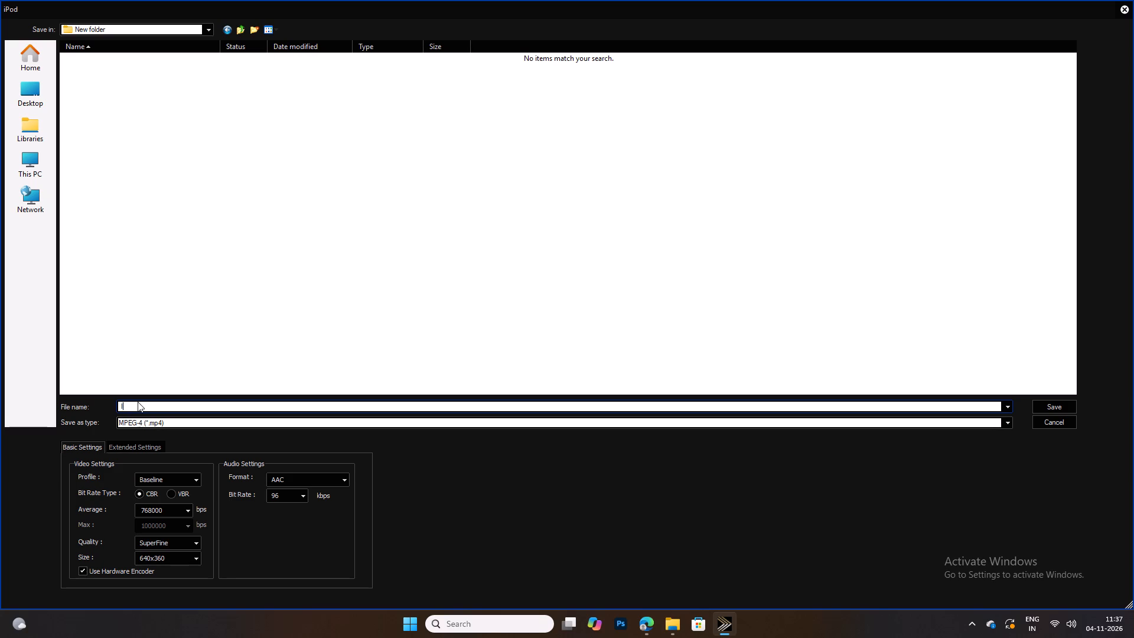
pyautogui.press('space')
pyautogui.write('P')
pyautogui.write('hone')
pyautogui.press('Left')
pyautogui.press('Left')
pyautogui.press('Left')
pyautogui.press('Left')
pyautogui.press('Left')
pyautogui.press('BackSpace')
pyautogui.press('BackSpace')
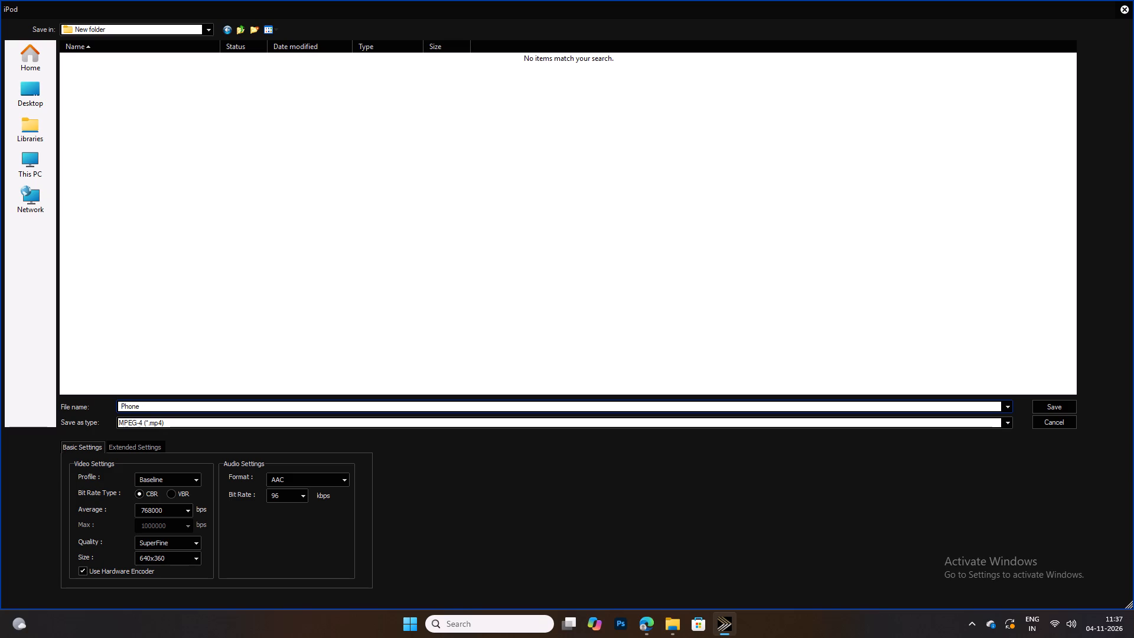
pyautogui.press('i')
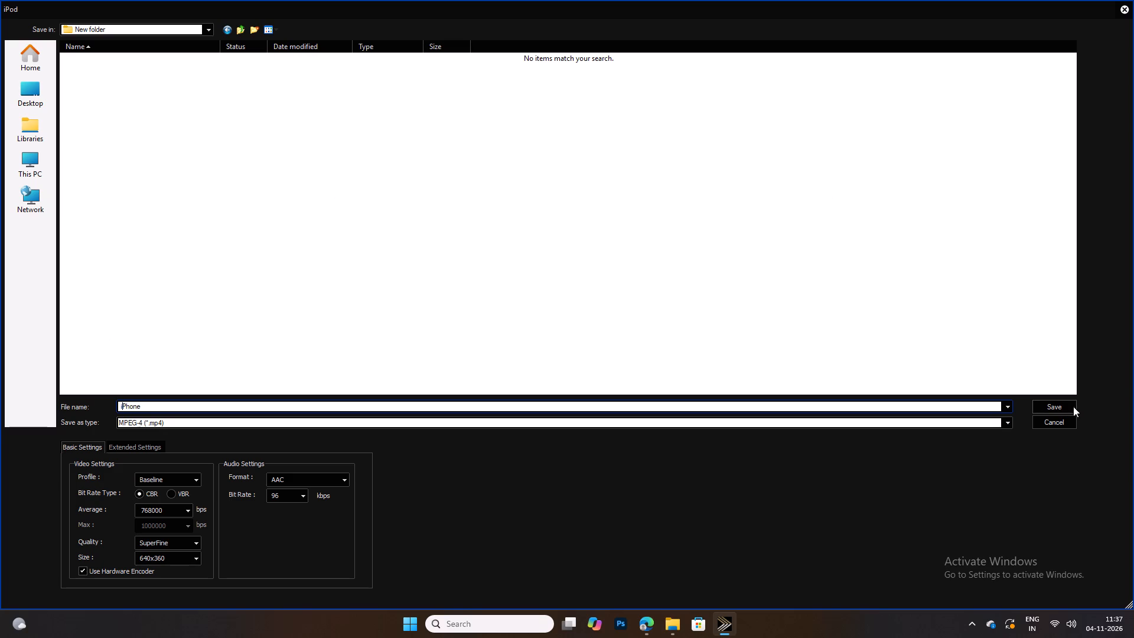
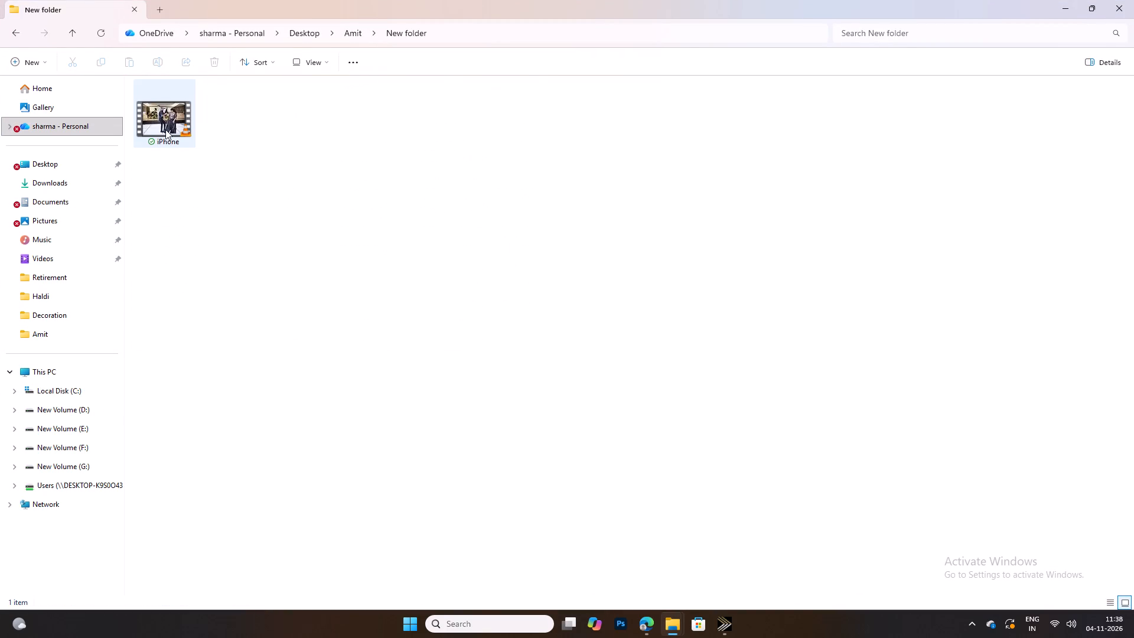
# Play the exported iPhone video in VLC, check the picture at full screen, and close the player.
pyautogui.doubleClick(165, 115)
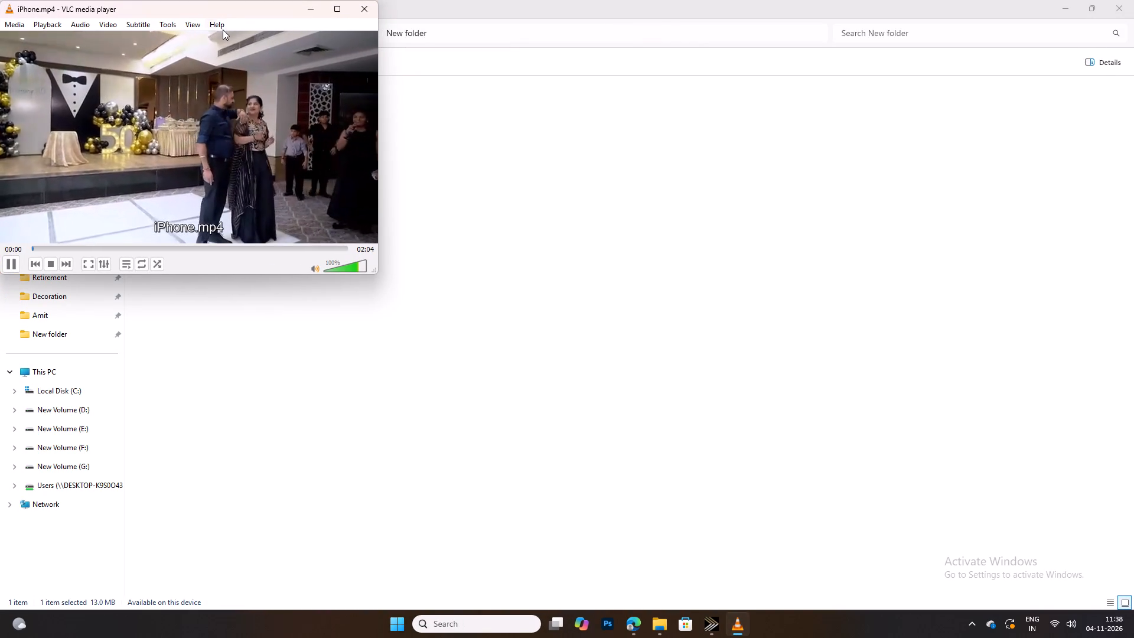
pyautogui.moveTo(241, 12); pyautogui.dragTo(458, 90)
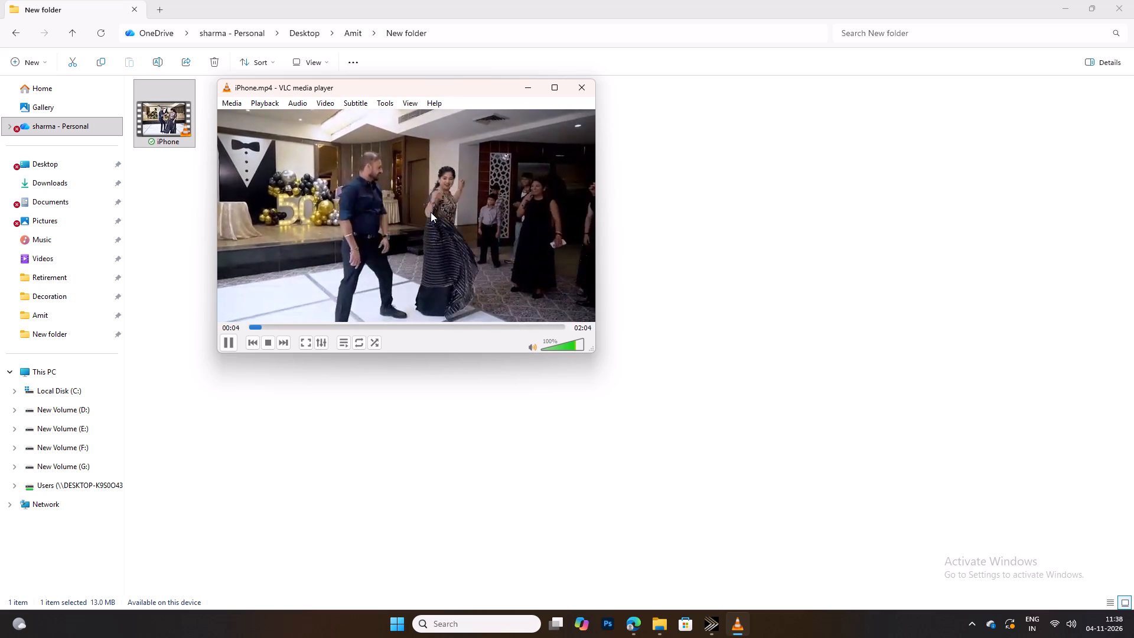
pyautogui.doubleClick(382, 165)
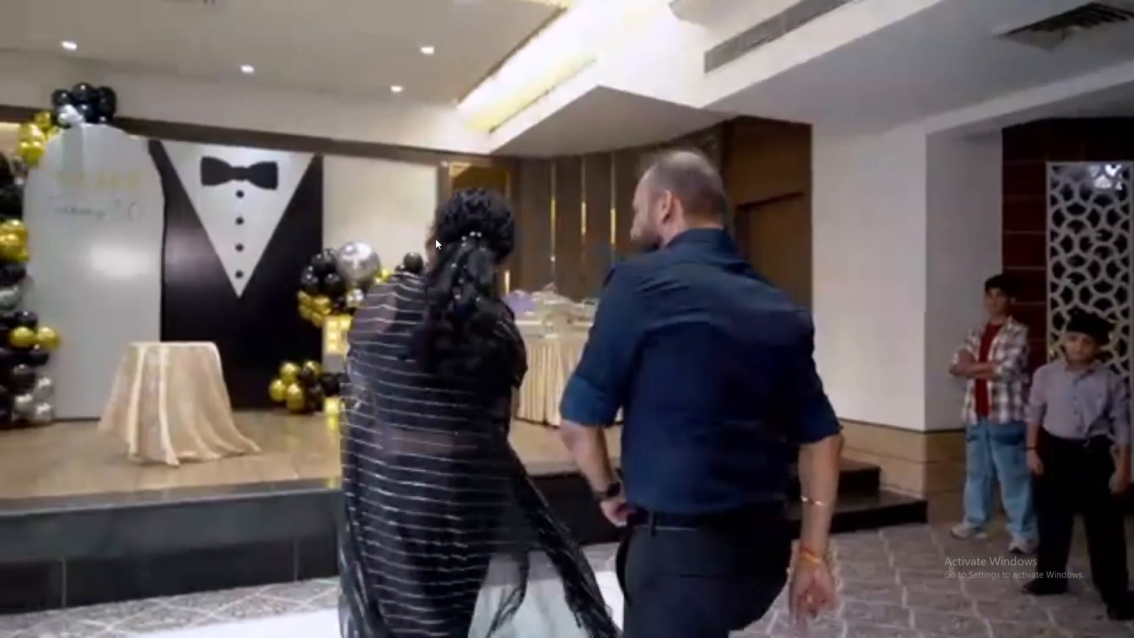
pyautogui.doubleClick(566, 256)
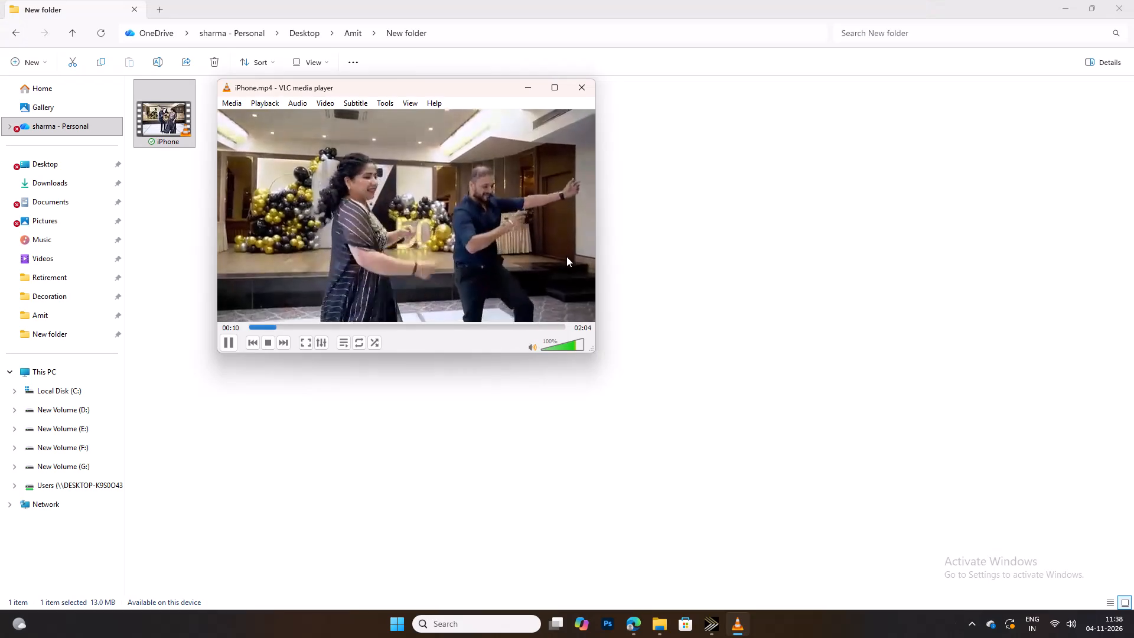
pyautogui.click(582, 90)
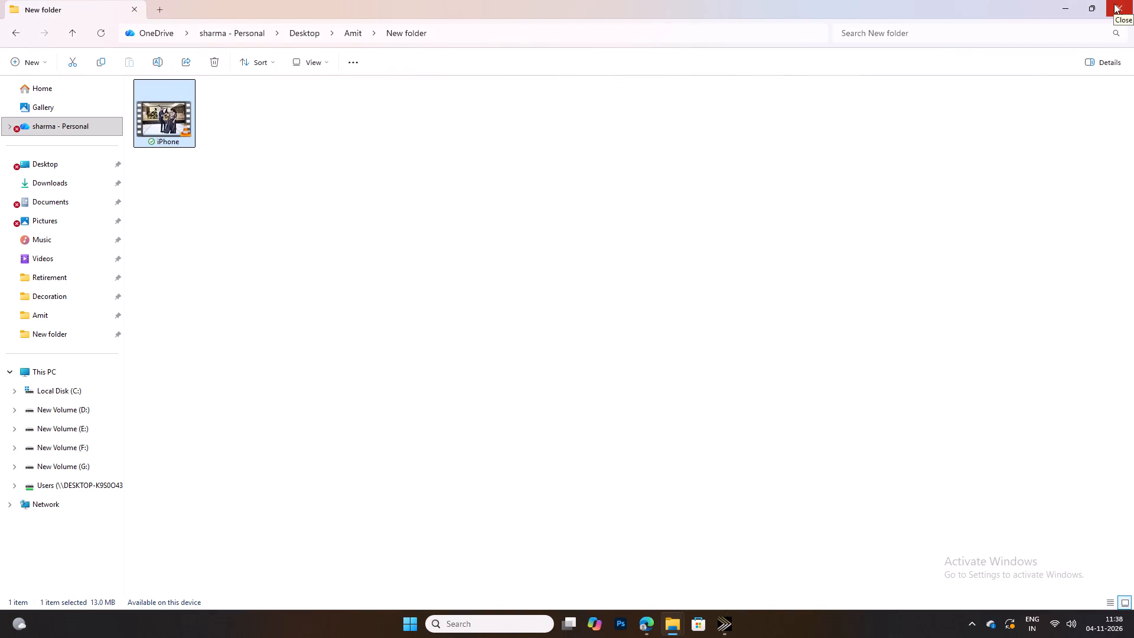
# Switch to Adobe Premiere Pro, open the most recent Teaser project without relinking missing media, and look over its timeline and clips.
pyautogui.click(1070, 7)
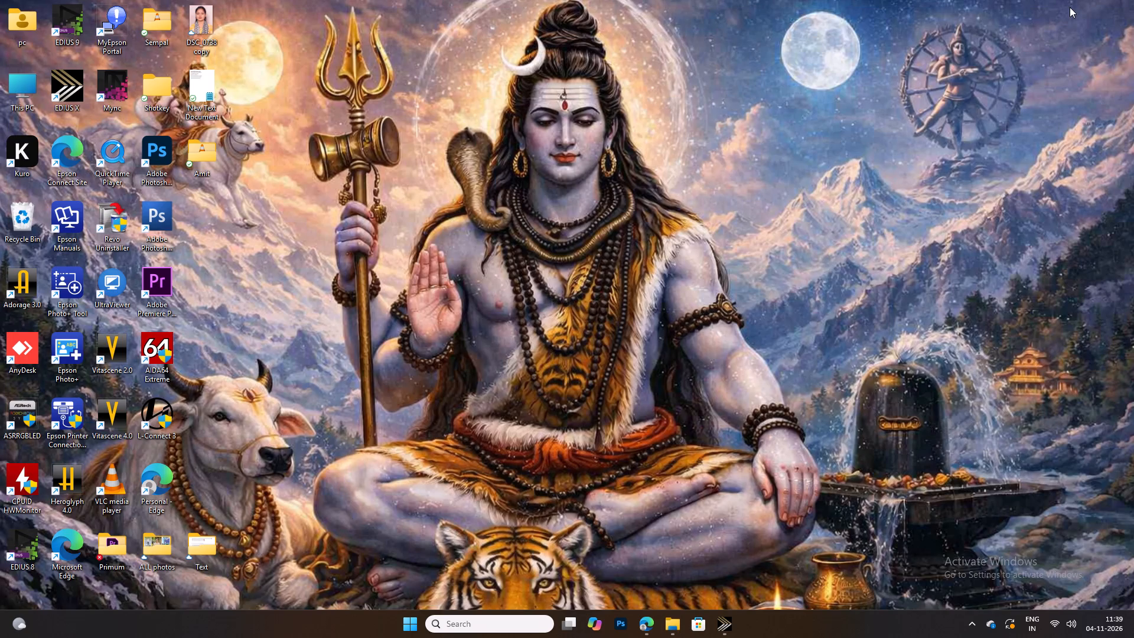
pyautogui.doubleClick(165, 290)
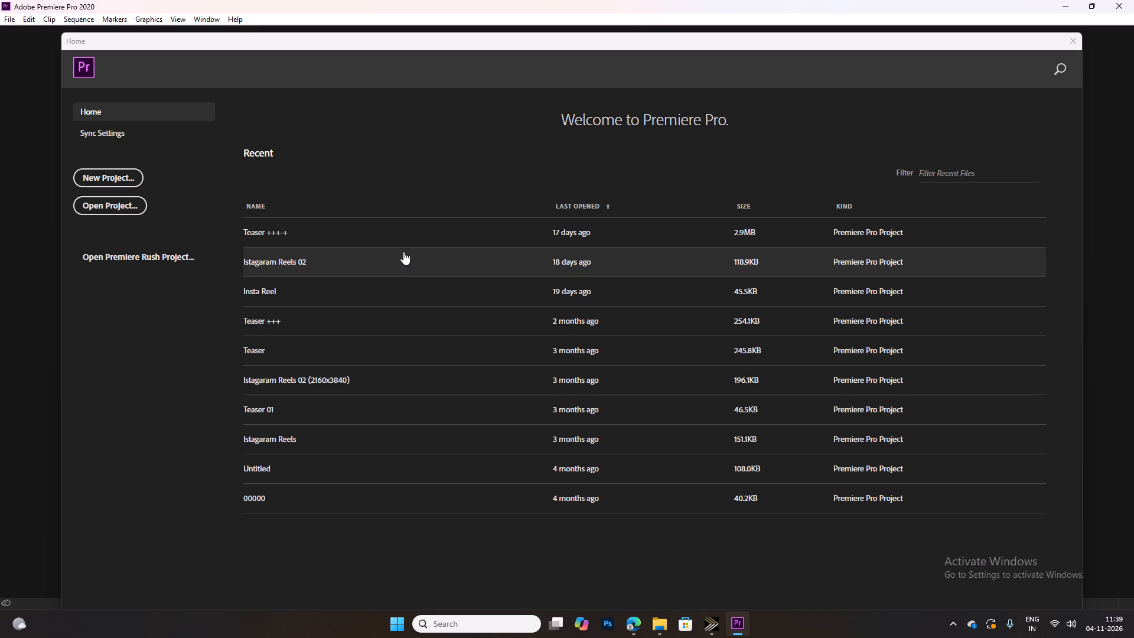
pyautogui.click(363, 233)
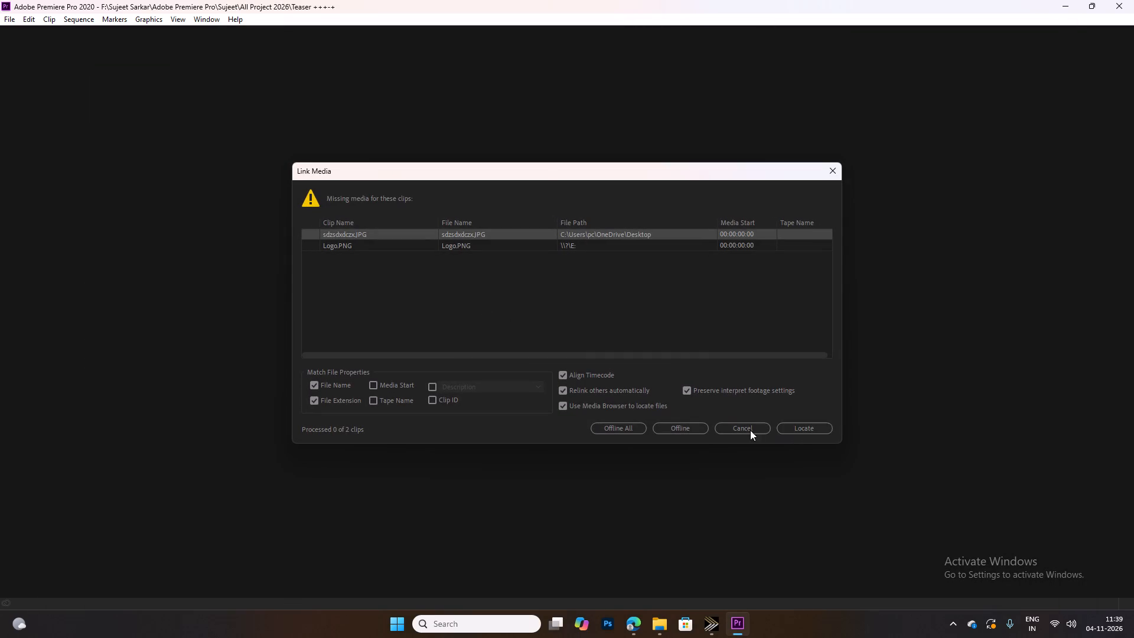
pyautogui.click(747, 429)
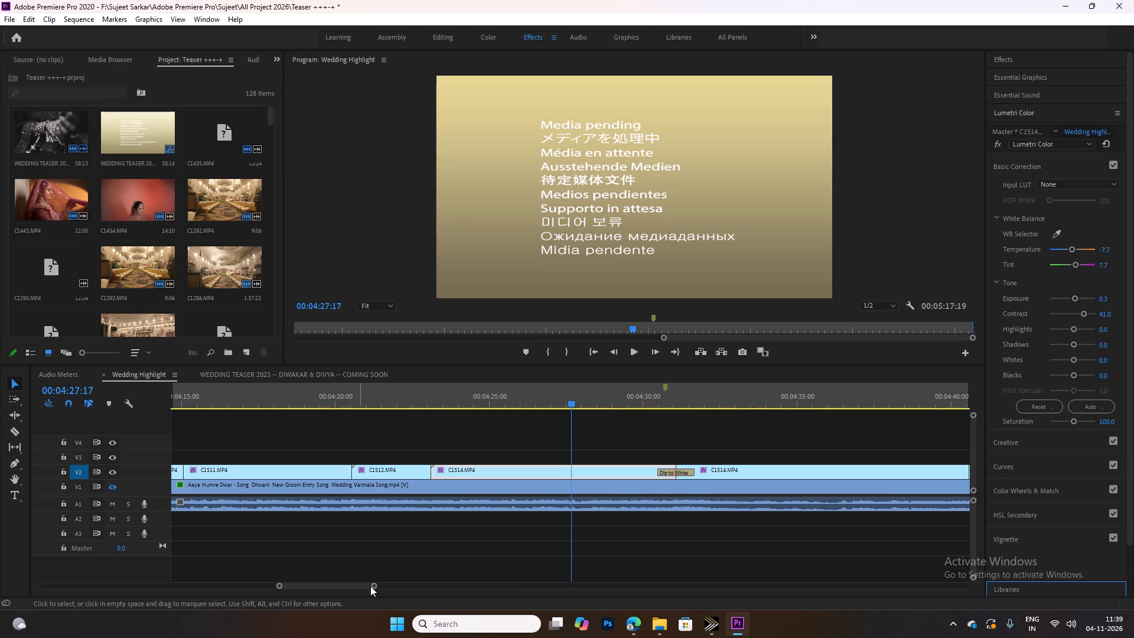
pyautogui.moveTo(376, 585); pyautogui.dragTo(457, 583)
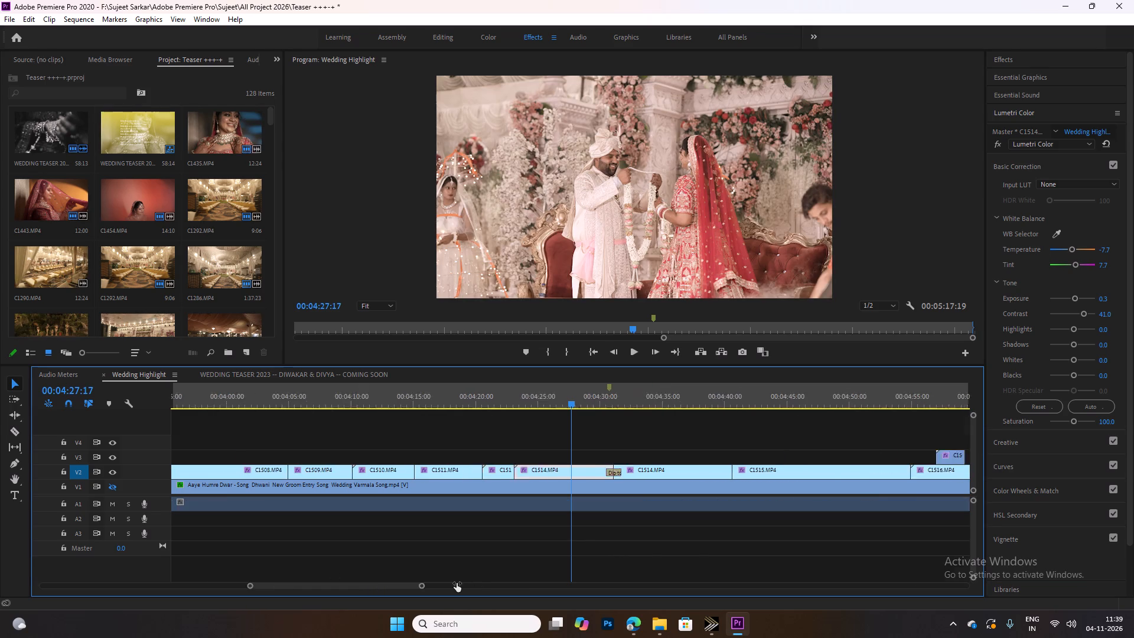
pyautogui.moveTo(457, 583); pyautogui.dragTo(469, 583)
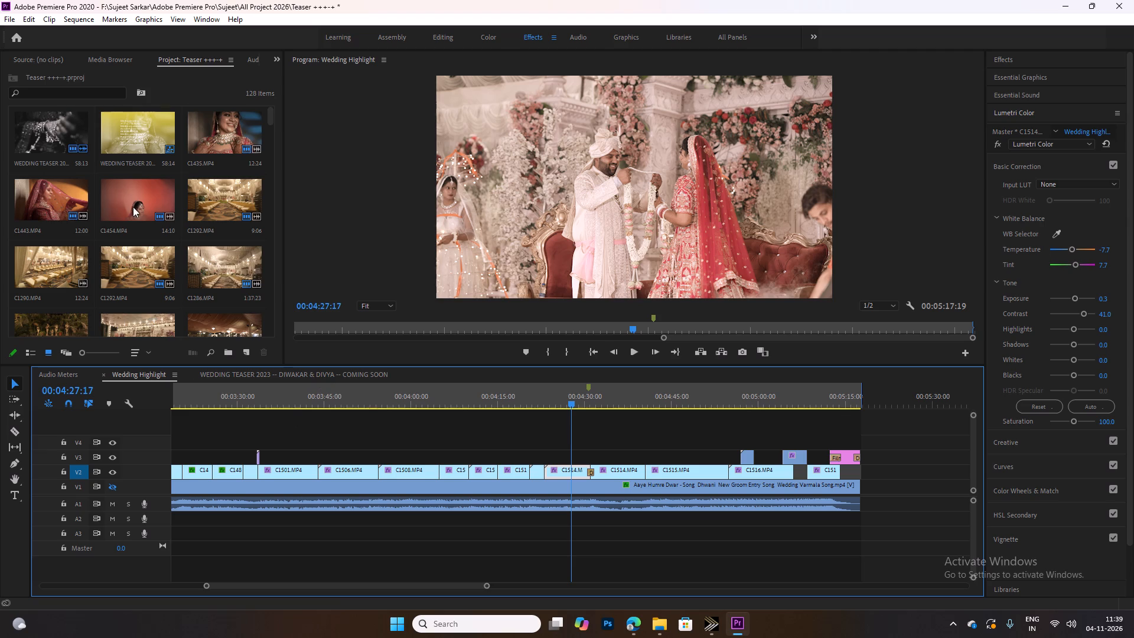
pyautogui.scroll(-11, 179, 164)
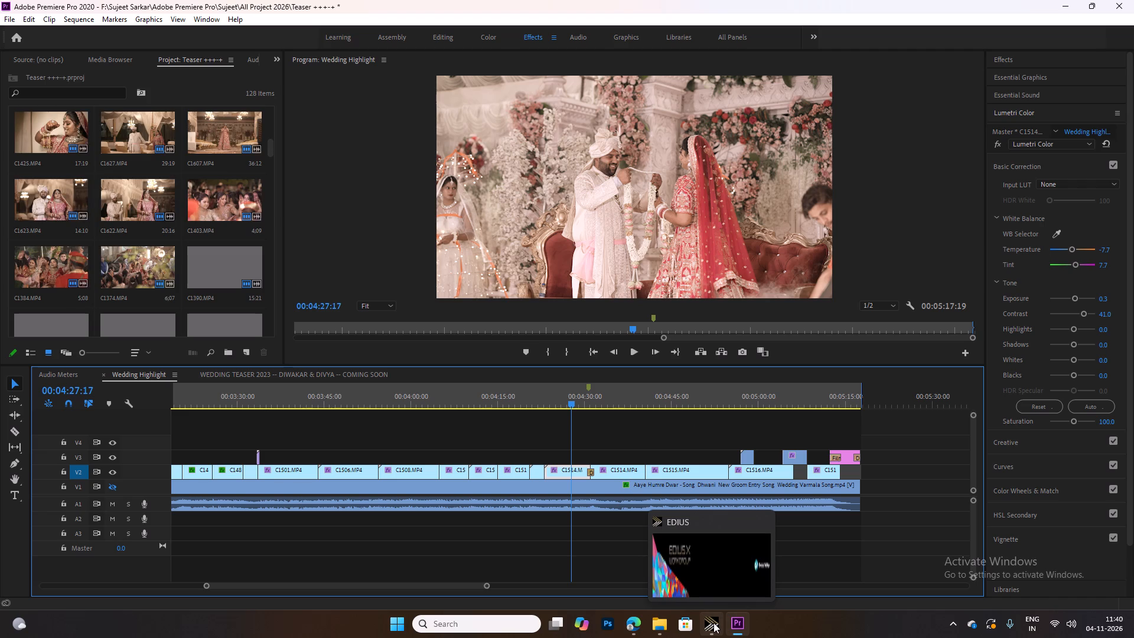
# Switch back to EDIUS and mark the first long 03-Mix clip with In at 00:13:44:22 and Out at 00:17:45:20.
pyautogui.click(713, 623)
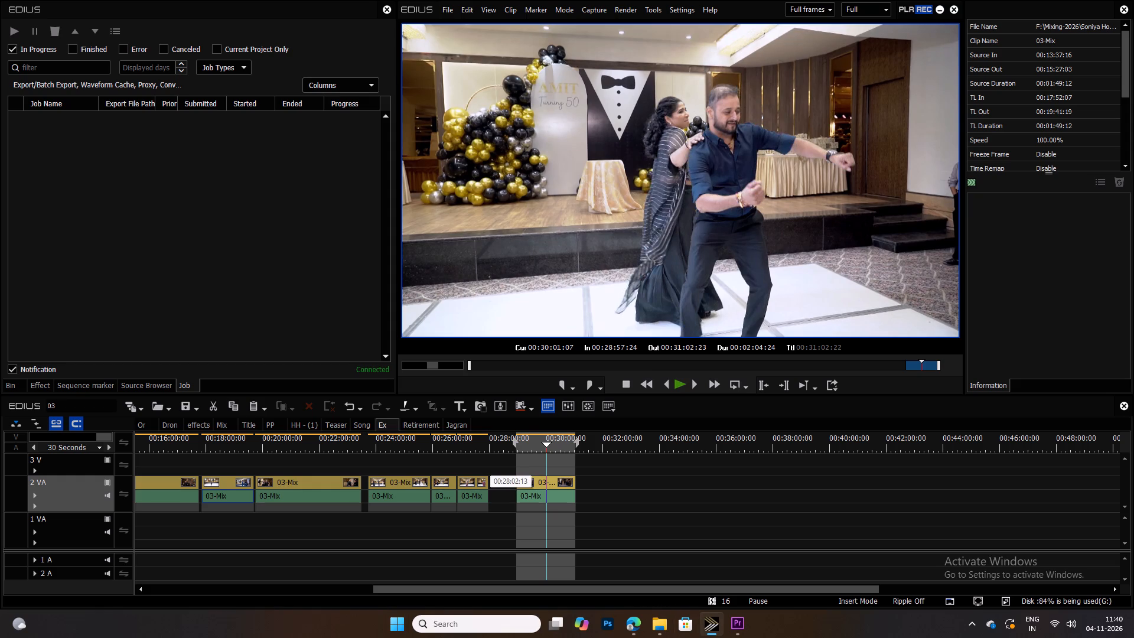
pyautogui.keyDown('ctrl'); pyautogui.scroll(2, 452, 439); pyautogui.keyUp('ctrl')
pyautogui.click(238, 441)
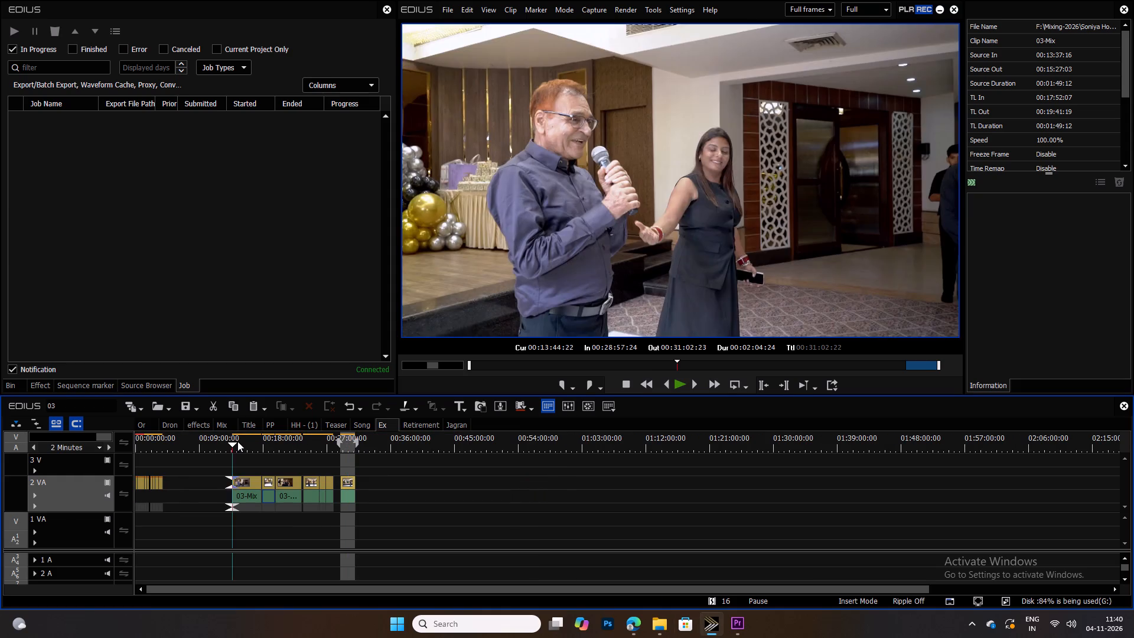
pyautogui.keyDown('ctrl'); pyautogui.scroll(-2, 237, 441); pyautogui.keyUp('ctrl')
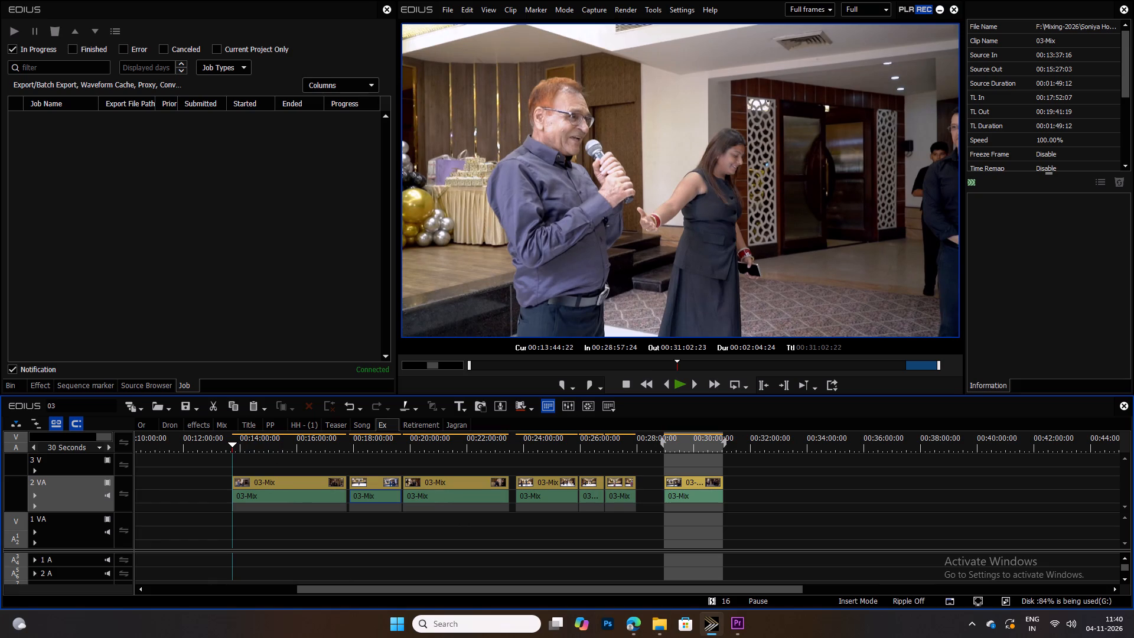
pyautogui.press('i')
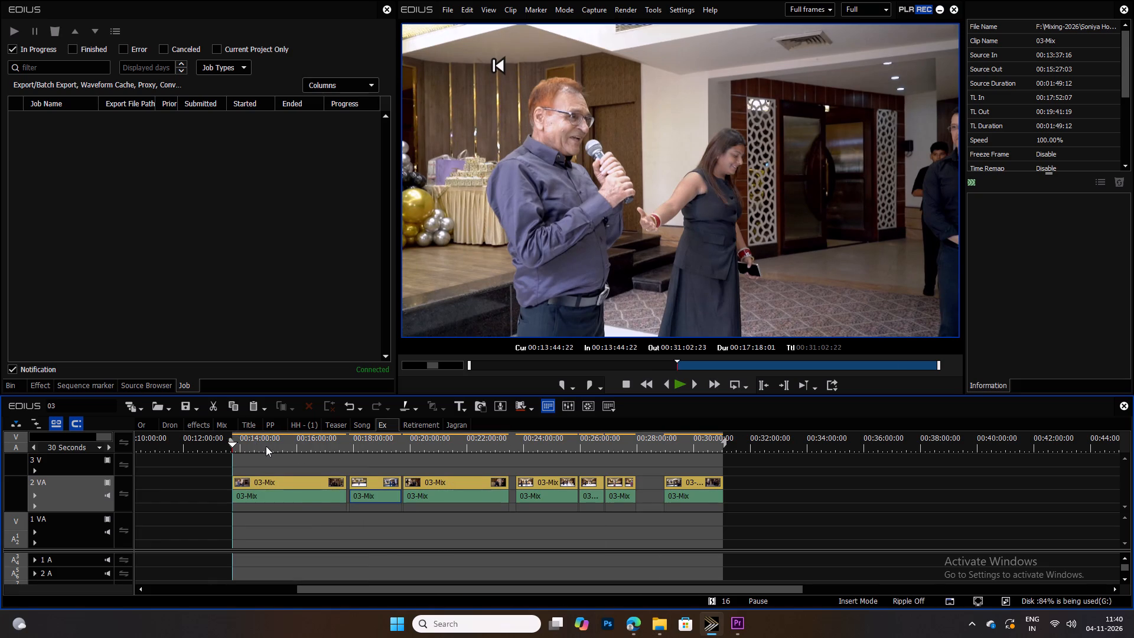
pyautogui.moveTo(257, 442); pyautogui.dragTo(342, 455)
pyautogui.press('o')
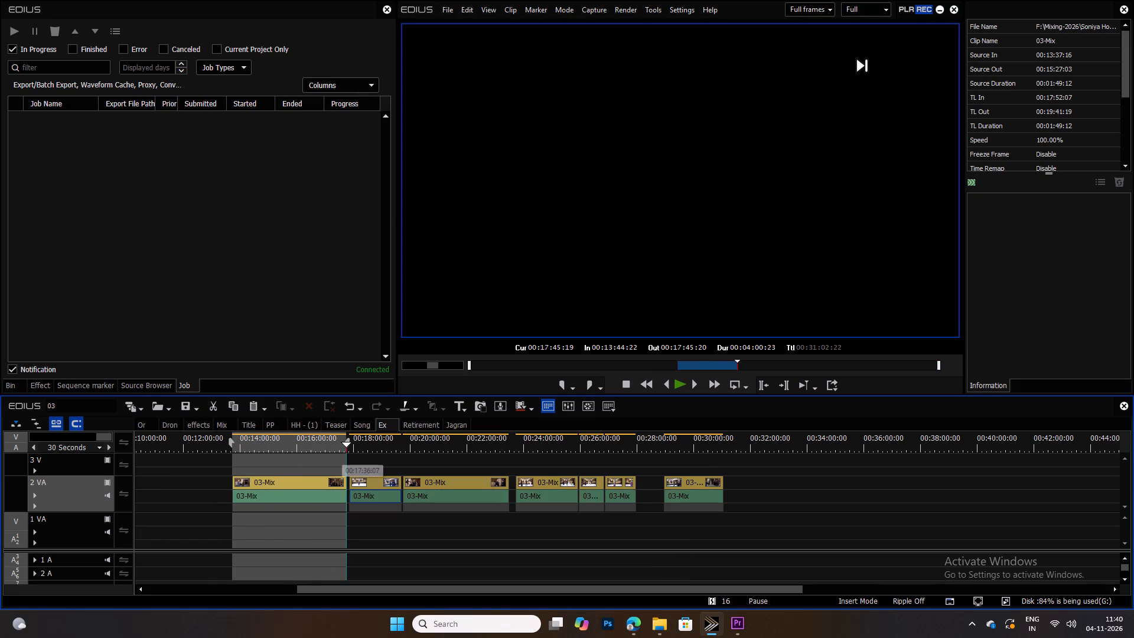
# Start an iPod export of the marked section and name the MPEG-4 file SONG (01).
pyautogui.press('F11')
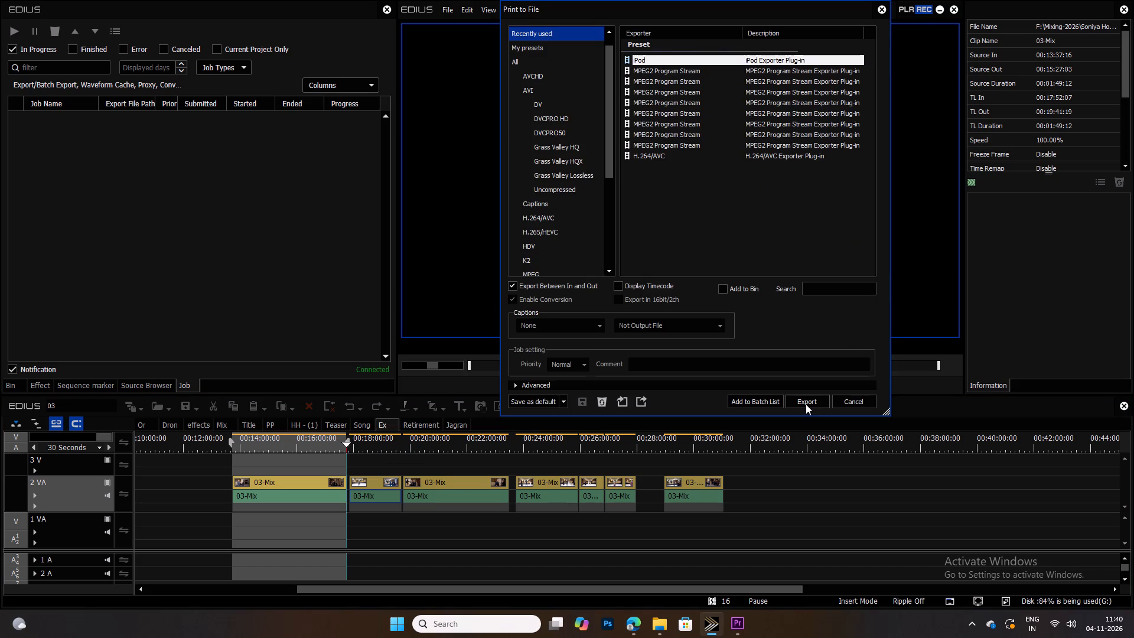
pyautogui.click(809, 398)
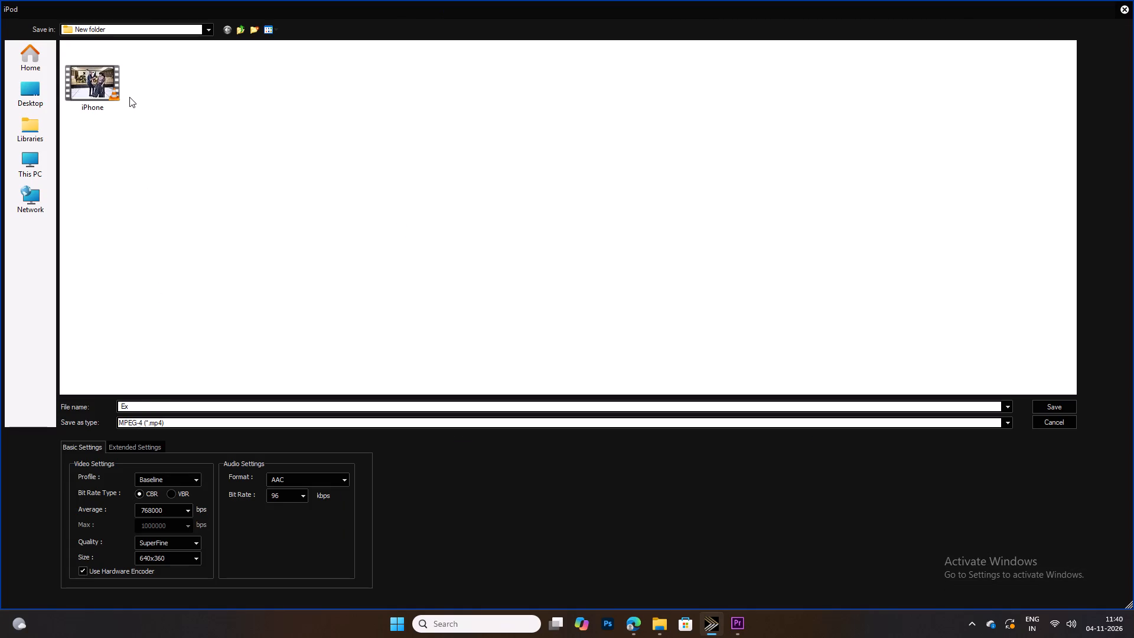
pyautogui.click(145, 408)
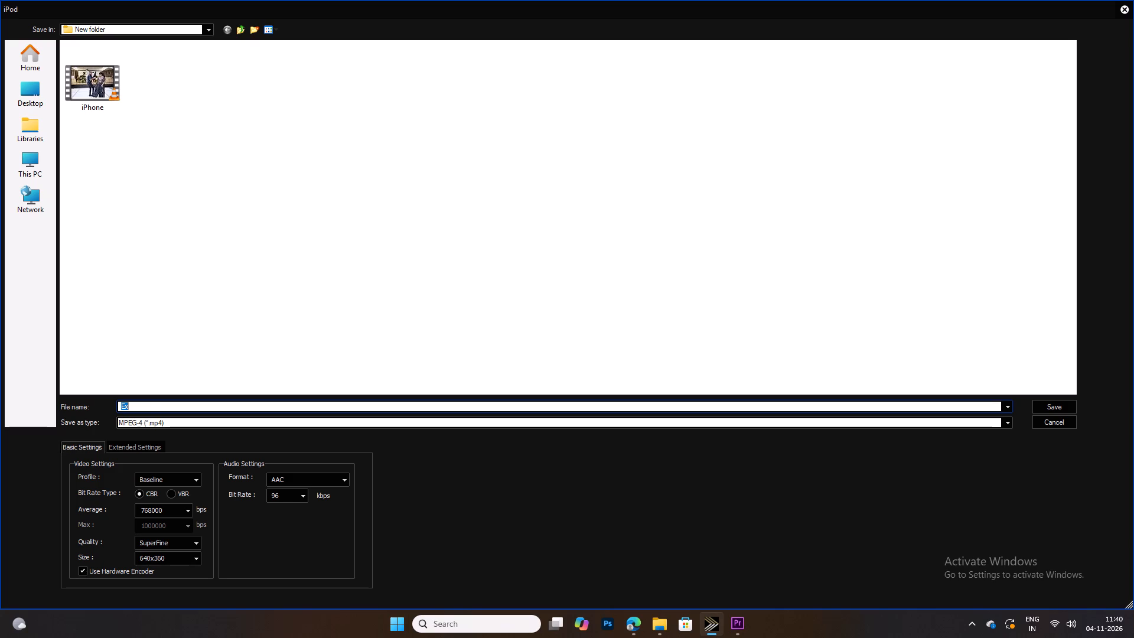
pyautogui.hotkey('shift', 's')
pyautogui.press('o')
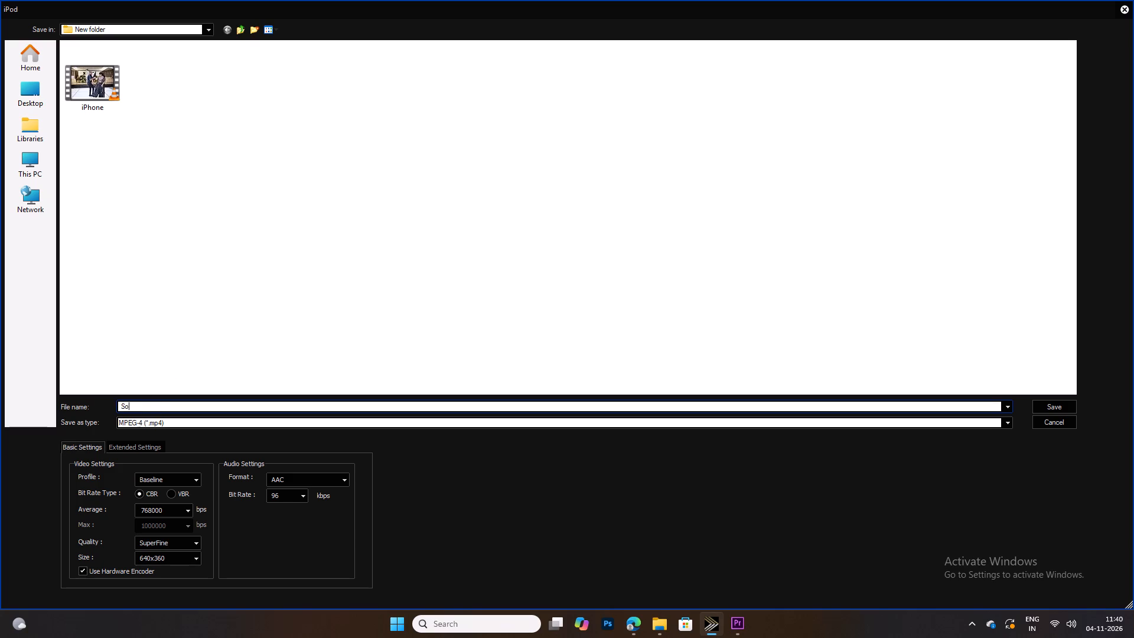
pyautogui.press('BackSpace')
pyautogui.write('ONG')
pyautogui.press('space')
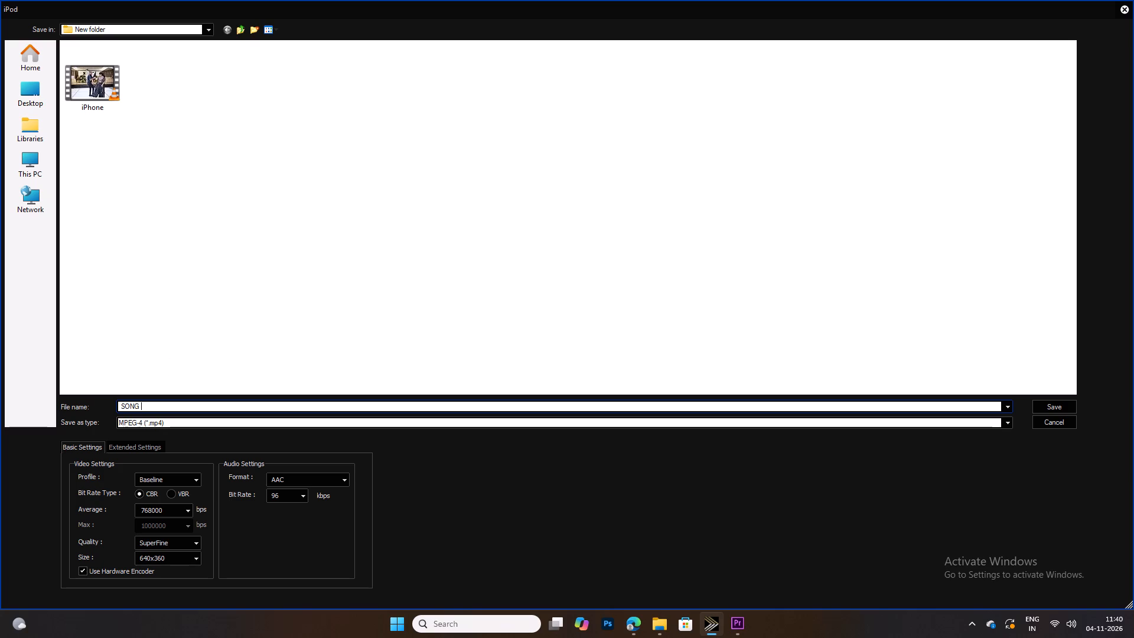
pyautogui.hotkey('shift', '(')
pyautogui.write('01')
pyautogui.hotkey('shift', ')')
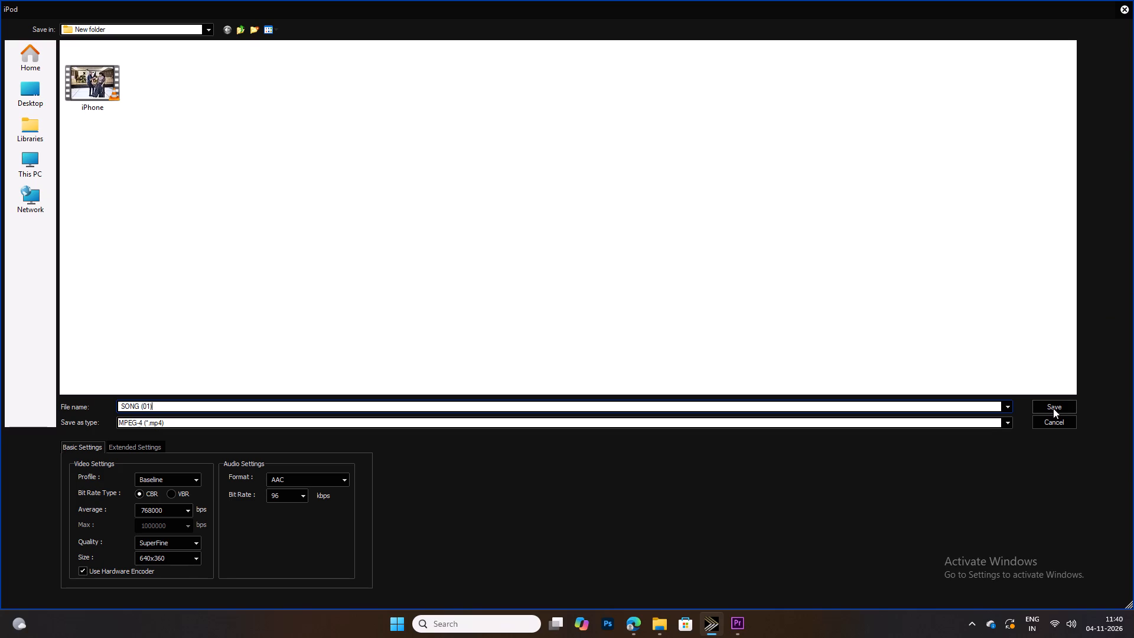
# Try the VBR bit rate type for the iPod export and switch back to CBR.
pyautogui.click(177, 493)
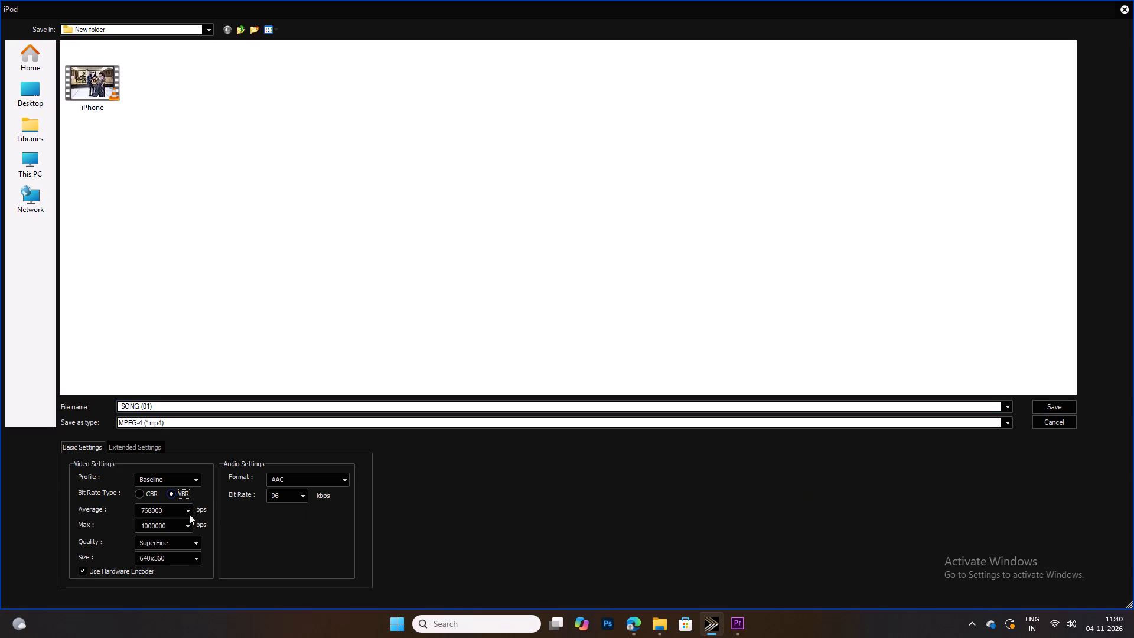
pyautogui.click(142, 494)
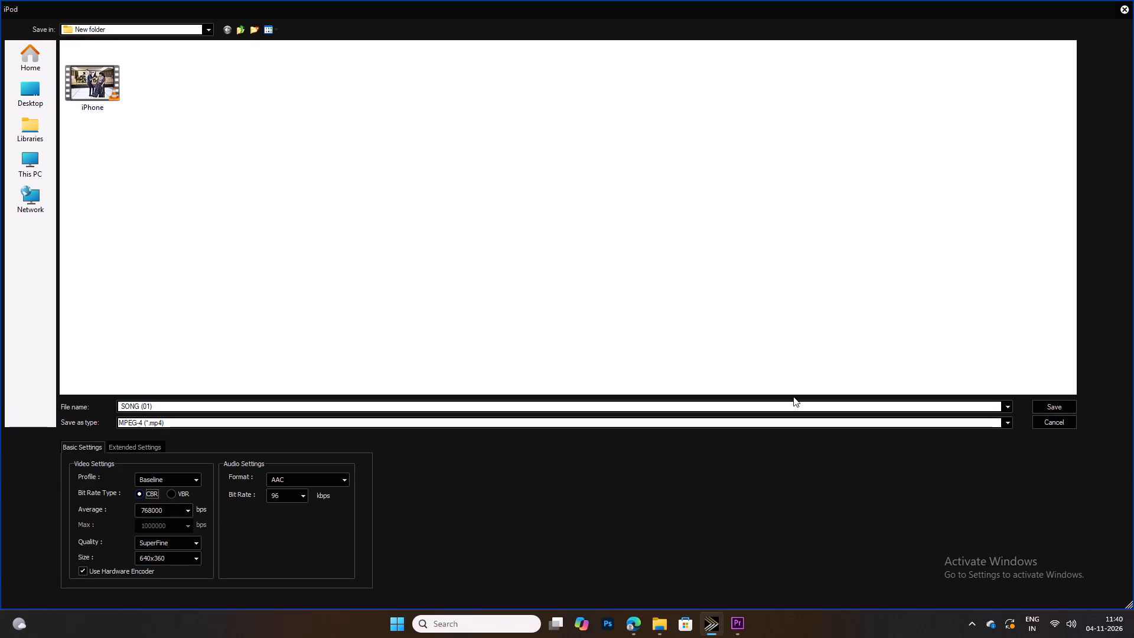
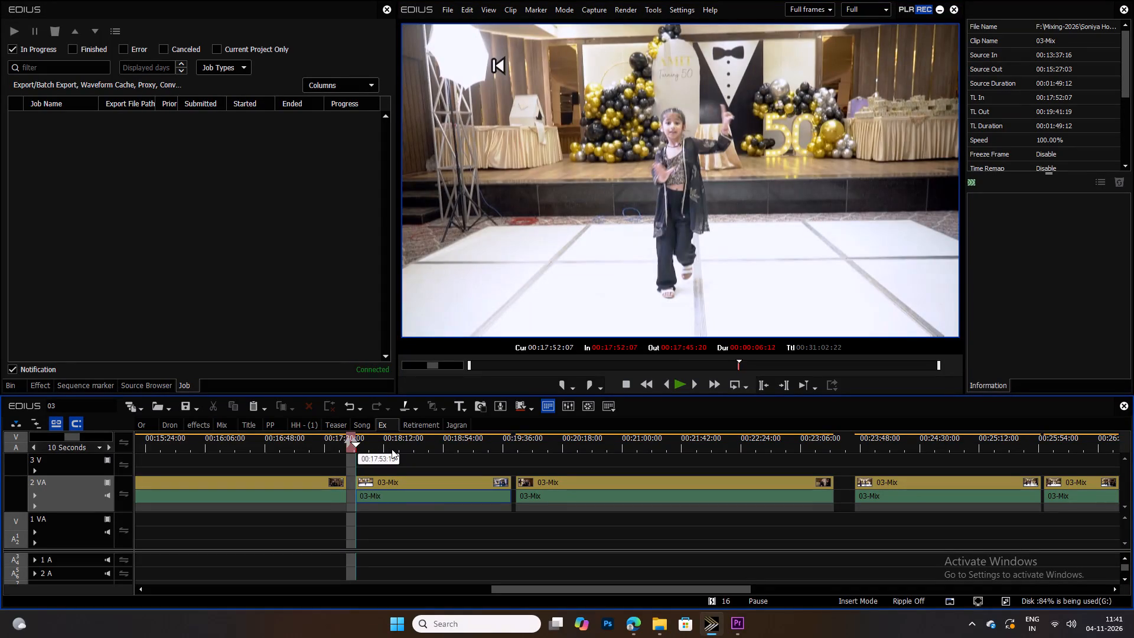
# Set the Out point at the end of the 03-Mix dance clip, at 00:19:41:20.
pyautogui.moveTo(406, 447); pyautogui.dragTo(510, 453)
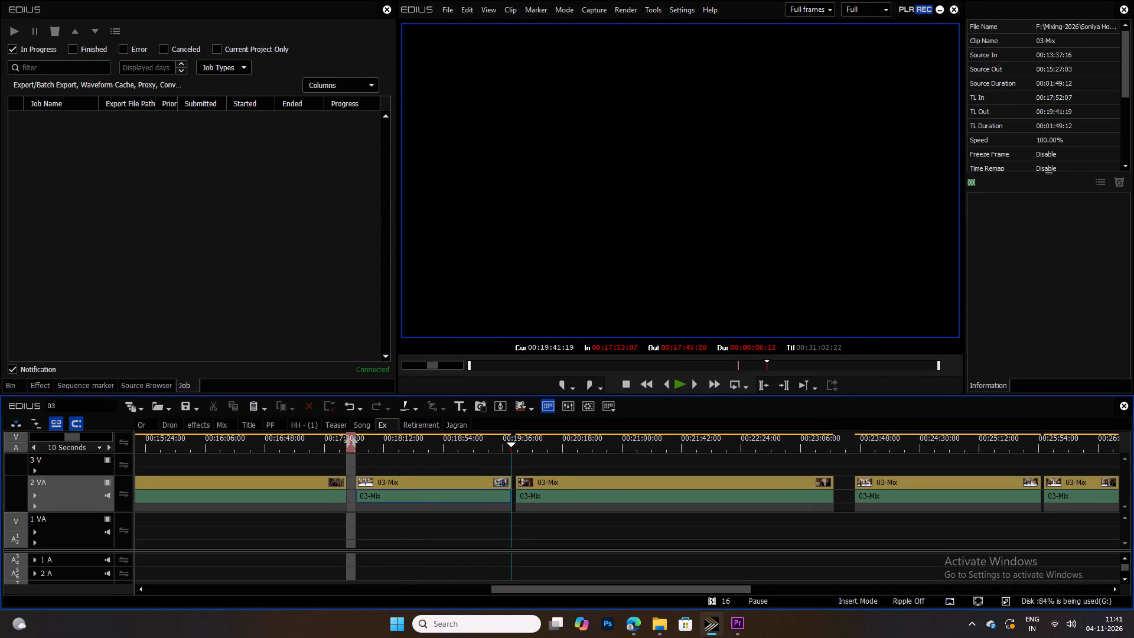
pyautogui.press('o')
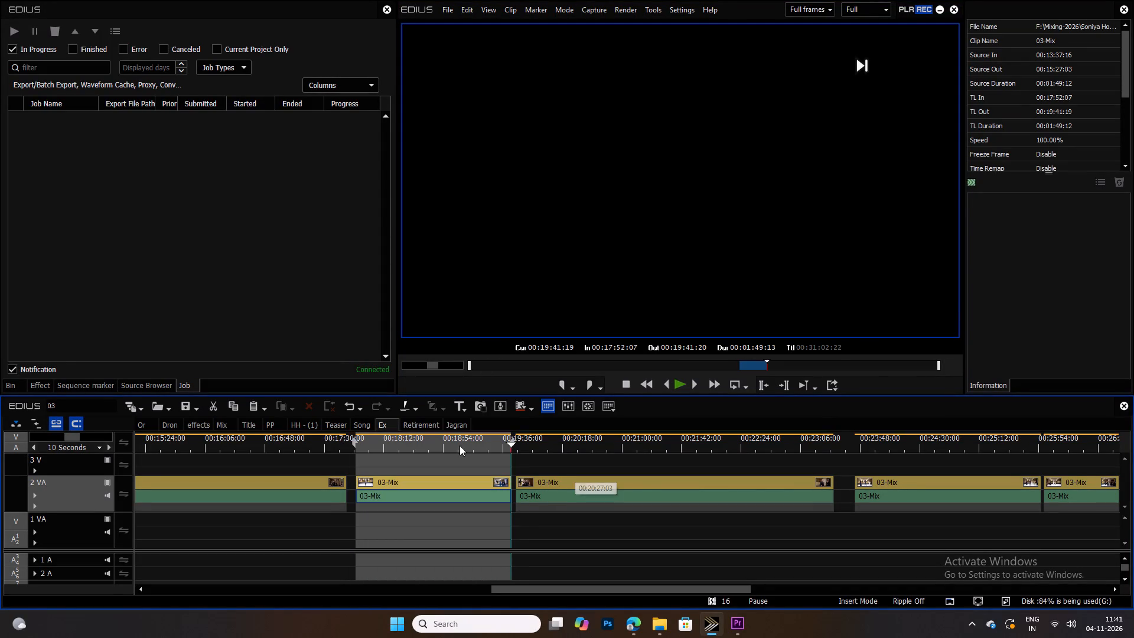
pyautogui.click(440, 444)
# Export the marked section with the iPod preset as an MPEG-4 file named DANCE (01) in New folder.
pyautogui.press('F11')
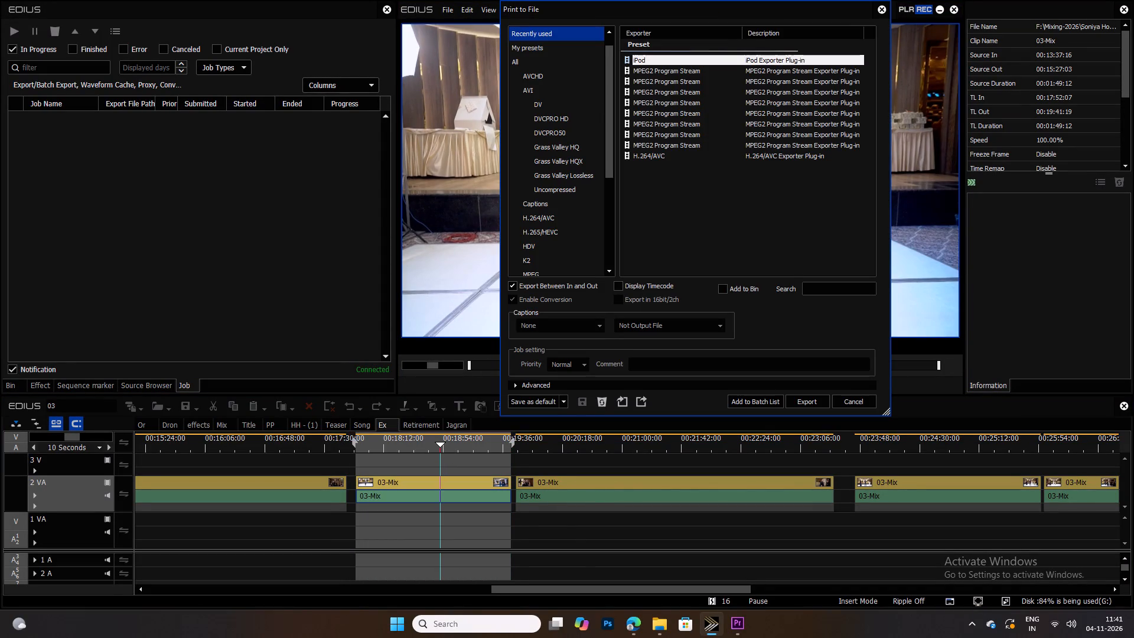
pyautogui.click(804, 401)
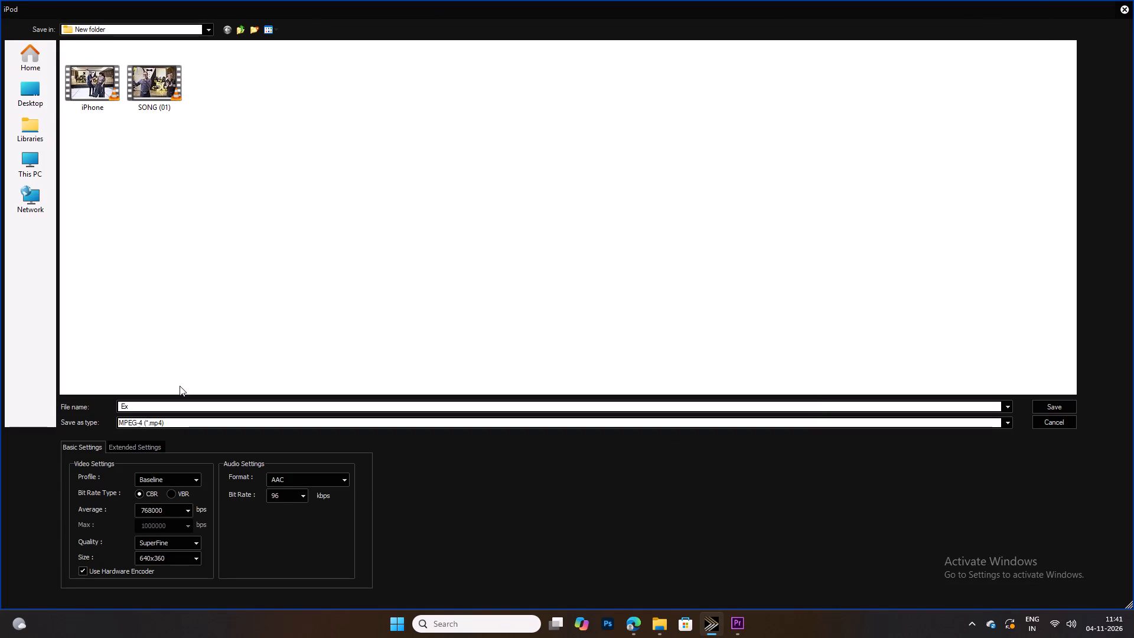
pyautogui.click(137, 406)
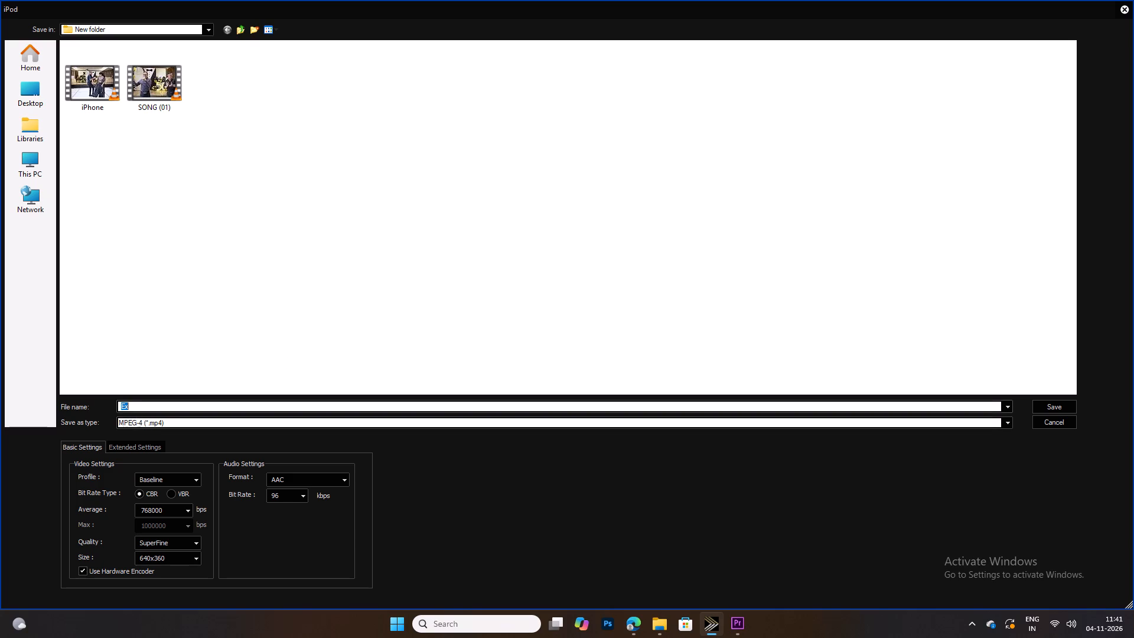
pyautogui.hotkey('shift', 'd')
pyautogui.write('ANCE')
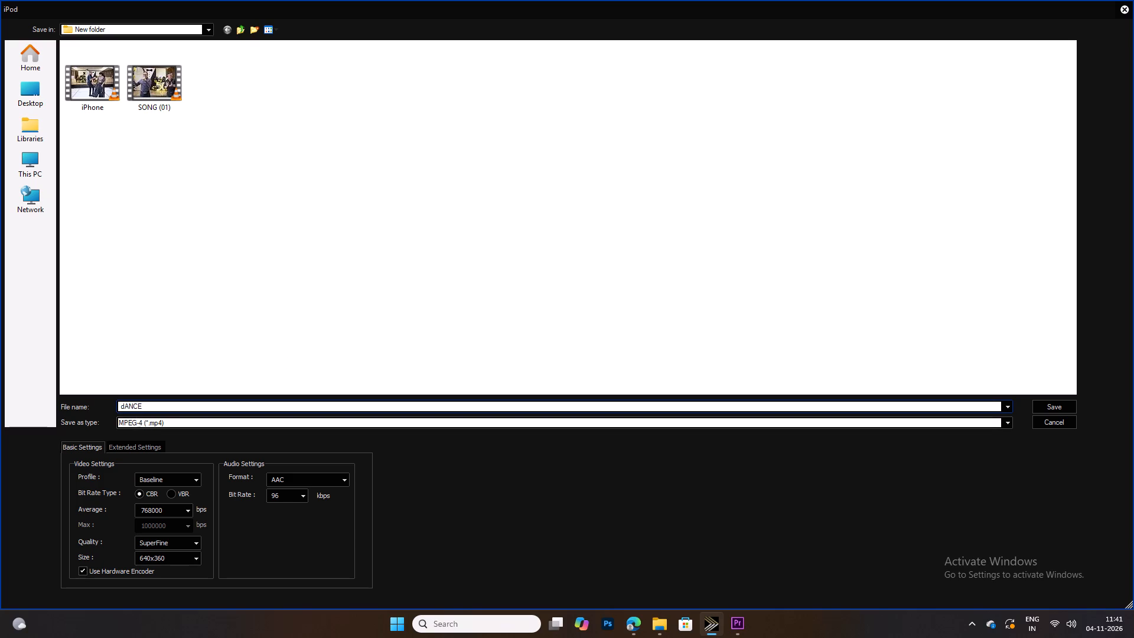
pyautogui.press('Left')
pyautogui.press('Left')
pyautogui.press('Left')
pyautogui.press('Left')
pyautogui.press('BackSpace')
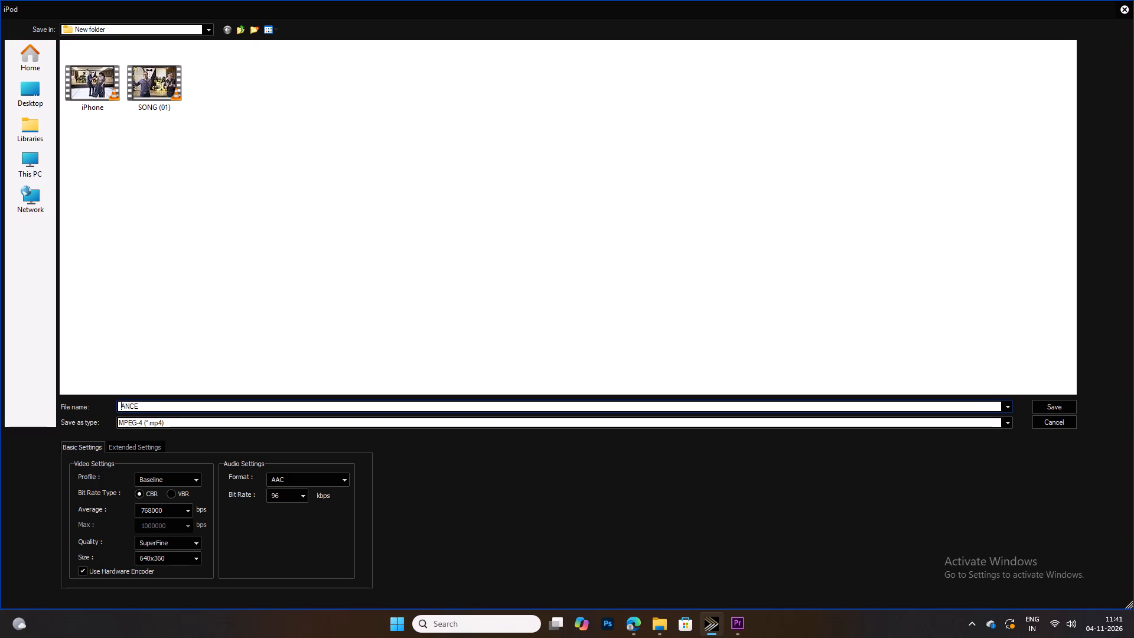
pyautogui.press('d')
pyautogui.press('Right')
pyautogui.press('Right')
pyautogui.press('Right')
pyautogui.press('Right')
pyautogui.press('space')
pyautogui.hotkey('shift', '(')
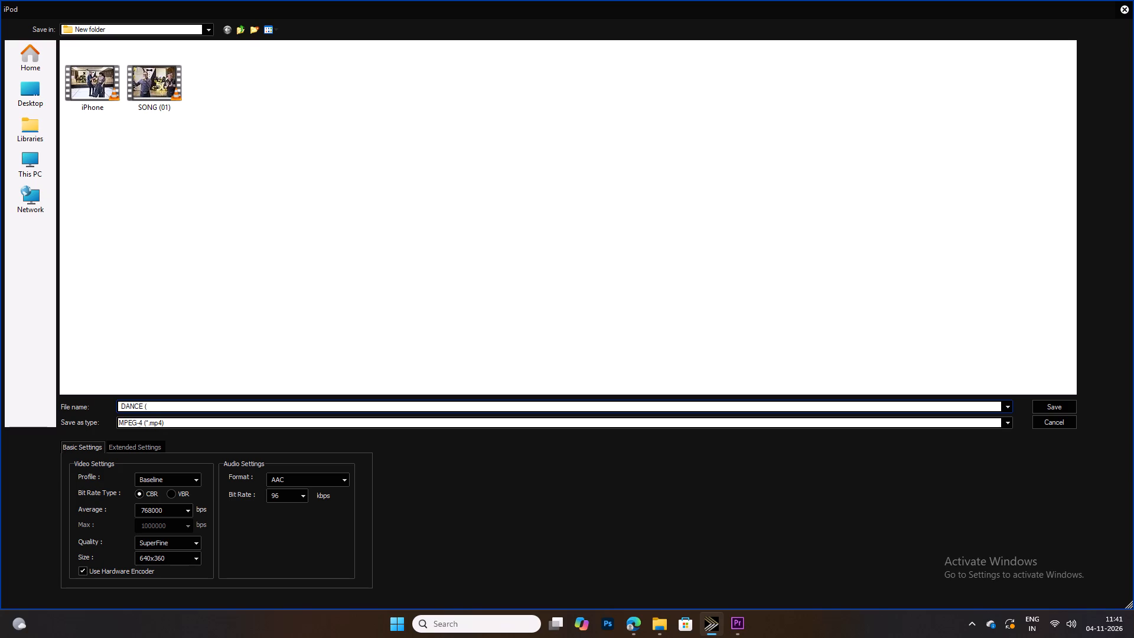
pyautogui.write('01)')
pyautogui.click(1057, 407)
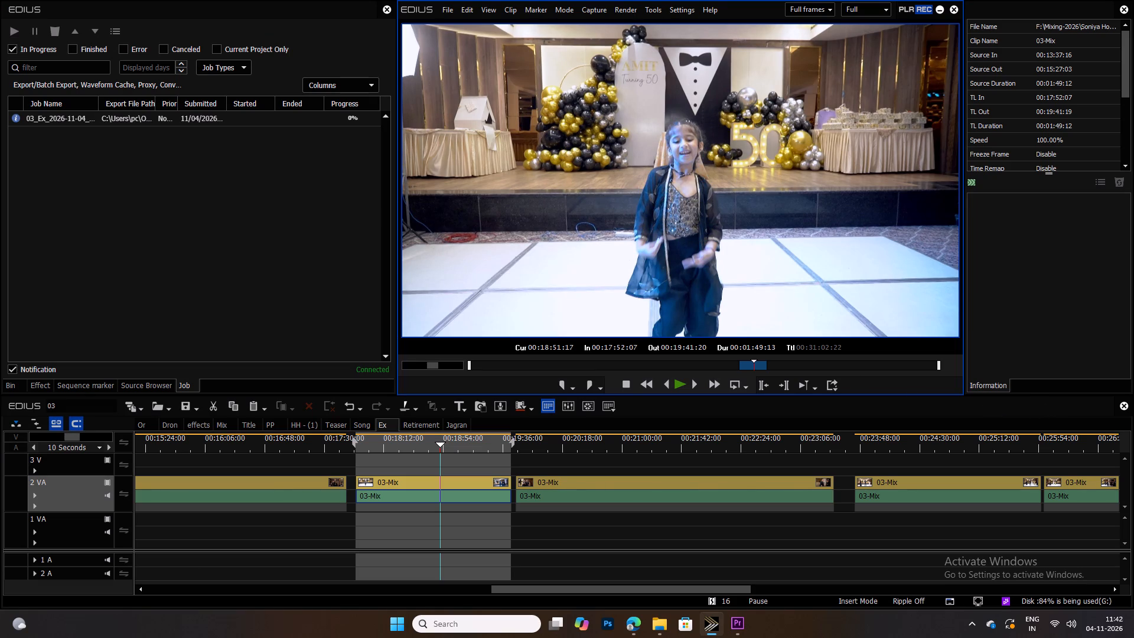
# Switch to Adobe Premiere Pro and close the program with its open Teaser project.
pyautogui.click(739, 629)
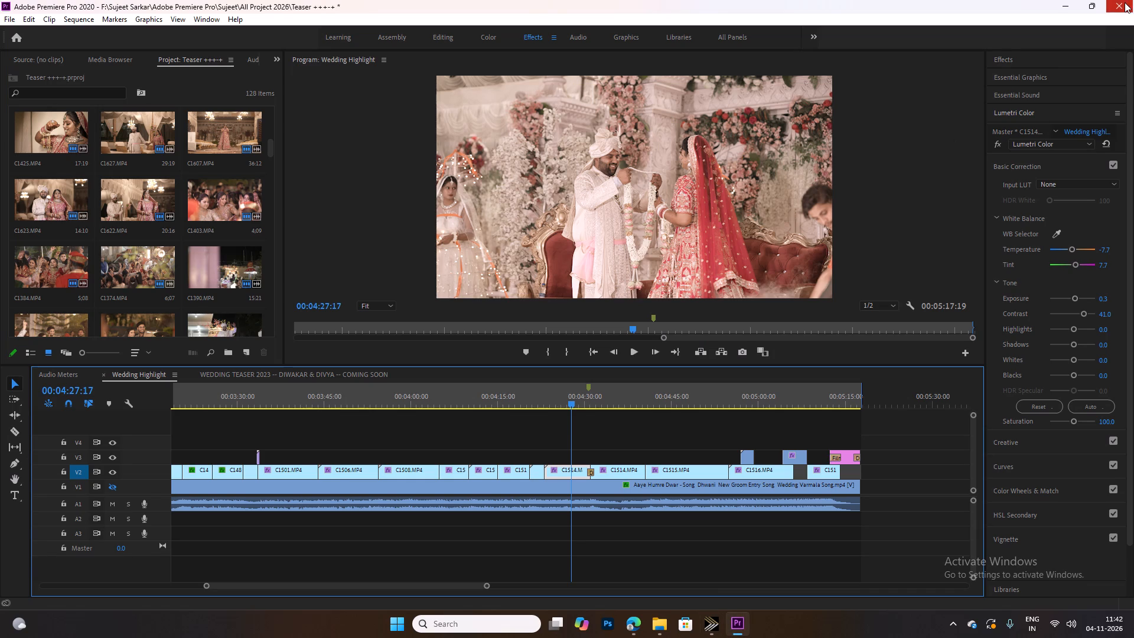
pyautogui.click(1124, 3)
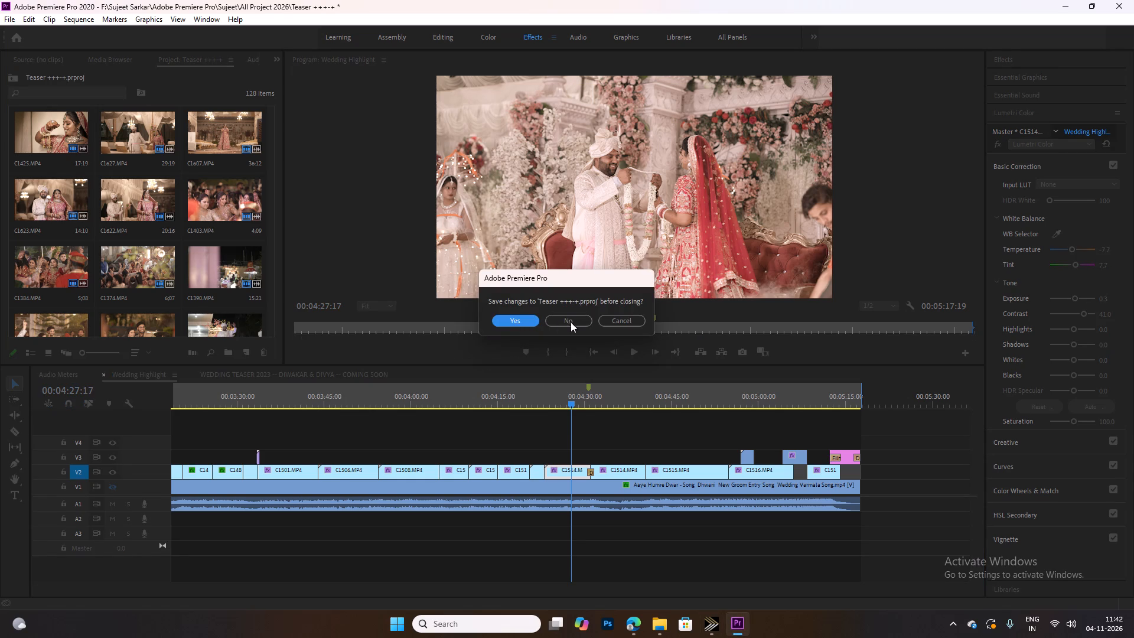
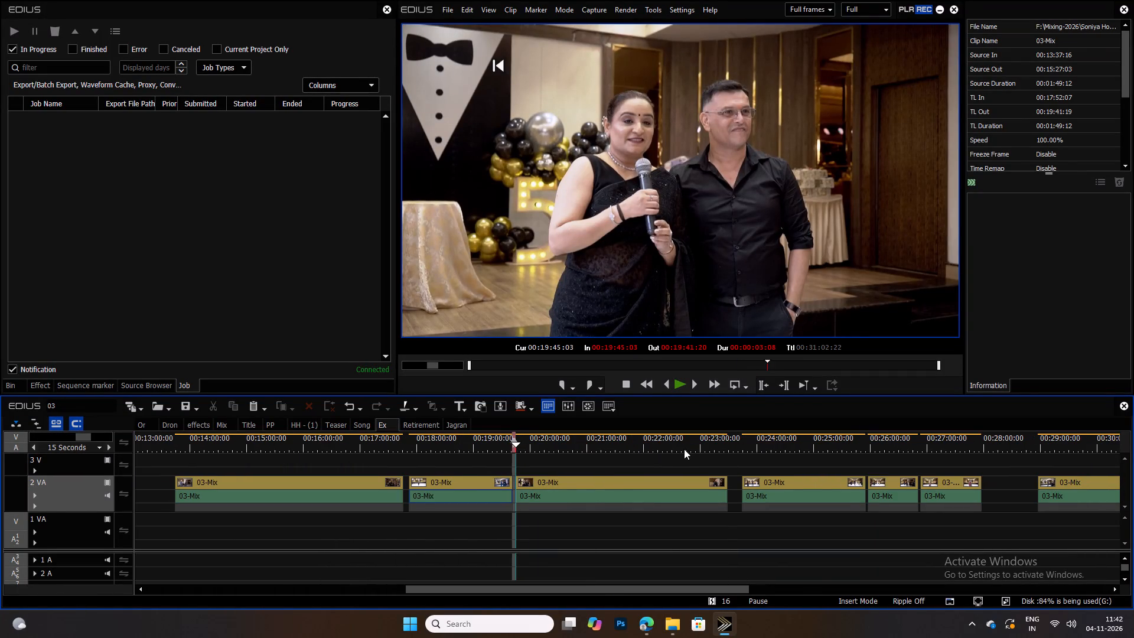
# Set the Out point at the end of the 03-Mix clip that follows the dance clip, at 00:23:29:10.
pyautogui.moveTo(702, 443); pyautogui.dragTo(728, 444)
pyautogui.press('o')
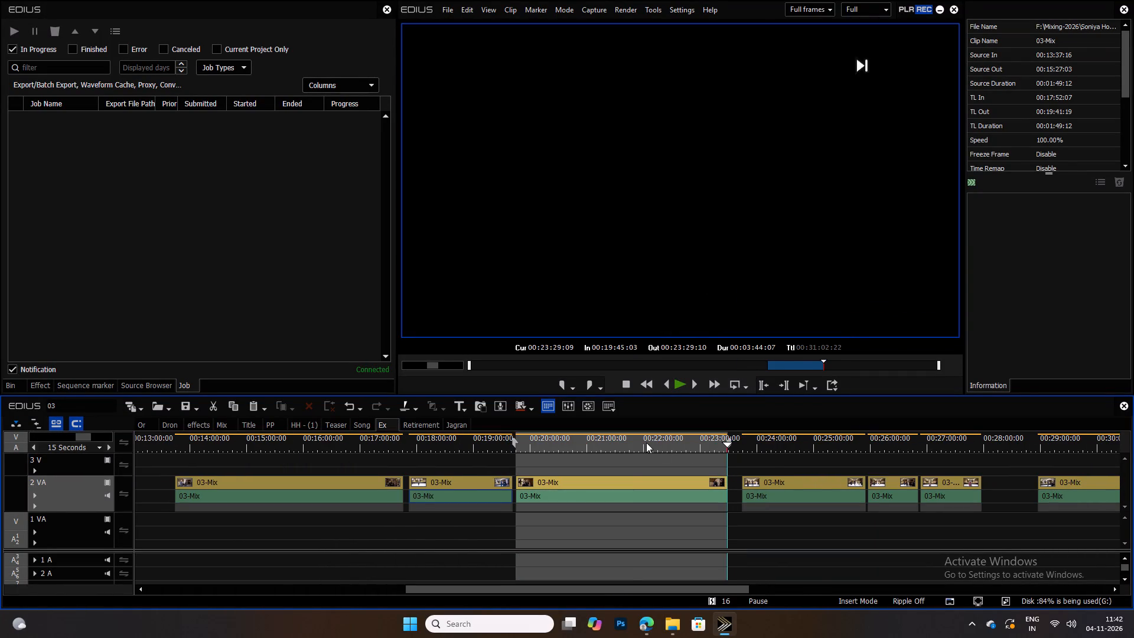
# Check the picture midway through the marked section and start its export to file.
pyautogui.moveTo(634, 441); pyautogui.dragTo(609, 445)
pyautogui.press('F11')
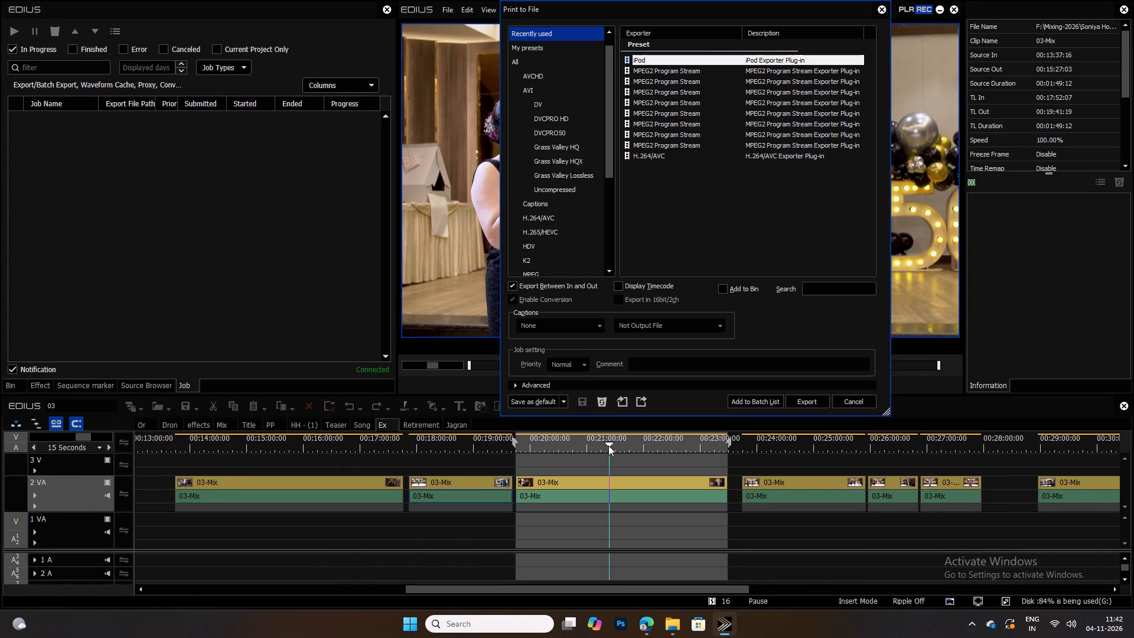
# Export the marked section with the iPod preset as an MPEG-4 file named SONG (02) in New folder.
pyautogui.press('Return')
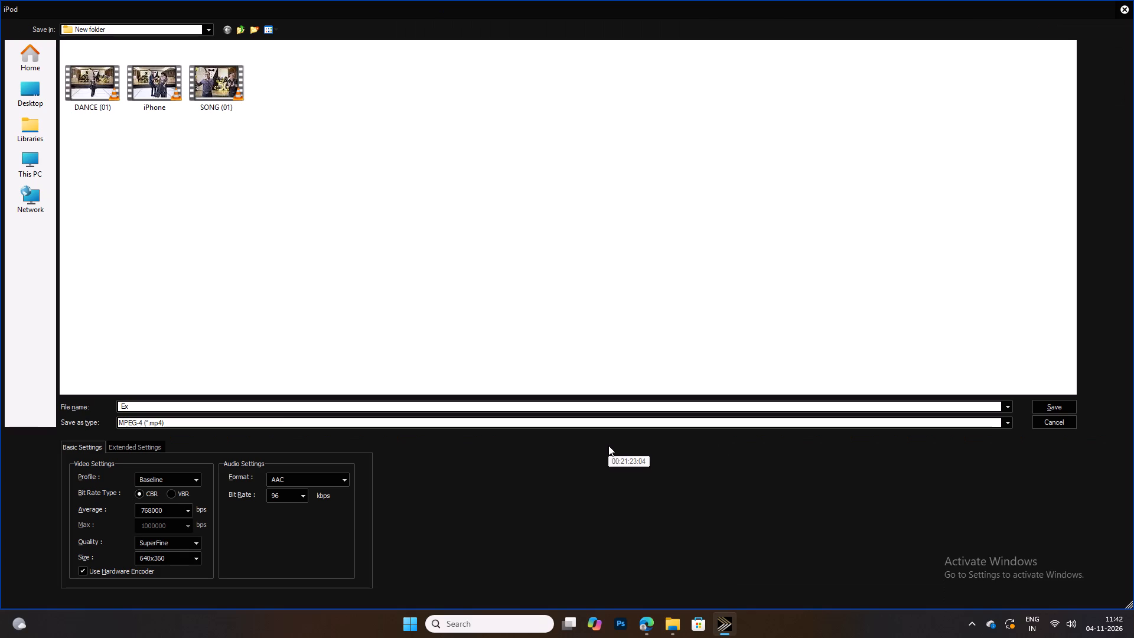
pyautogui.click(219, 108)
pyautogui.doubleClick(147, 406)
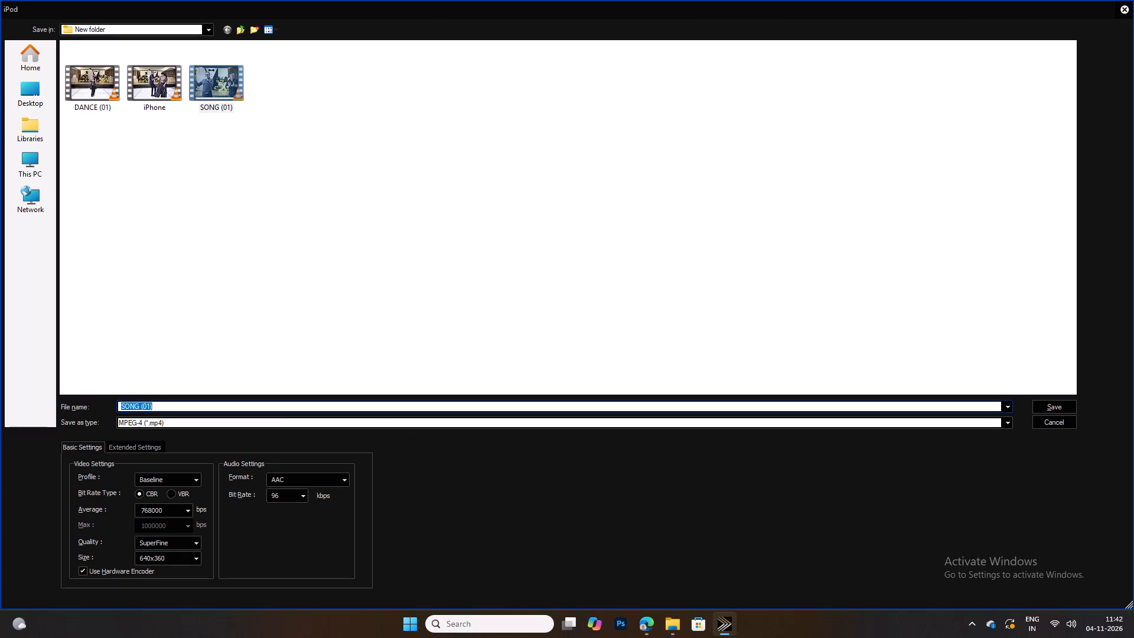
pyautogui.press('BackSpace')
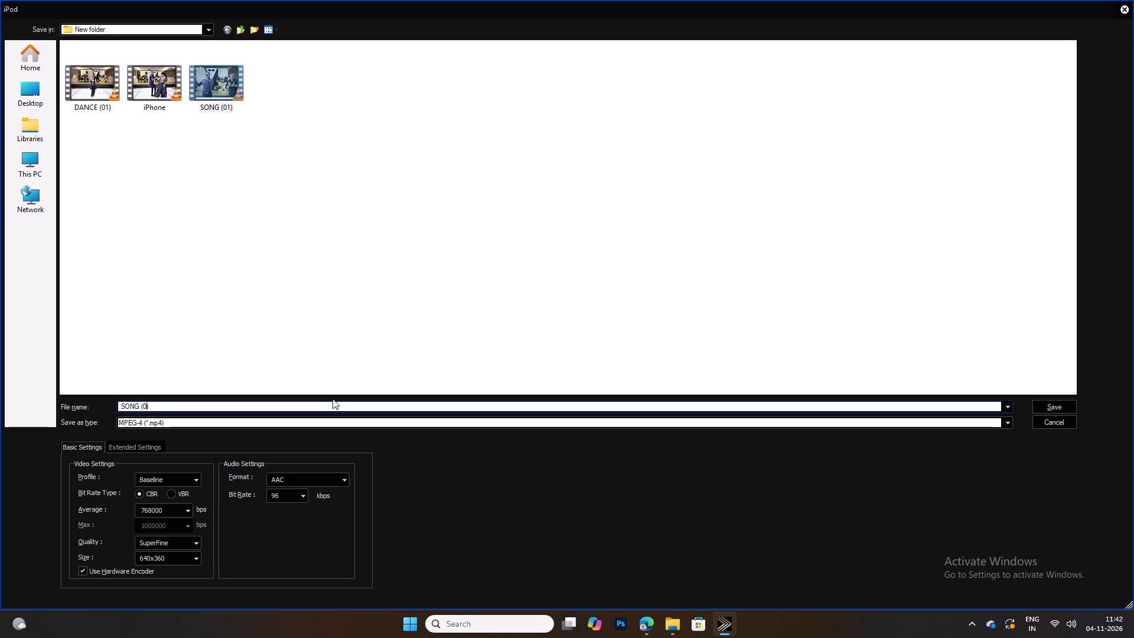
pyautogui.press('2')
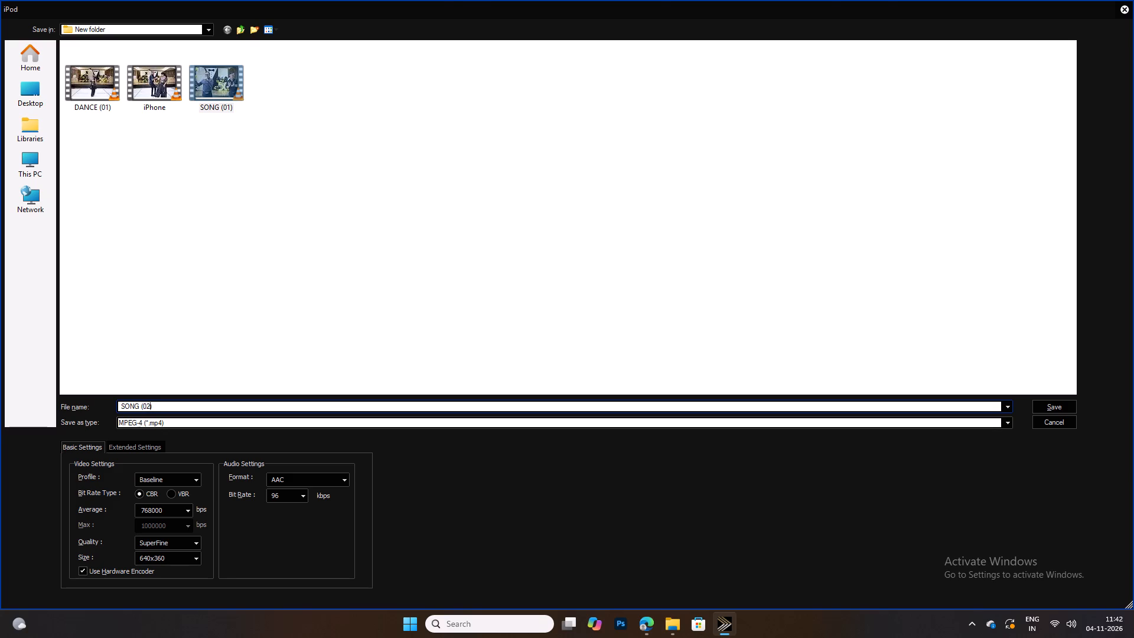
pyautogui.press('Return')
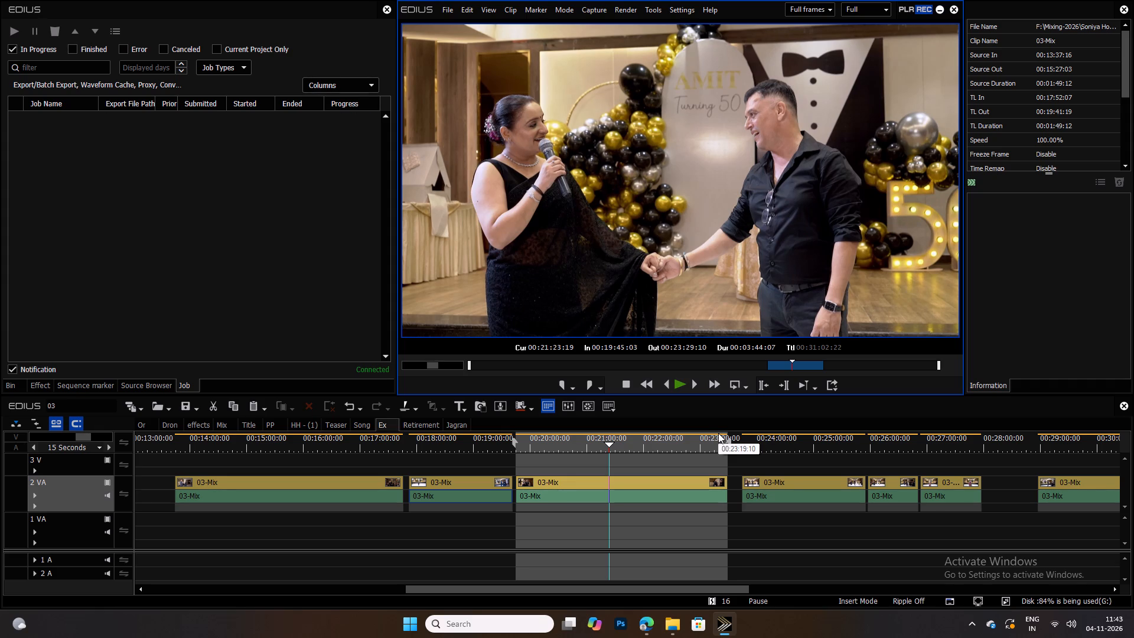
# Mark the following 03-Mix dance clip with the In point at 00:23:44:13 and the Out point at 00:25:55:13, and preview its middle.
pyautogui.click(742, 437)
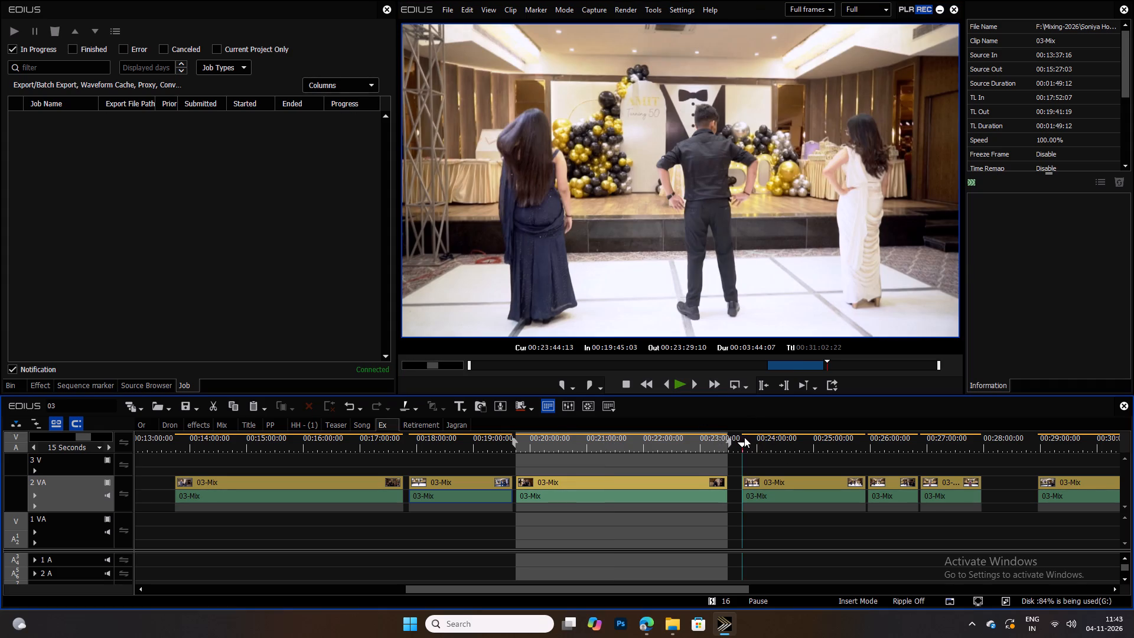
pyautogui.keyDown('ctrl'); pyautogui.scroll(-2, 788, 453); pyautogui.keyUp('ctrl')
pyautogui.keyDown('ctrl'); pyautogui.scroll(1, 788, 453); pyautogui.keyUp('ctrl')
pyautogui.press('i')
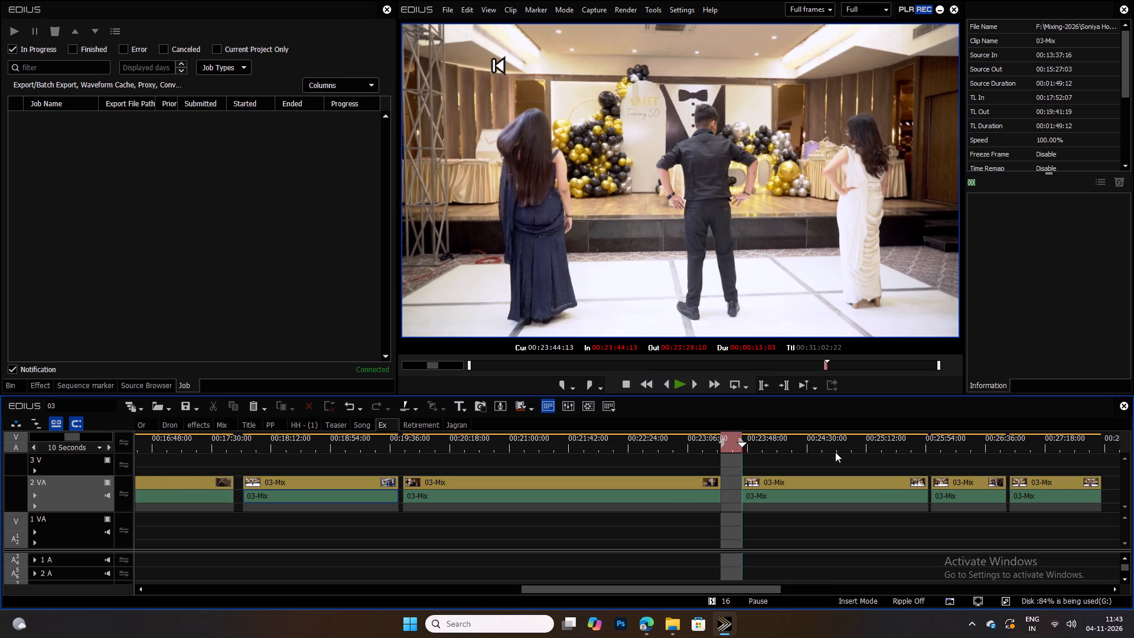
pyautogui.moveTo(829, 437); pyautogui.dragTo(926, 446)
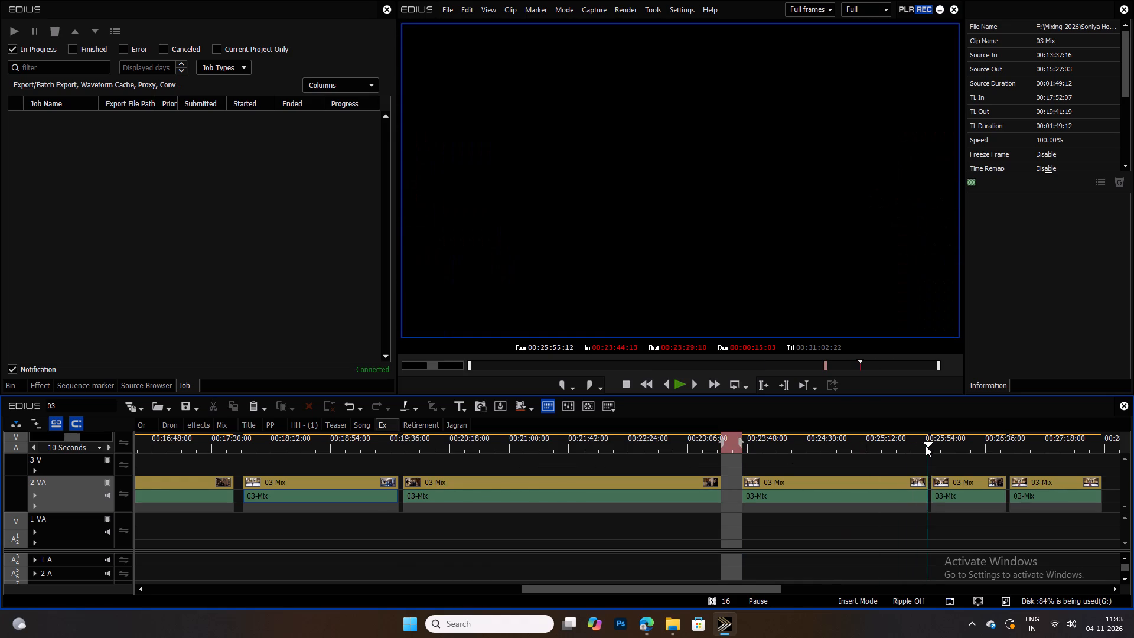
pyautogui.press('o')
pyautogui.moveTo(828, 441); pyautogui.dragTo(823, 439)
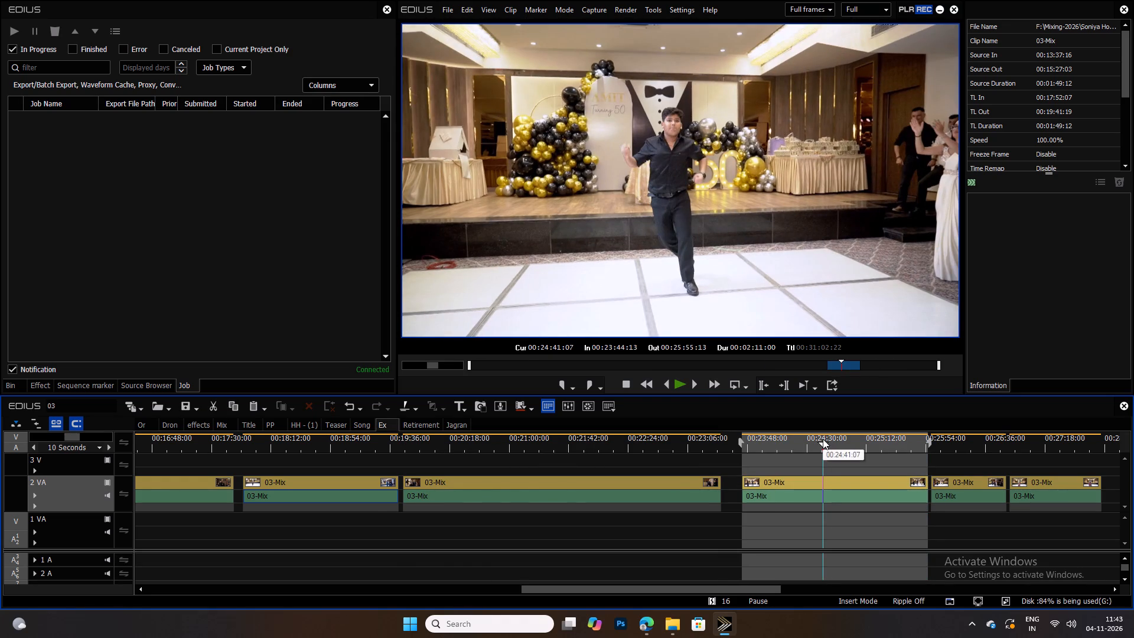
# Export the marked section with the iPod preset as an MPEG-4 file named DANCE (02) in New folder.
pyautogui.press('F11')
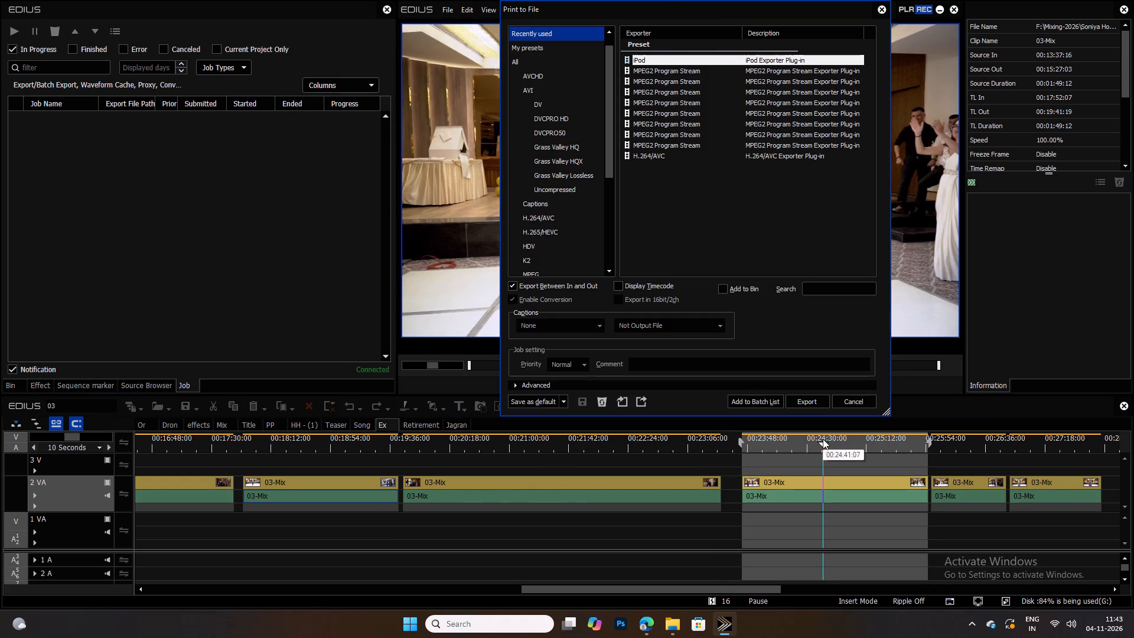
pyautogui.press('Return')
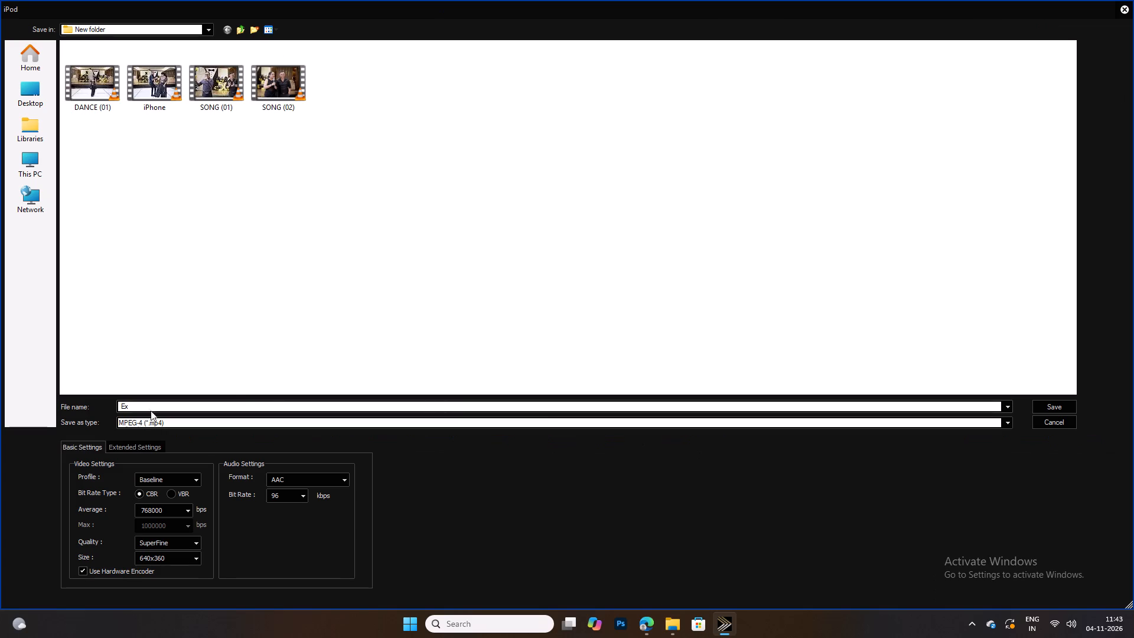
pyautogui.click(92, 107)
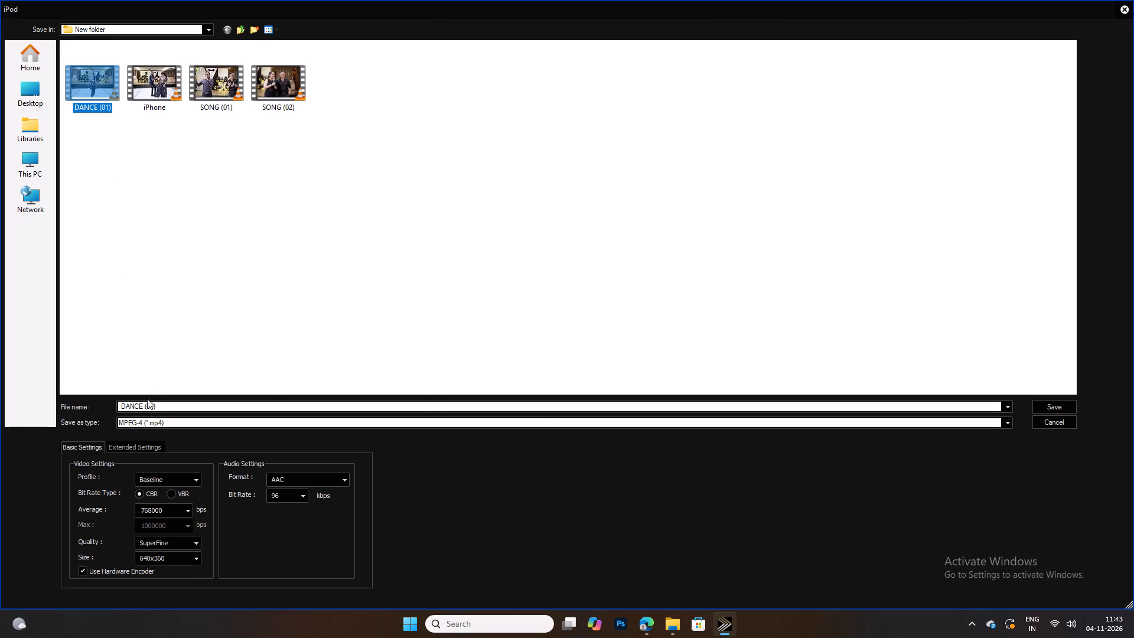
pyautogui.doubleClick(151, 404)
pyautogui.click(152, 404)
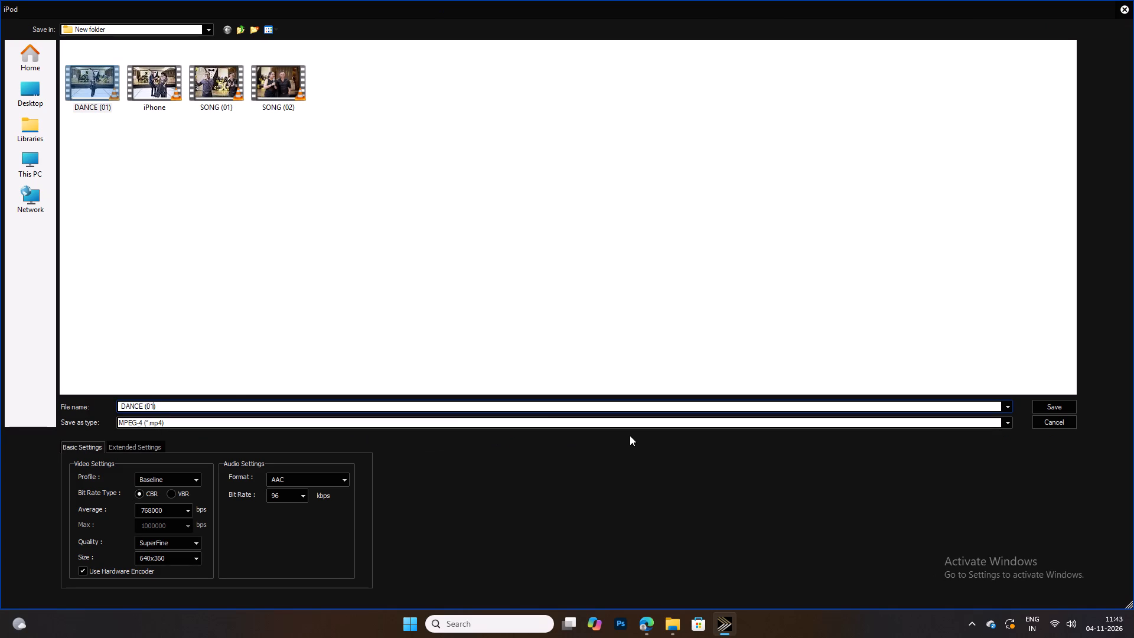
pyautogui.press('BackSpace')
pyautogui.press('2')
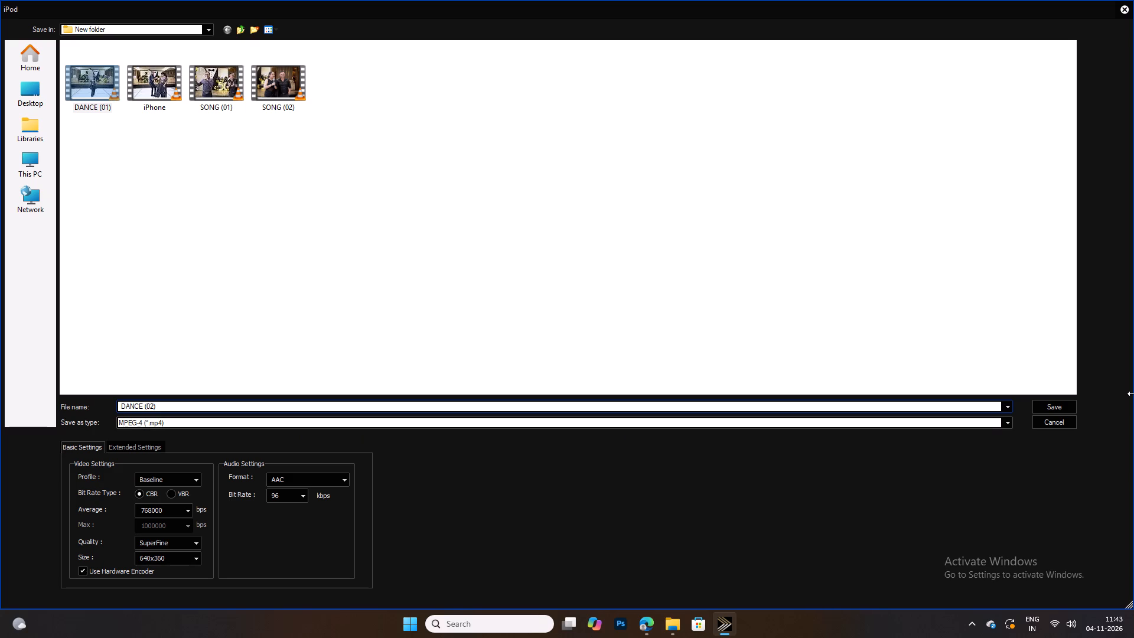
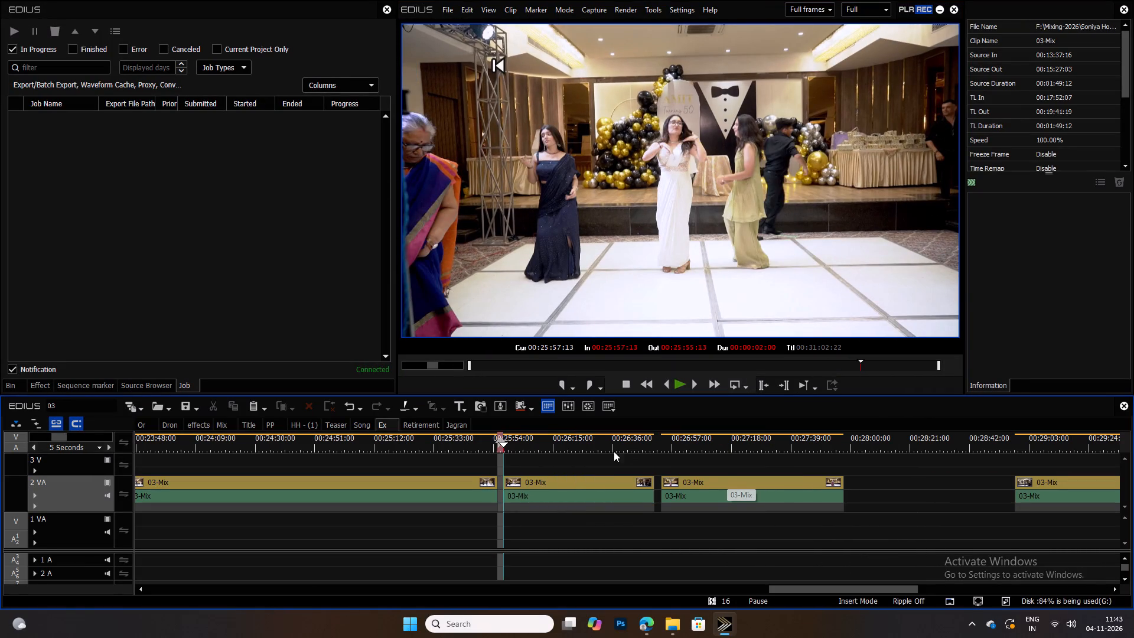
# Set the Out point at the end of the short 03-Mix dance clip, at 00:26:50:19, and preview the clip's middle.
pyautogui.moveTo(575, 445); pyautogui.dragTo(651, 448)
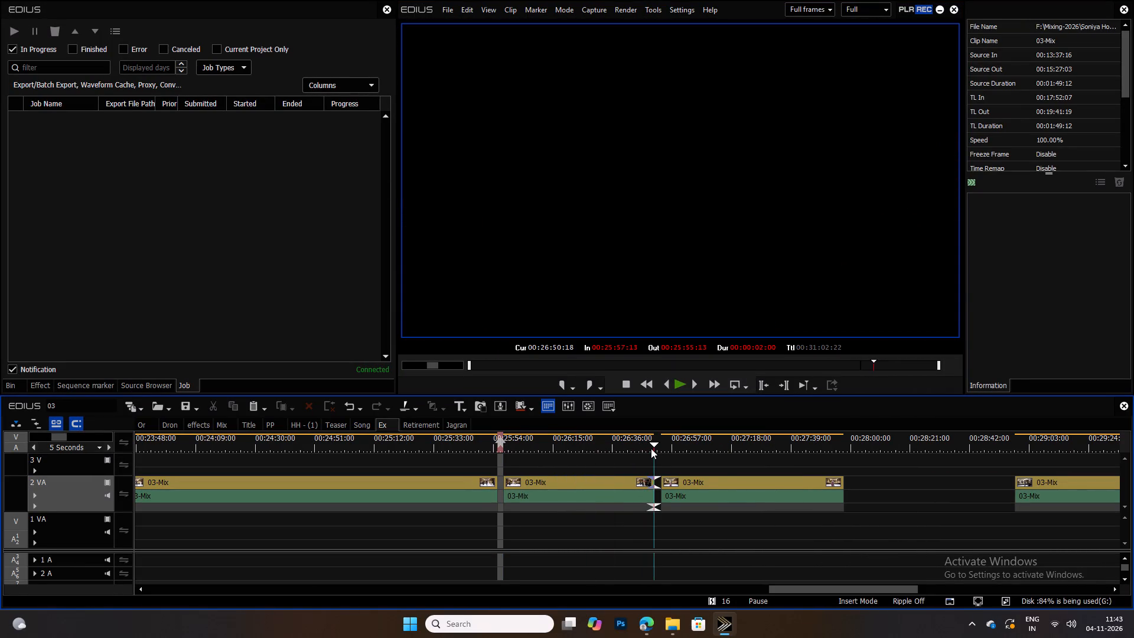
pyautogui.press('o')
pyautogui.click(566, 442)
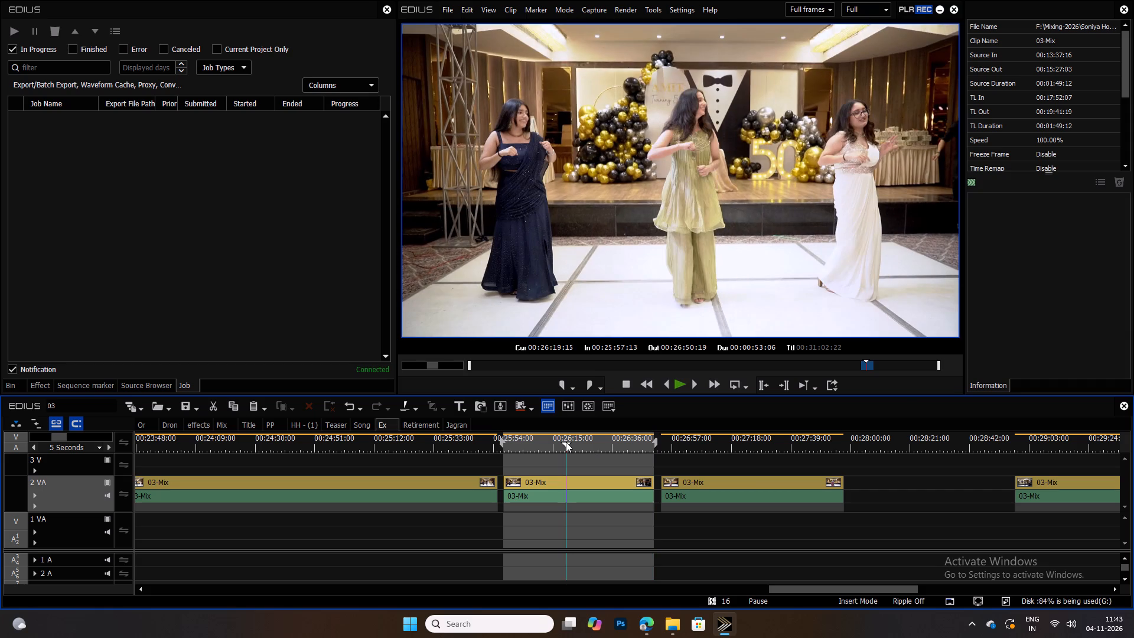
# Export the marked section with the iPod preset as an MPEG-4 file named DANCE (03) in New folder.
pyautogui.press('F11')
pyautogui.press('Return')
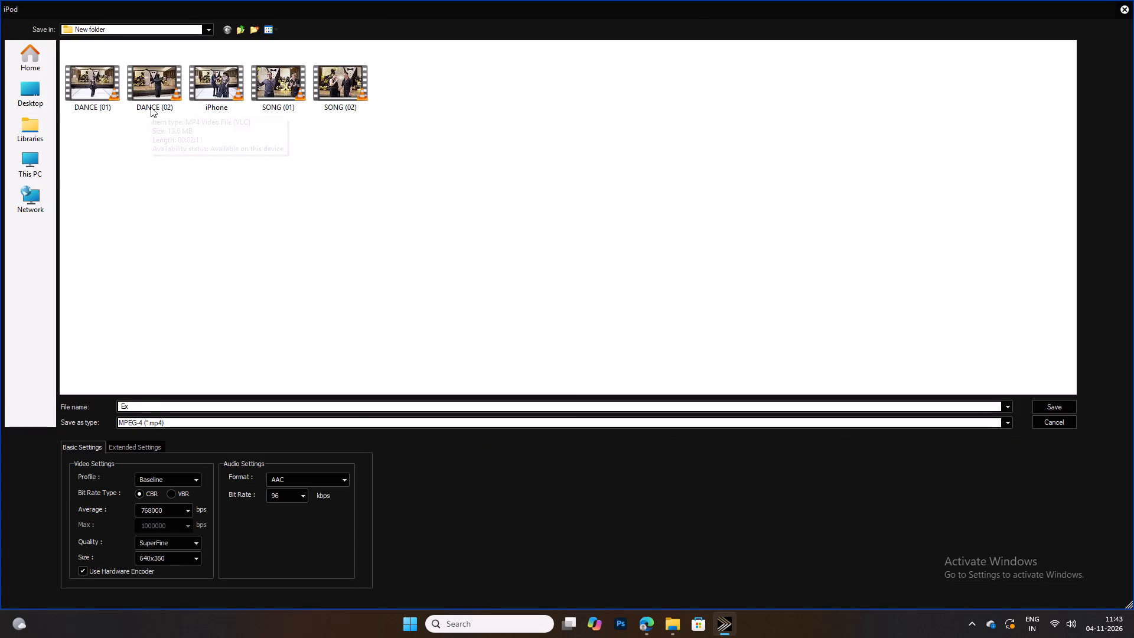
pyautogui.click(151, 107)
pyautogui.click(152, 408)
pyautogui.click(152, 406)
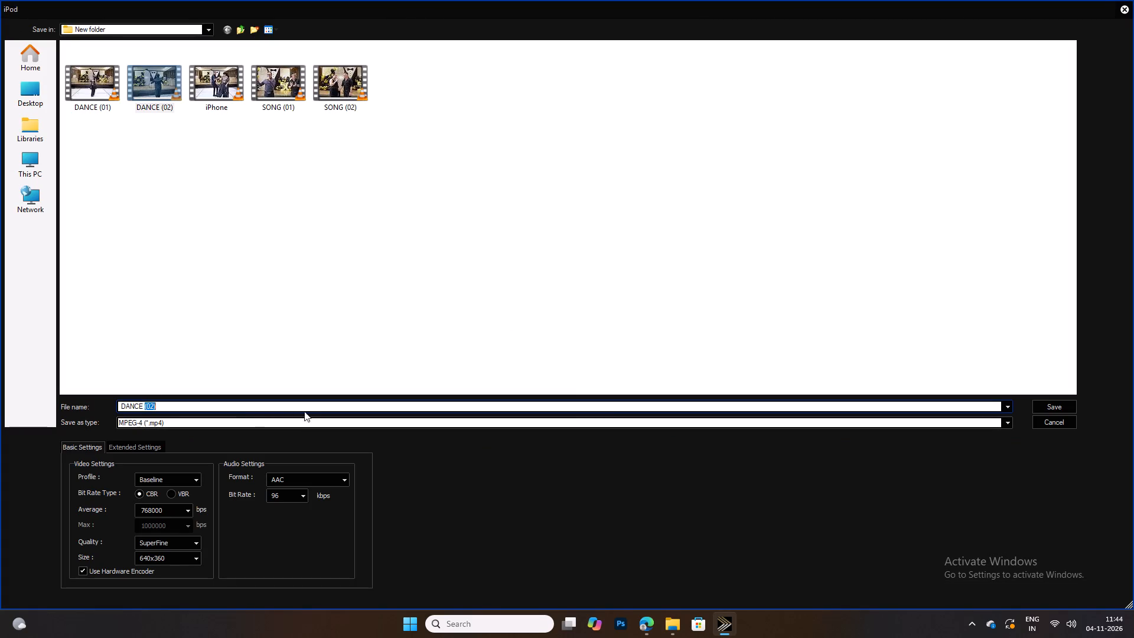
pyautogui.press('Left')
pyautogui.press('Right')
pyautogui.press('Right')
pyautogui.press('Right')
pyautogui.press('BackSpace')
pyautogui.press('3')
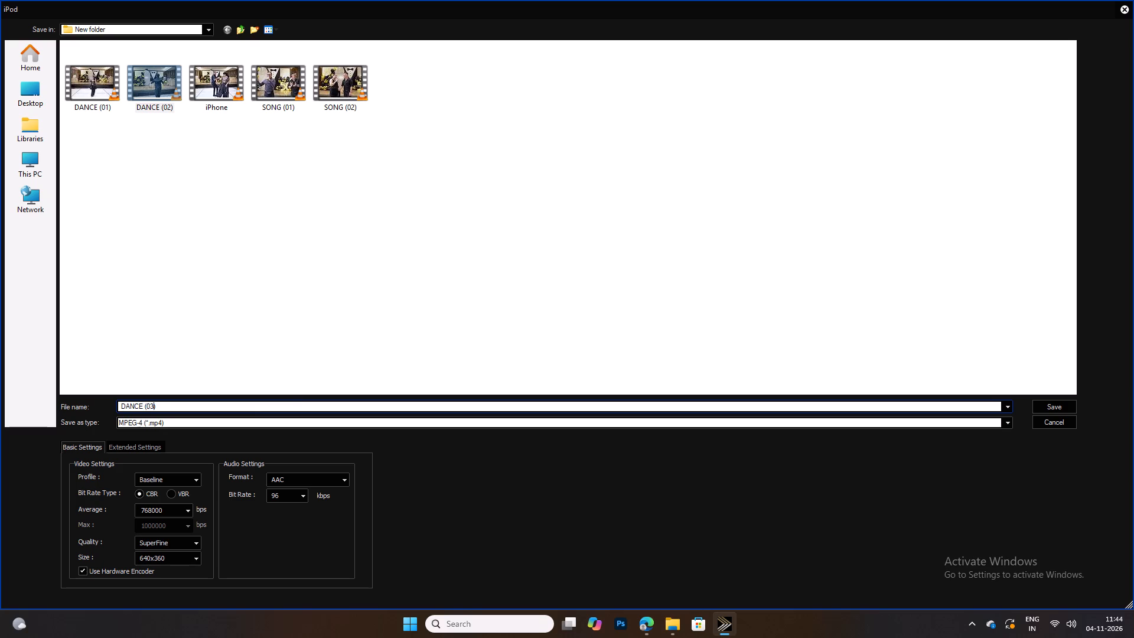
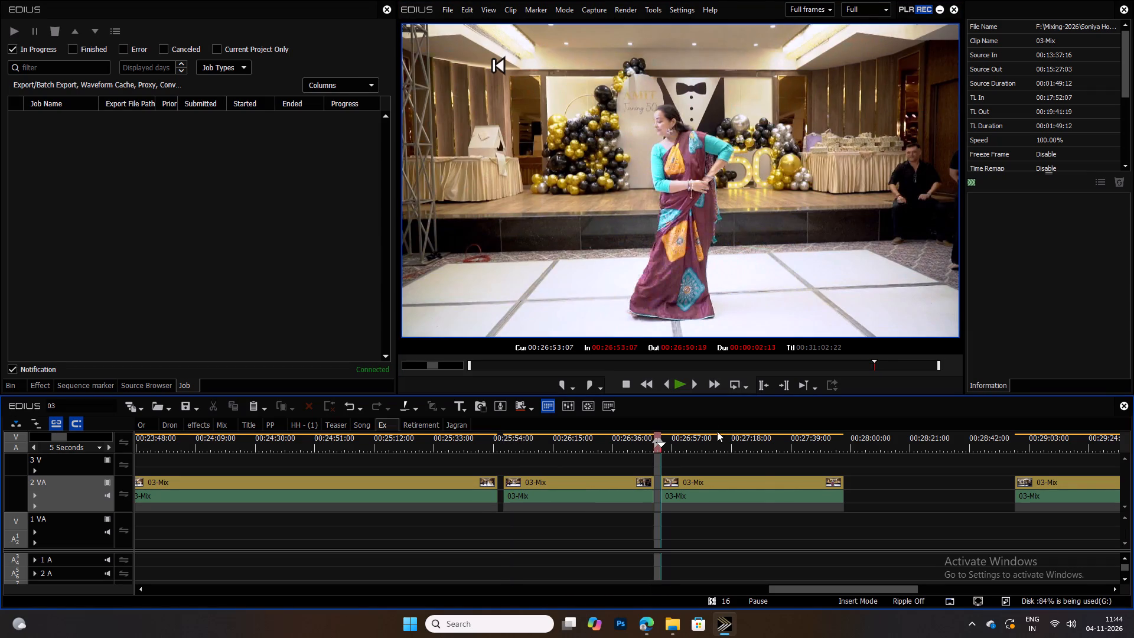
# Set the Out point at the end of the 03-Mix saree dance clip, at 00:27:57:17, and preview the clip near its middle.
pyautogui.moveTo(730, 433); pyautogui.dragTo(842, 447)
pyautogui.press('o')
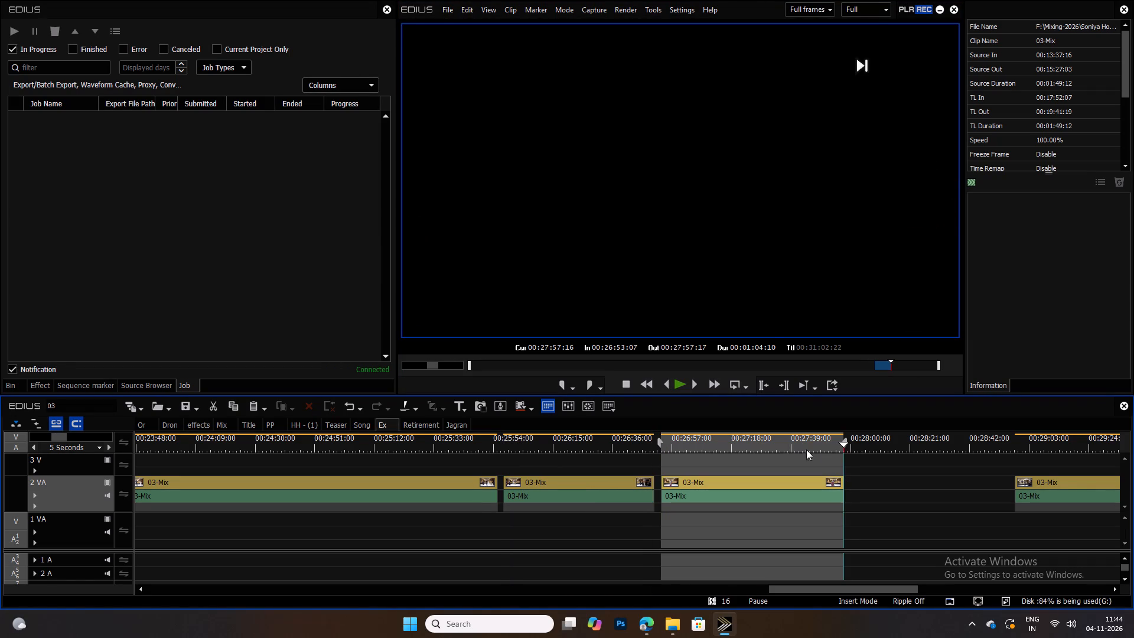
pyautogui.moveTo(758, 429); pyautogui.dragTo(744, 429)
pyautogui.click(744, 444)
# Export the marked section with the iPod preset as an MPEG-4 file in New folder.
pyautogui.press('F11')
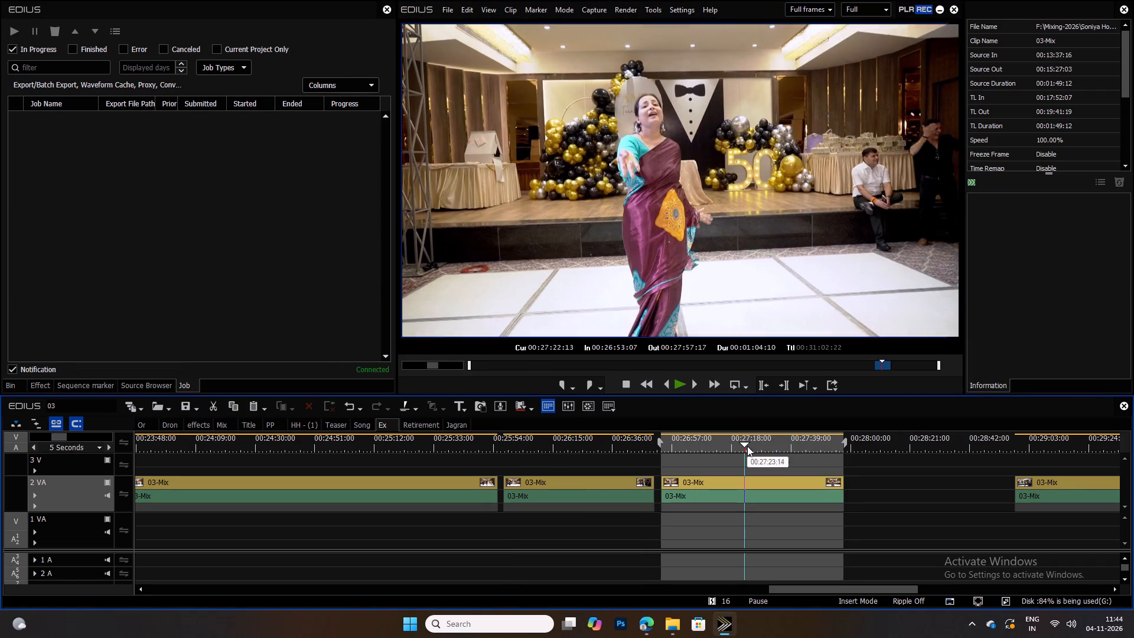
pyautogui.press('Return')
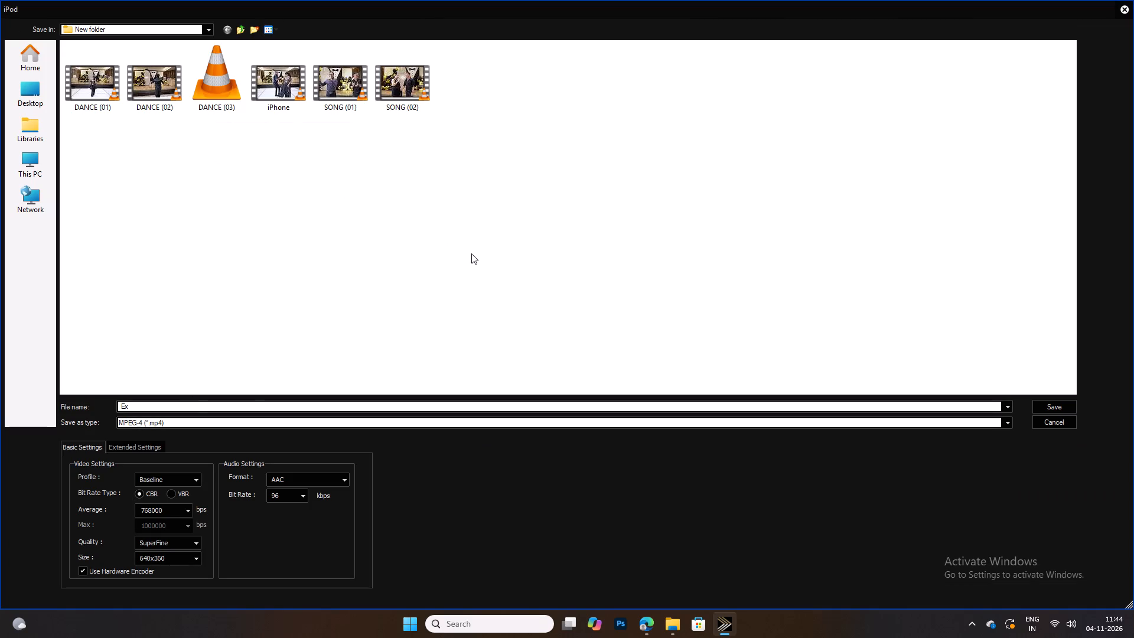
# Refresh New folder's file list and name the MPEG-4 export DANCE (04), reusing the existing DANCE (03) file name.
pyautogui.rightClick(328, 225)
pyautogui.click(369, 276)
pyautogui.click(226, 108)
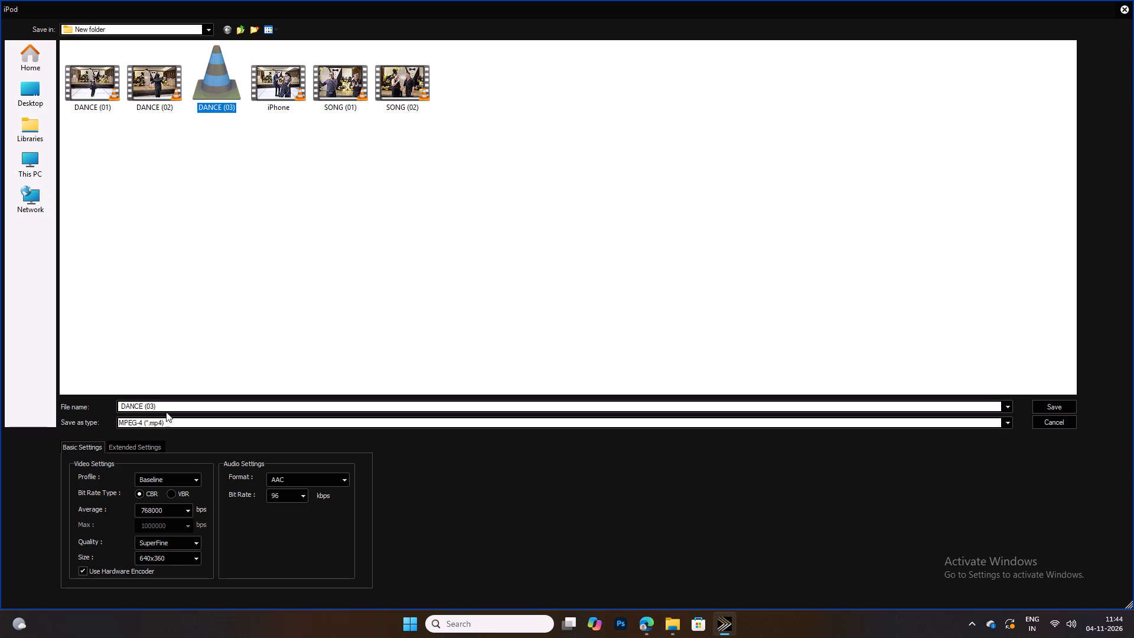
pyautogui.doubleClick(152, 406)
pyautogui.click(154, 406)
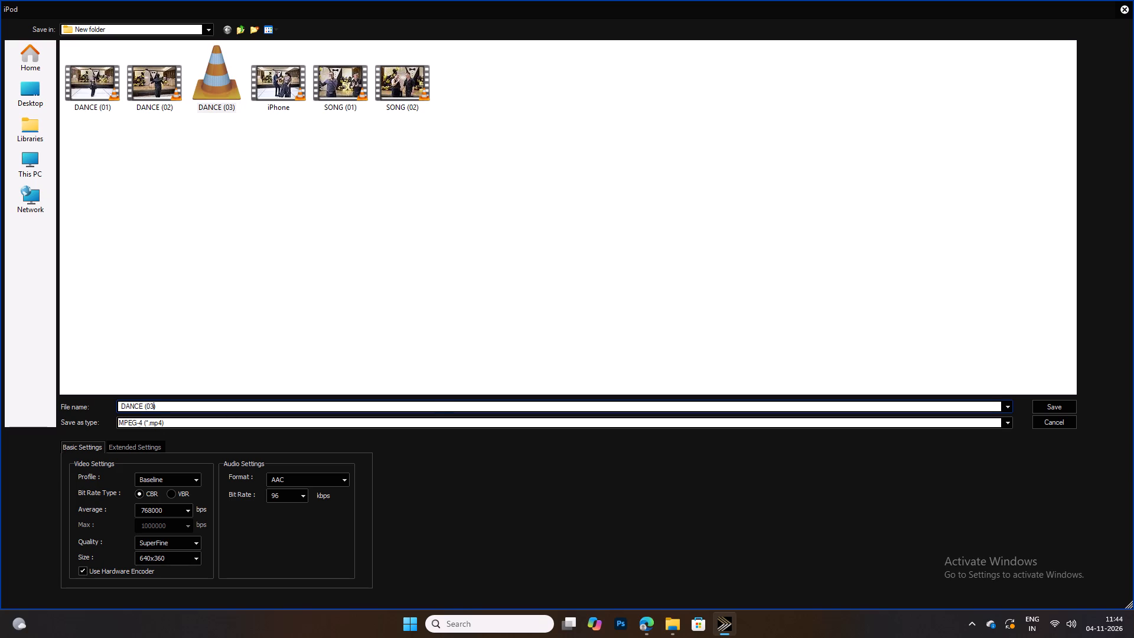
pyautogui.press('BackSpace')
pyautogui.press('4')
# Start the MPEG-4 export of the marked section into New folder as DANCE (04).
pyautogui.press('Return')
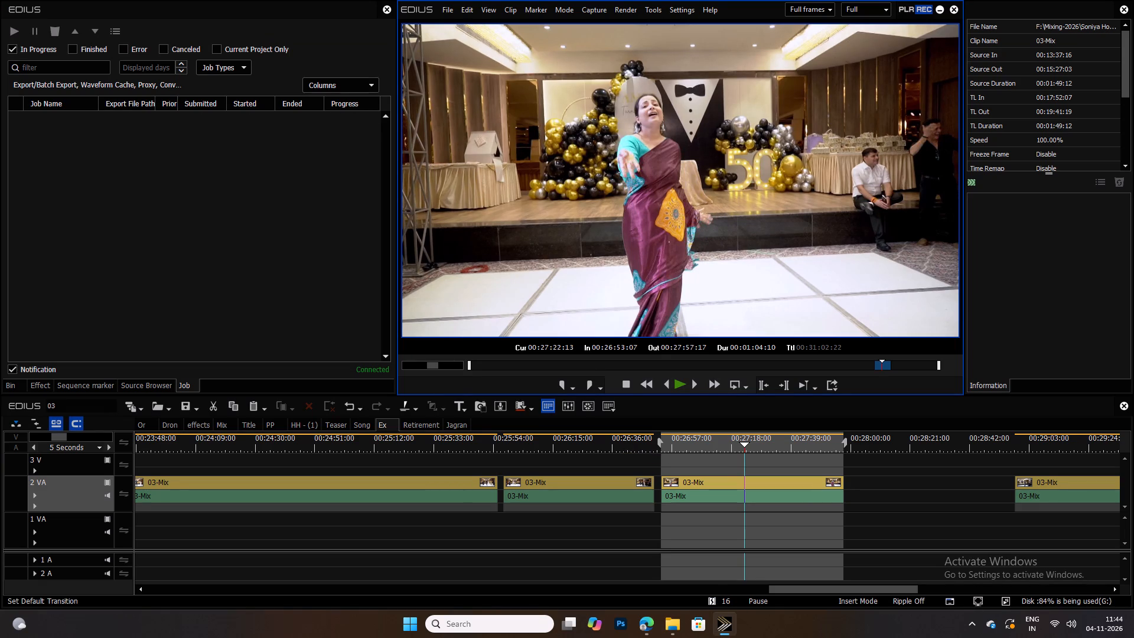
# Preview the last 03-Mix dance clip on the Ex sequence at 00:29:32:13.
pyautogui.keyDown('ctrl'); pyautogui.scroll(1, 910, 441); pyautogui.keyUp('ctrl')
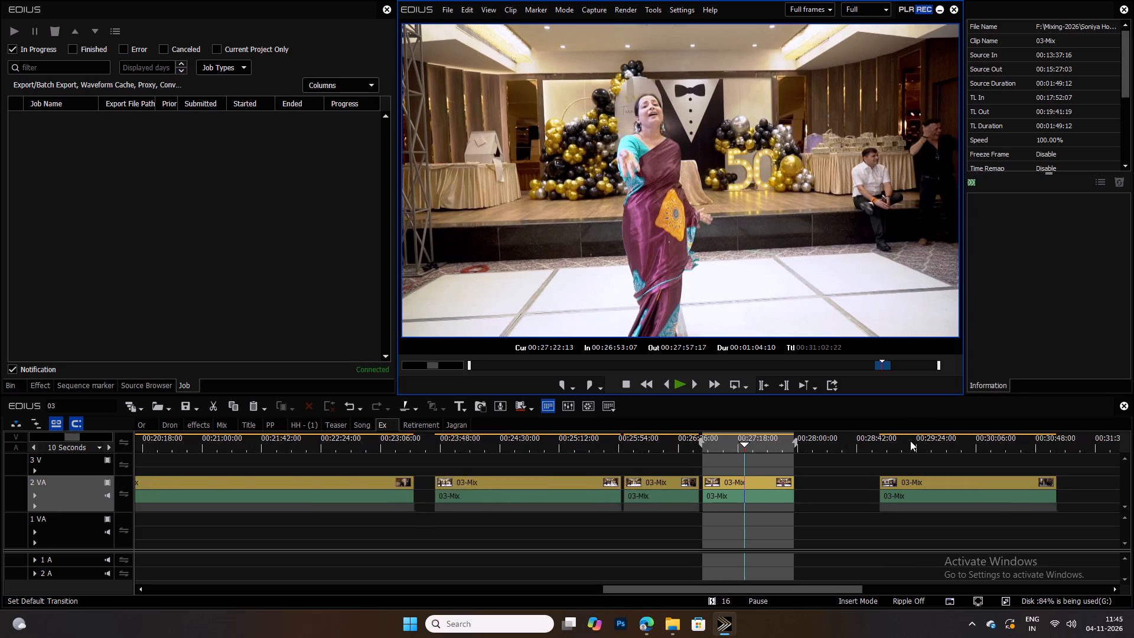
pyautogui.keyDown('ctrl'); pyautogui.scroll(1, 910, 441); pyautogui.keyUp('ctrl')
pyautogui.moveTo(855, 441); pyautogui.dragTo(867, 445)
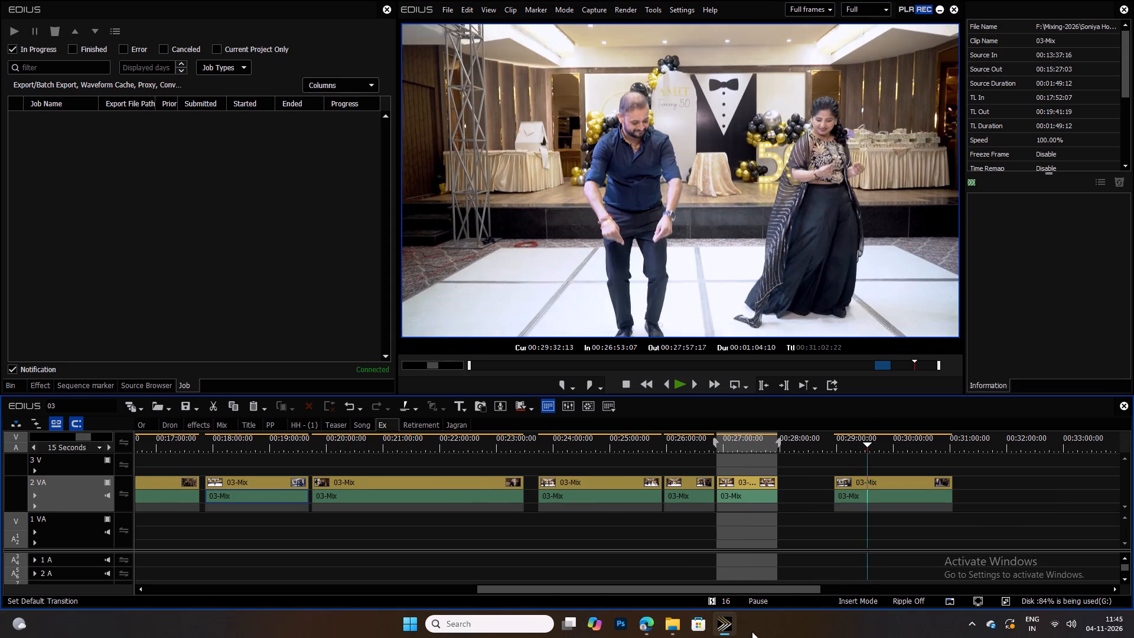
# Switch to WhatsApp Web in Microsoft Edge, refresh New folder's file list and choose DANCE (03) as the attachment.
pyautogui.click(647, 626)
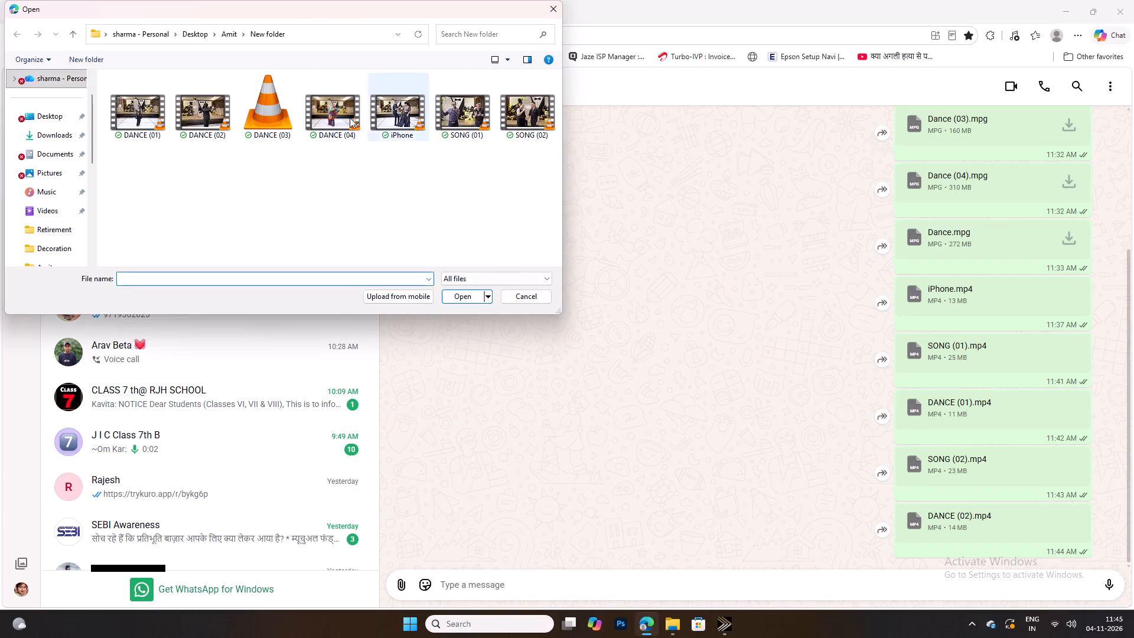
pyautogui.rightClick(285, 188)
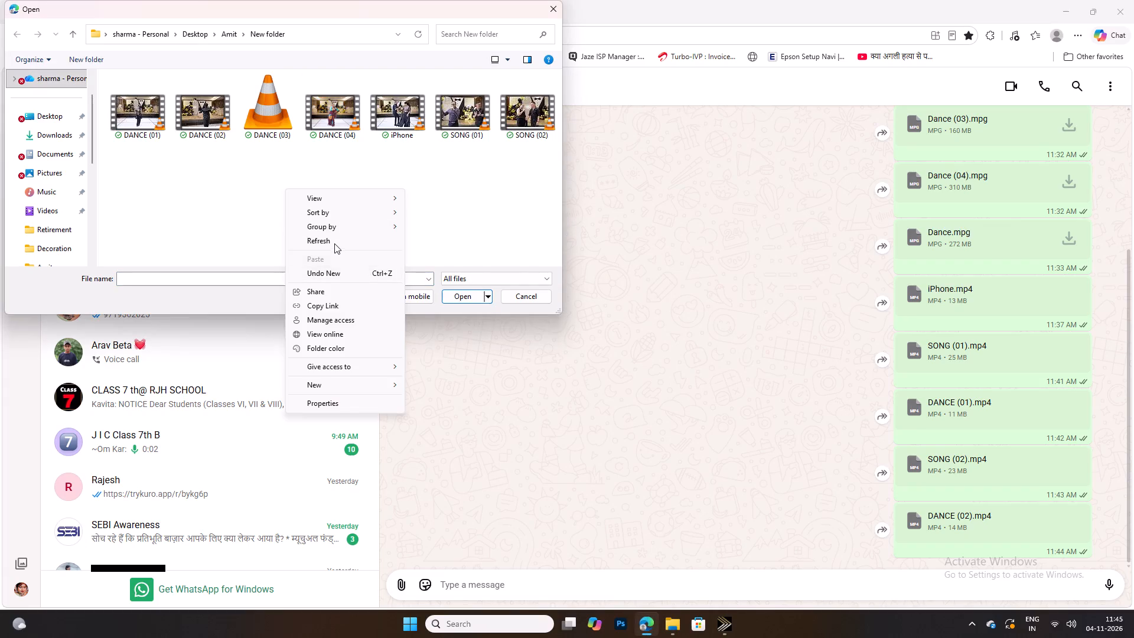
pyautogui.click(332, 239)
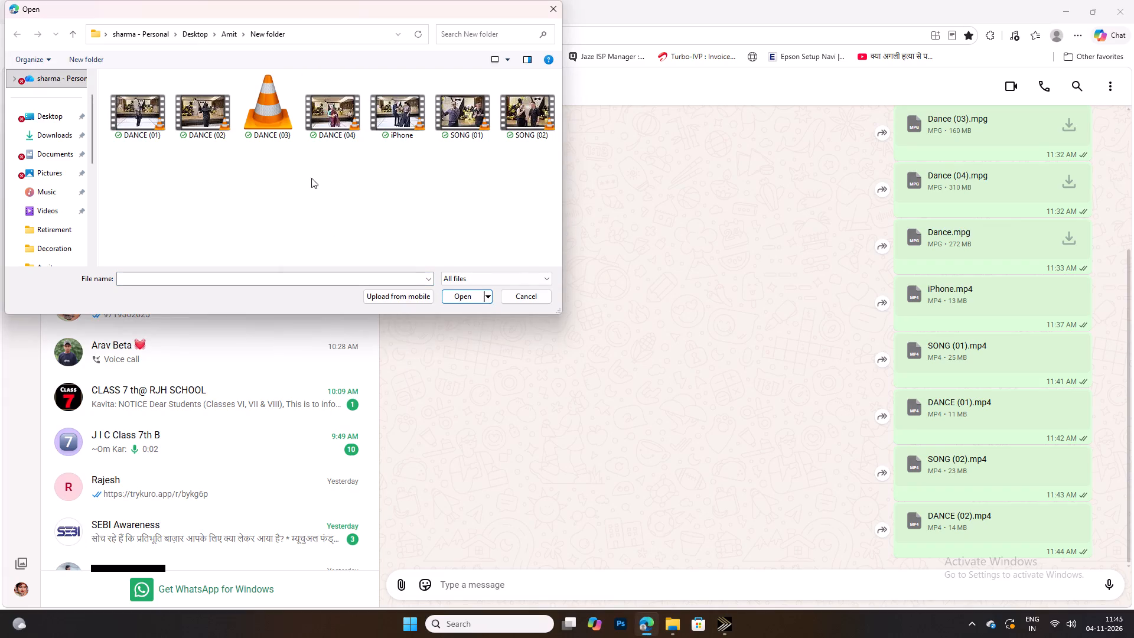
pyautogui.click(261, 100)
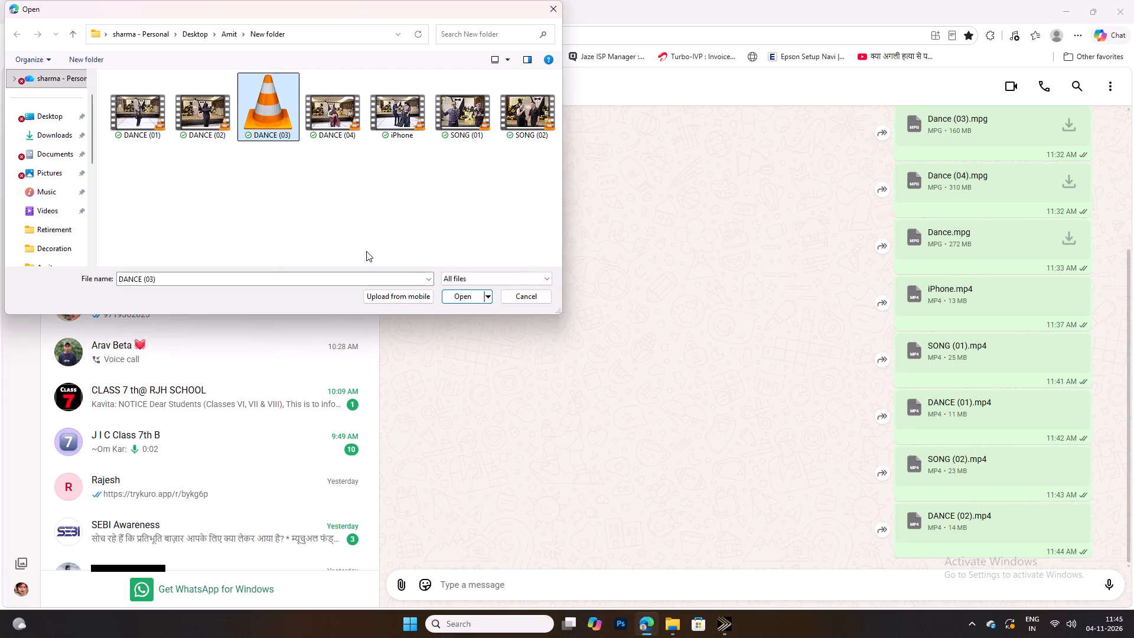
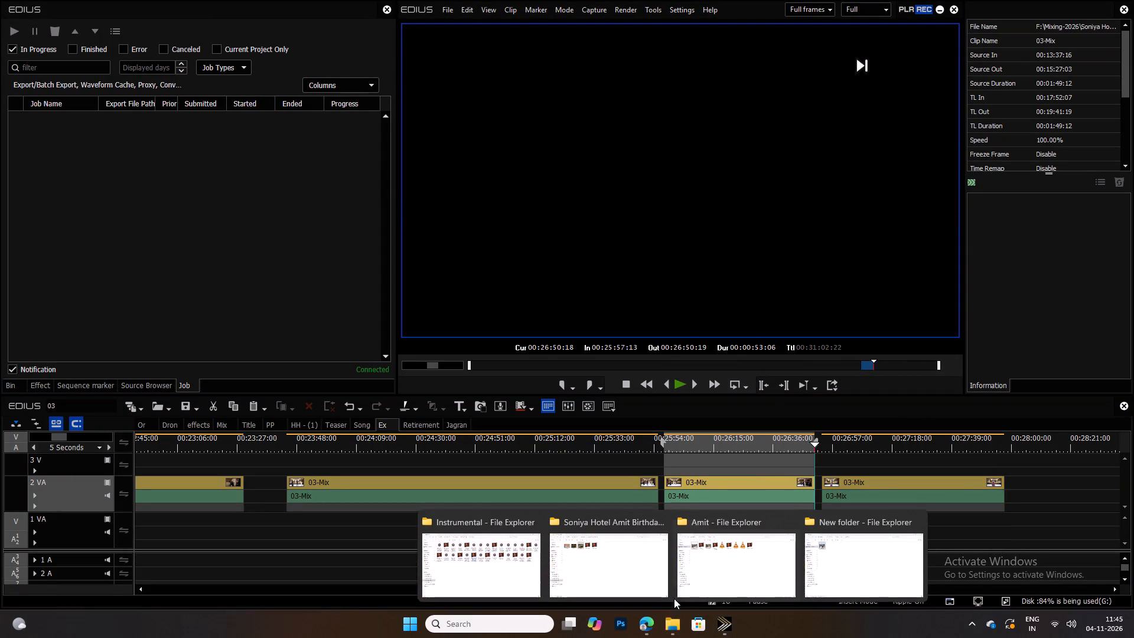
# Refresh New folder's file list in File Explorer and delete the DANCE (03) video file.
pyautogui.click(862, 556)
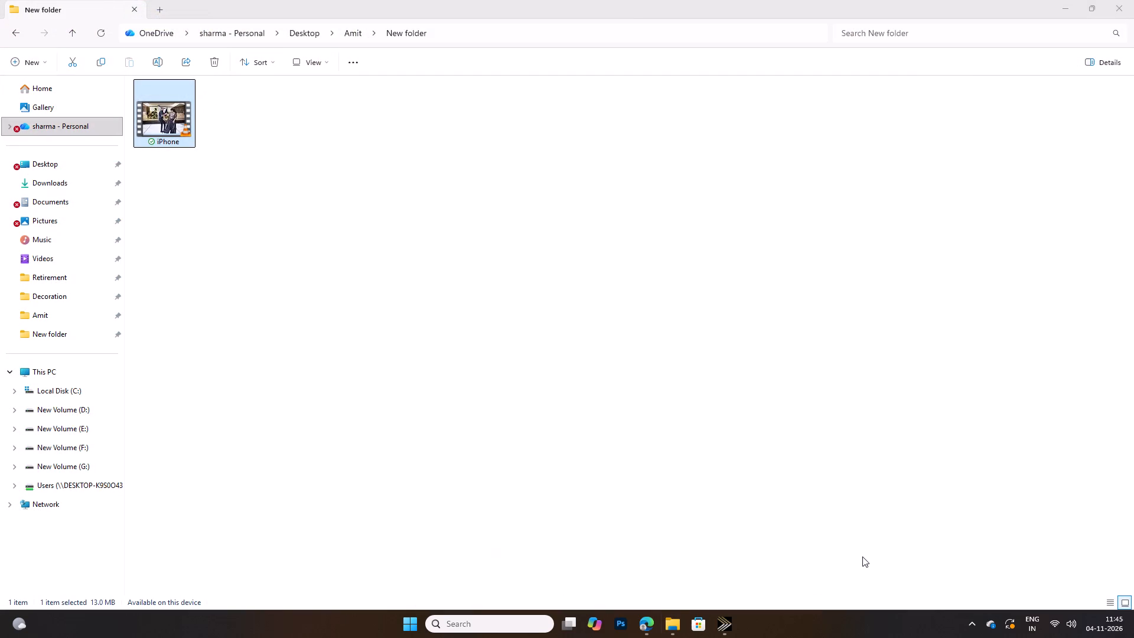
pyautogui.rightClick(345, 186)
pyautogui.click(383, 239)
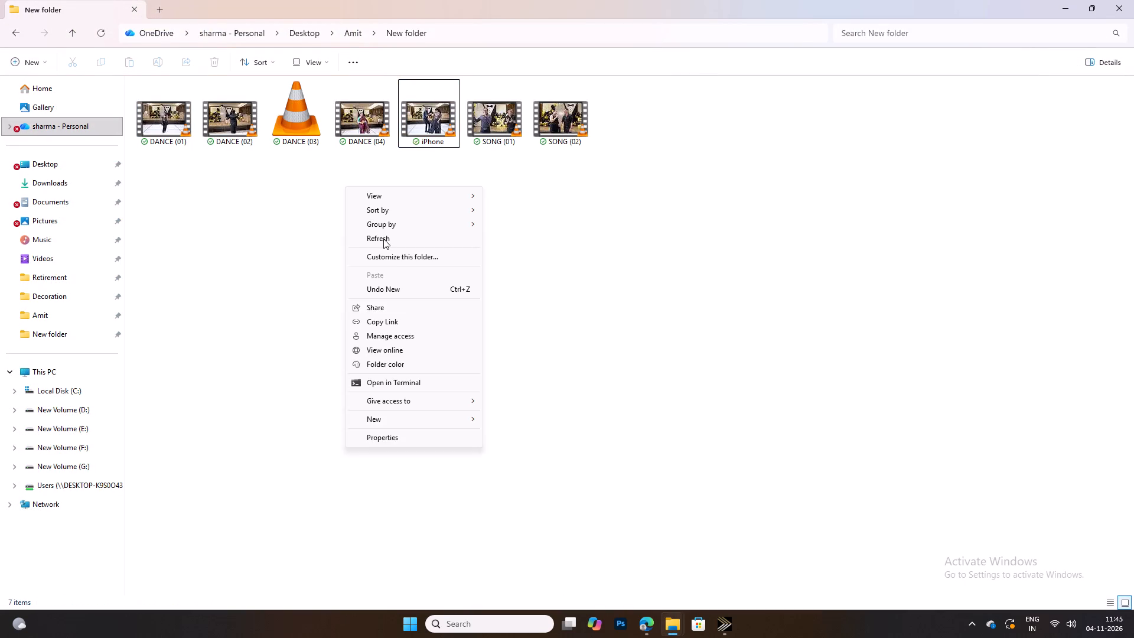
pyautogui.click(313, 117)
pyautogui.press('Delete')
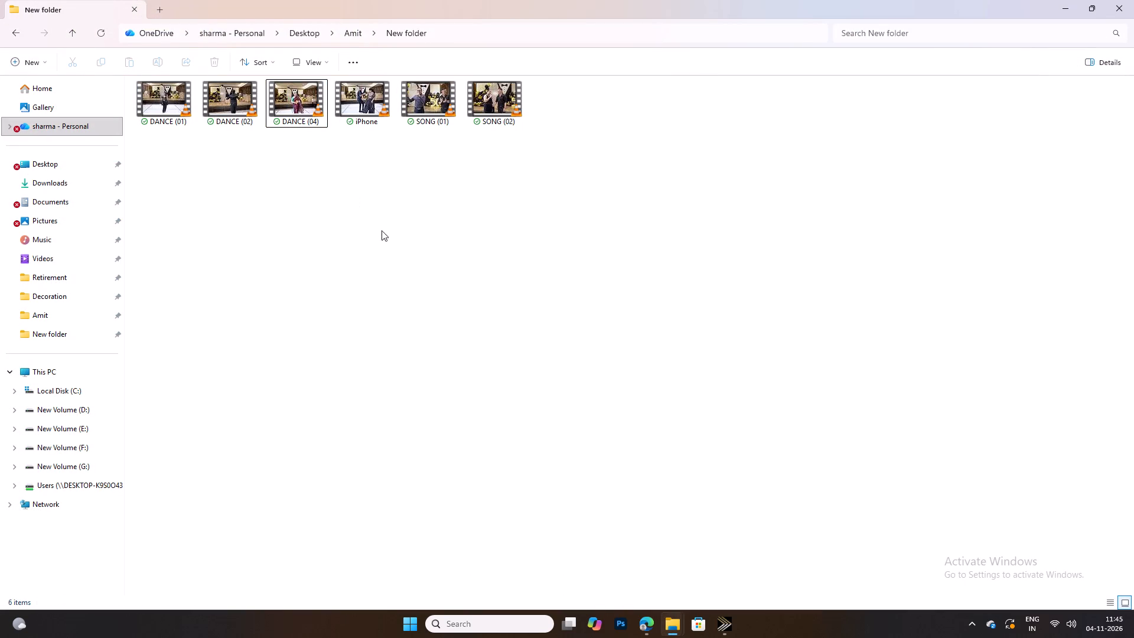
# Switch back to EDIUS and open the Print to File export for the 03-Mix section between the In and Out points.
pyautogui.click(723, 628)
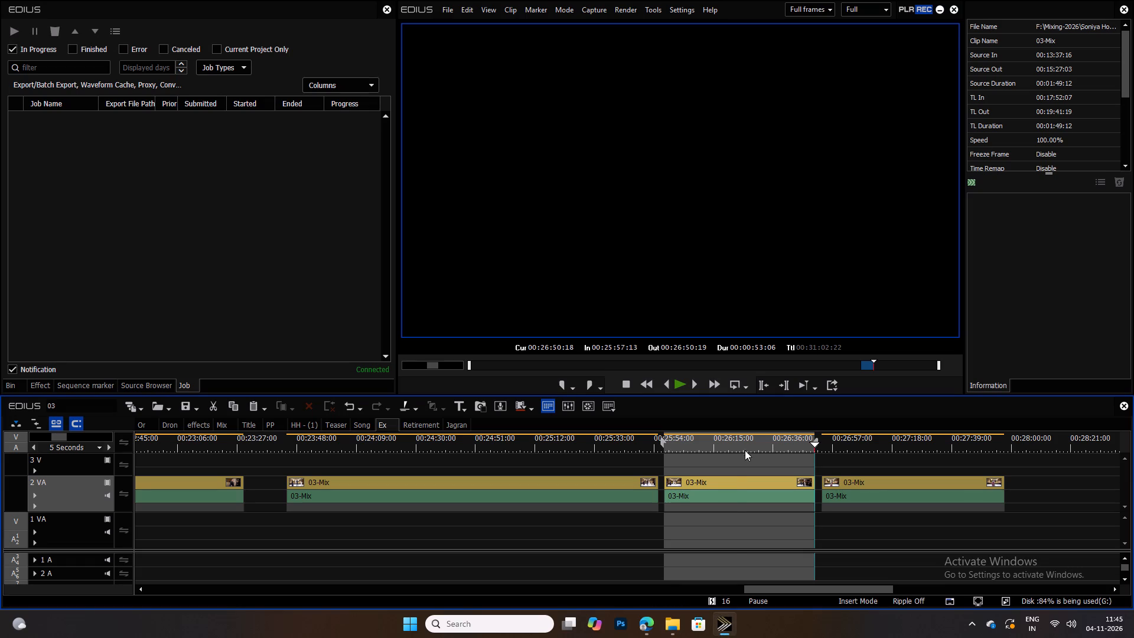
pyautogui.click(737, 436)
pyautogui.press('F11')
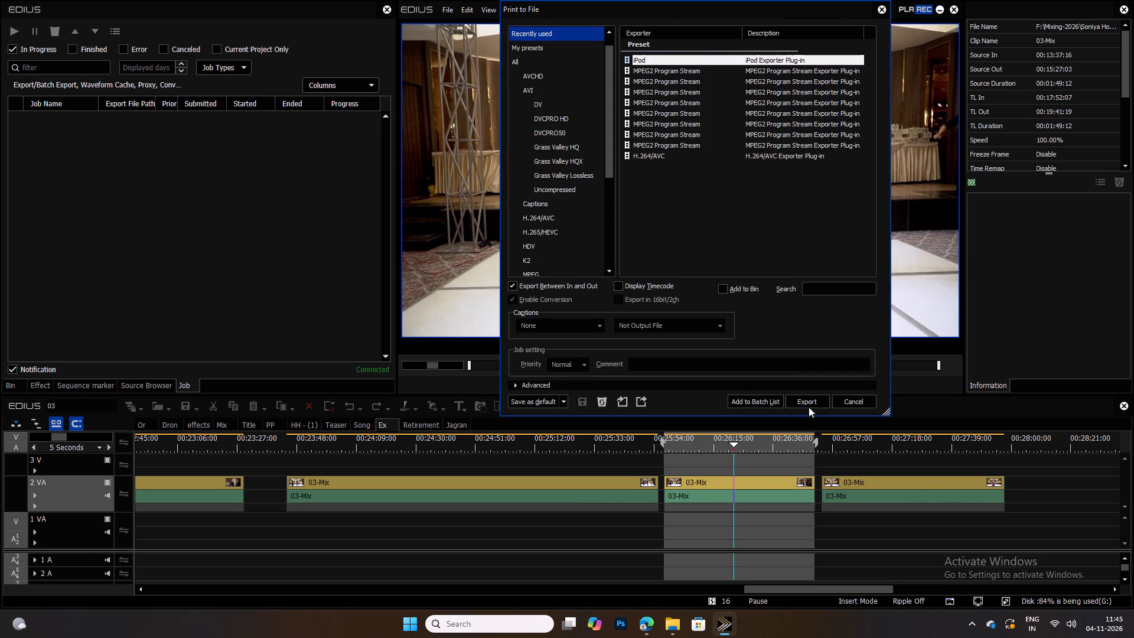
# Set up the iPod MPEG-4 export in New folder and name it DANCE (03), reusing the existing DANCE (04) file name.
pyautogui.click(806, 402)
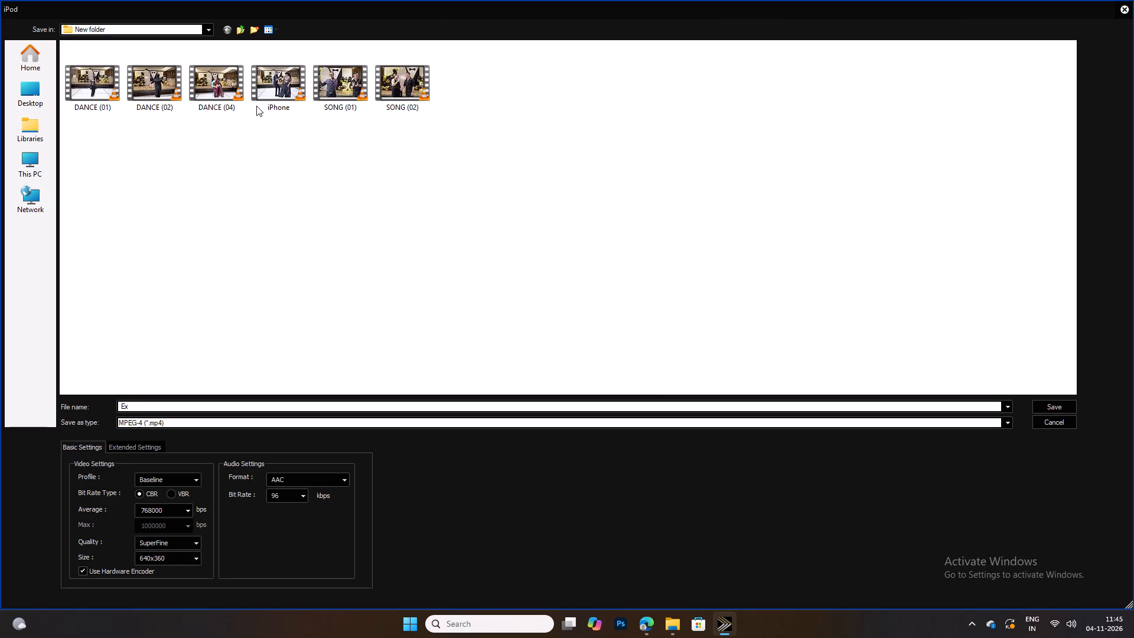
pyautogui.click(213, 109)
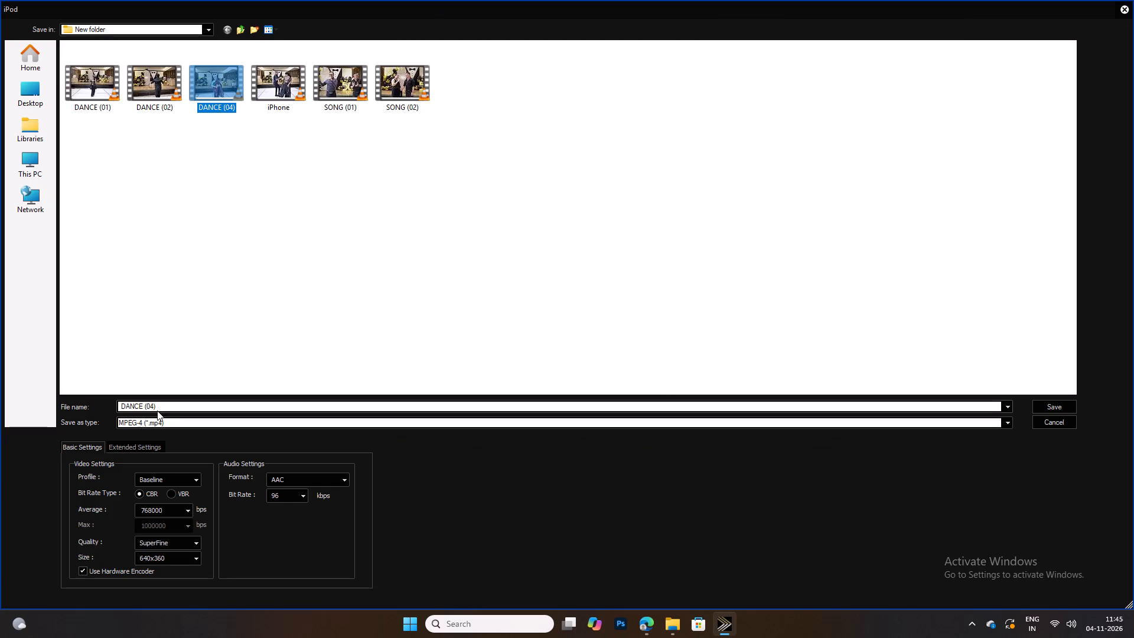
pyautogui.tripleClick(162, 406)
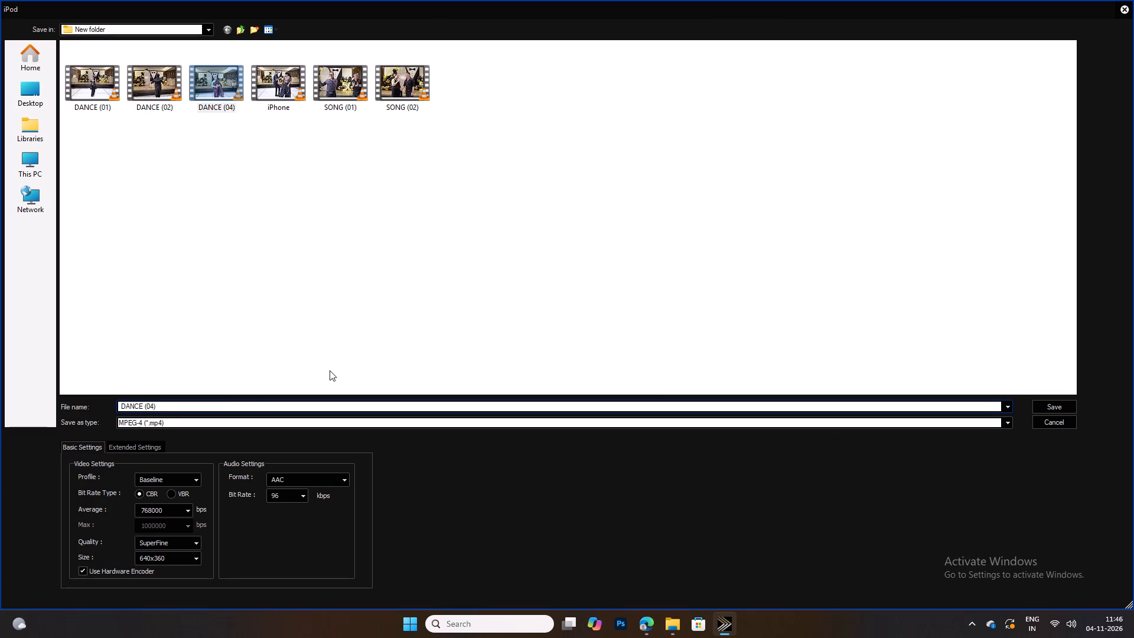
pyautogui.press('Left')
pyautogui.press('BackSpace')
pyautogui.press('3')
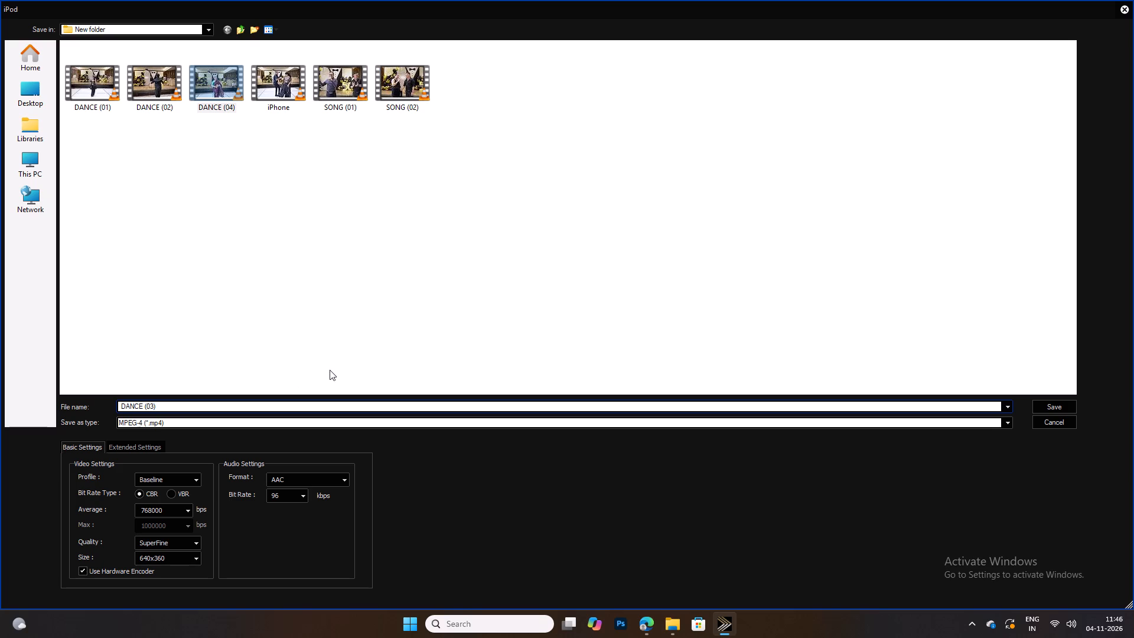